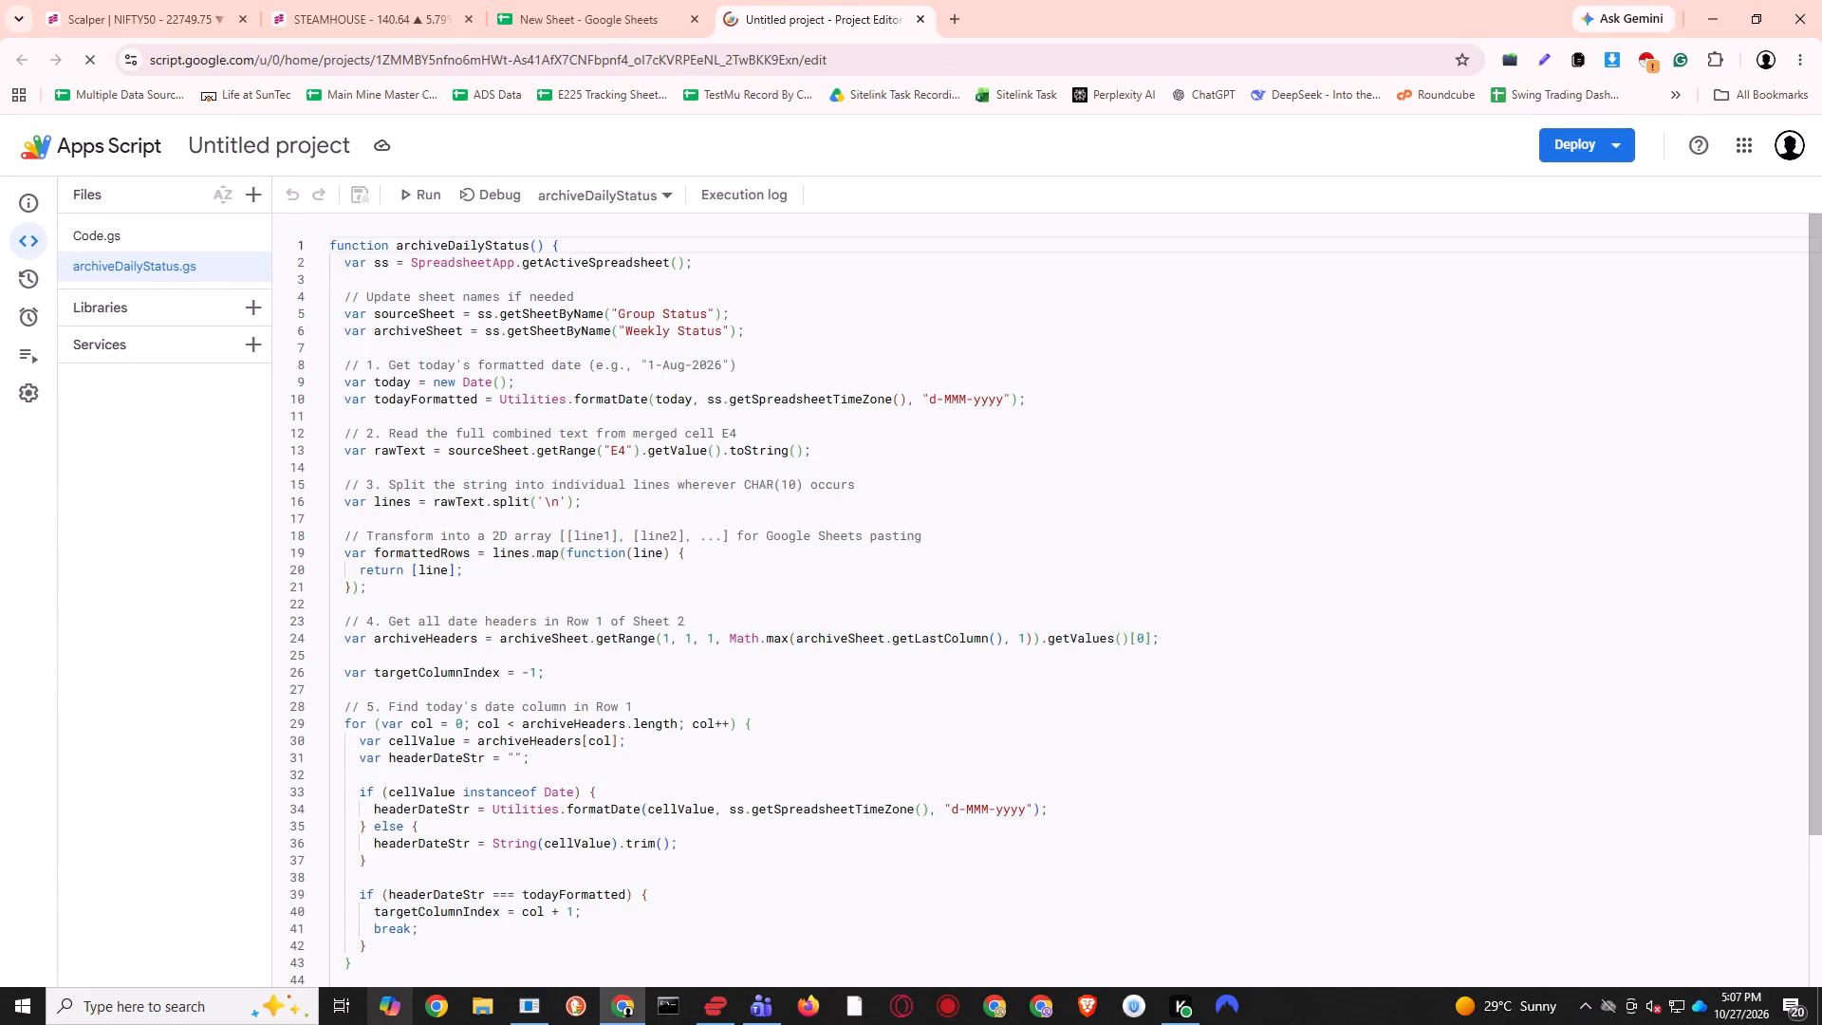
Review the archiveDailyStatus script from start to finish, focusing on the source cell reference in the rawText line.
scroll(942, 472, down, 3)
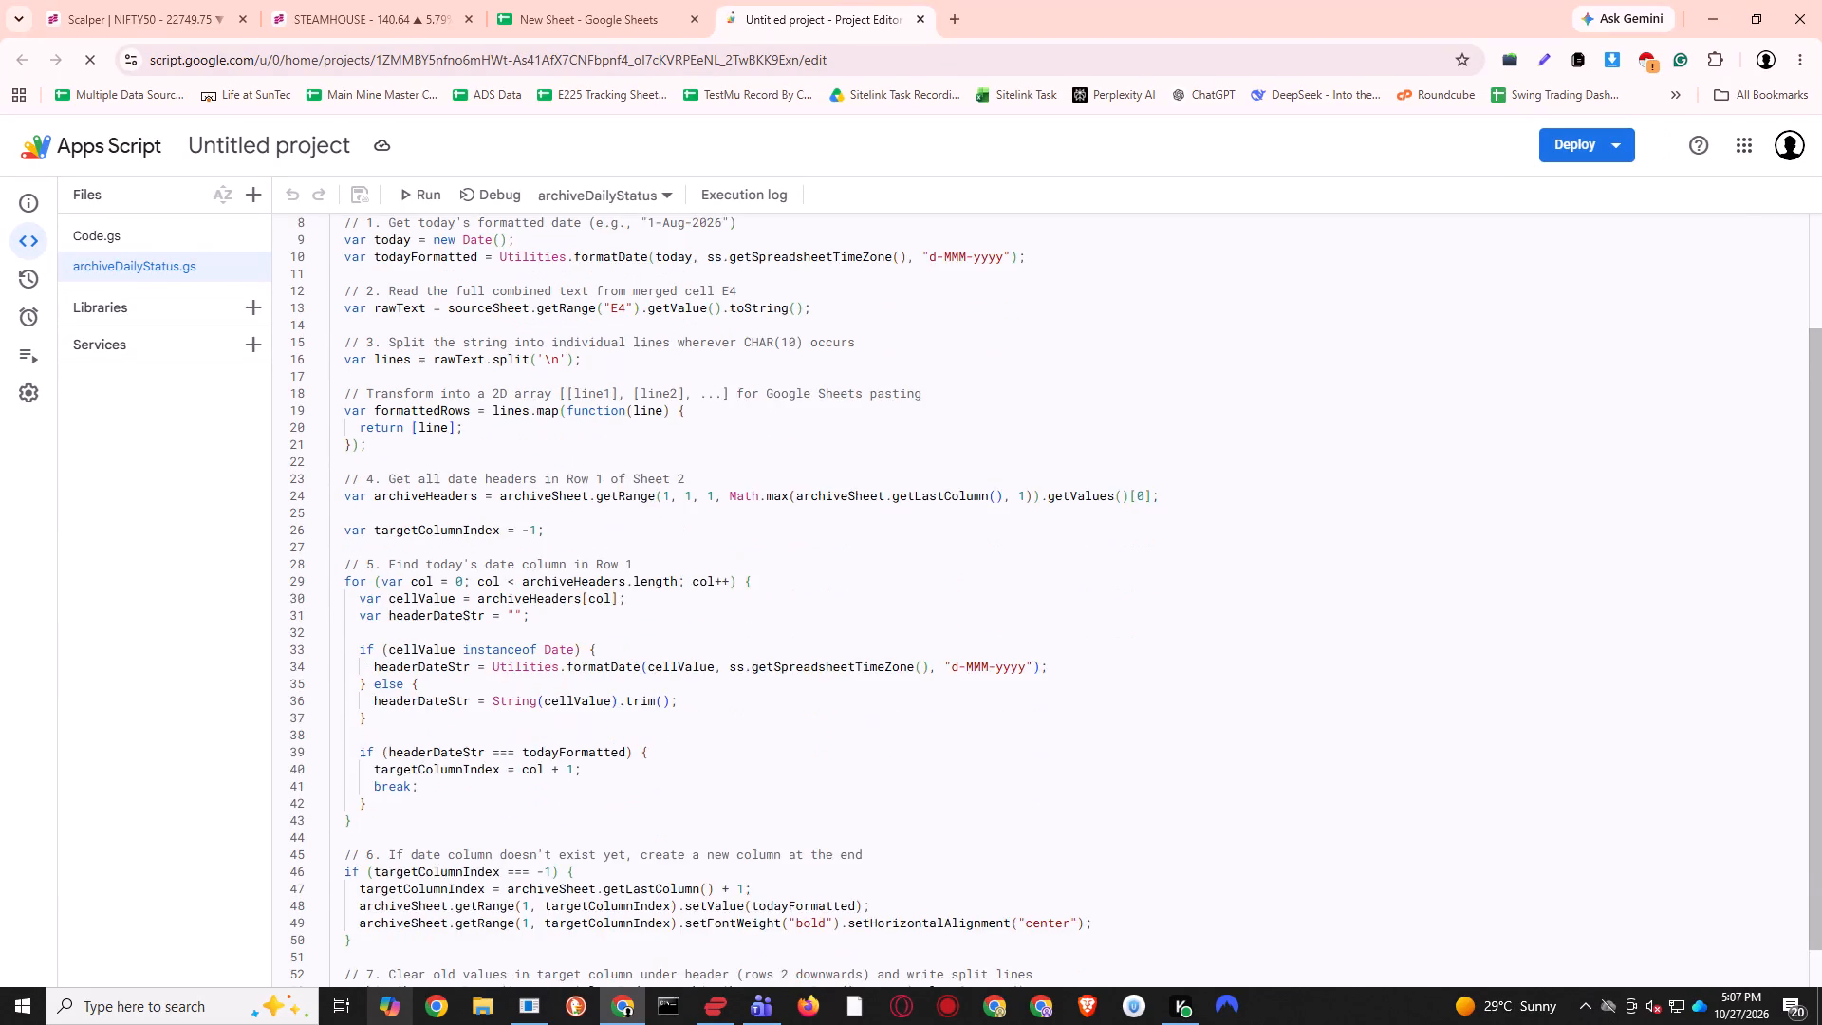
scroll(940, 472, down, 5)
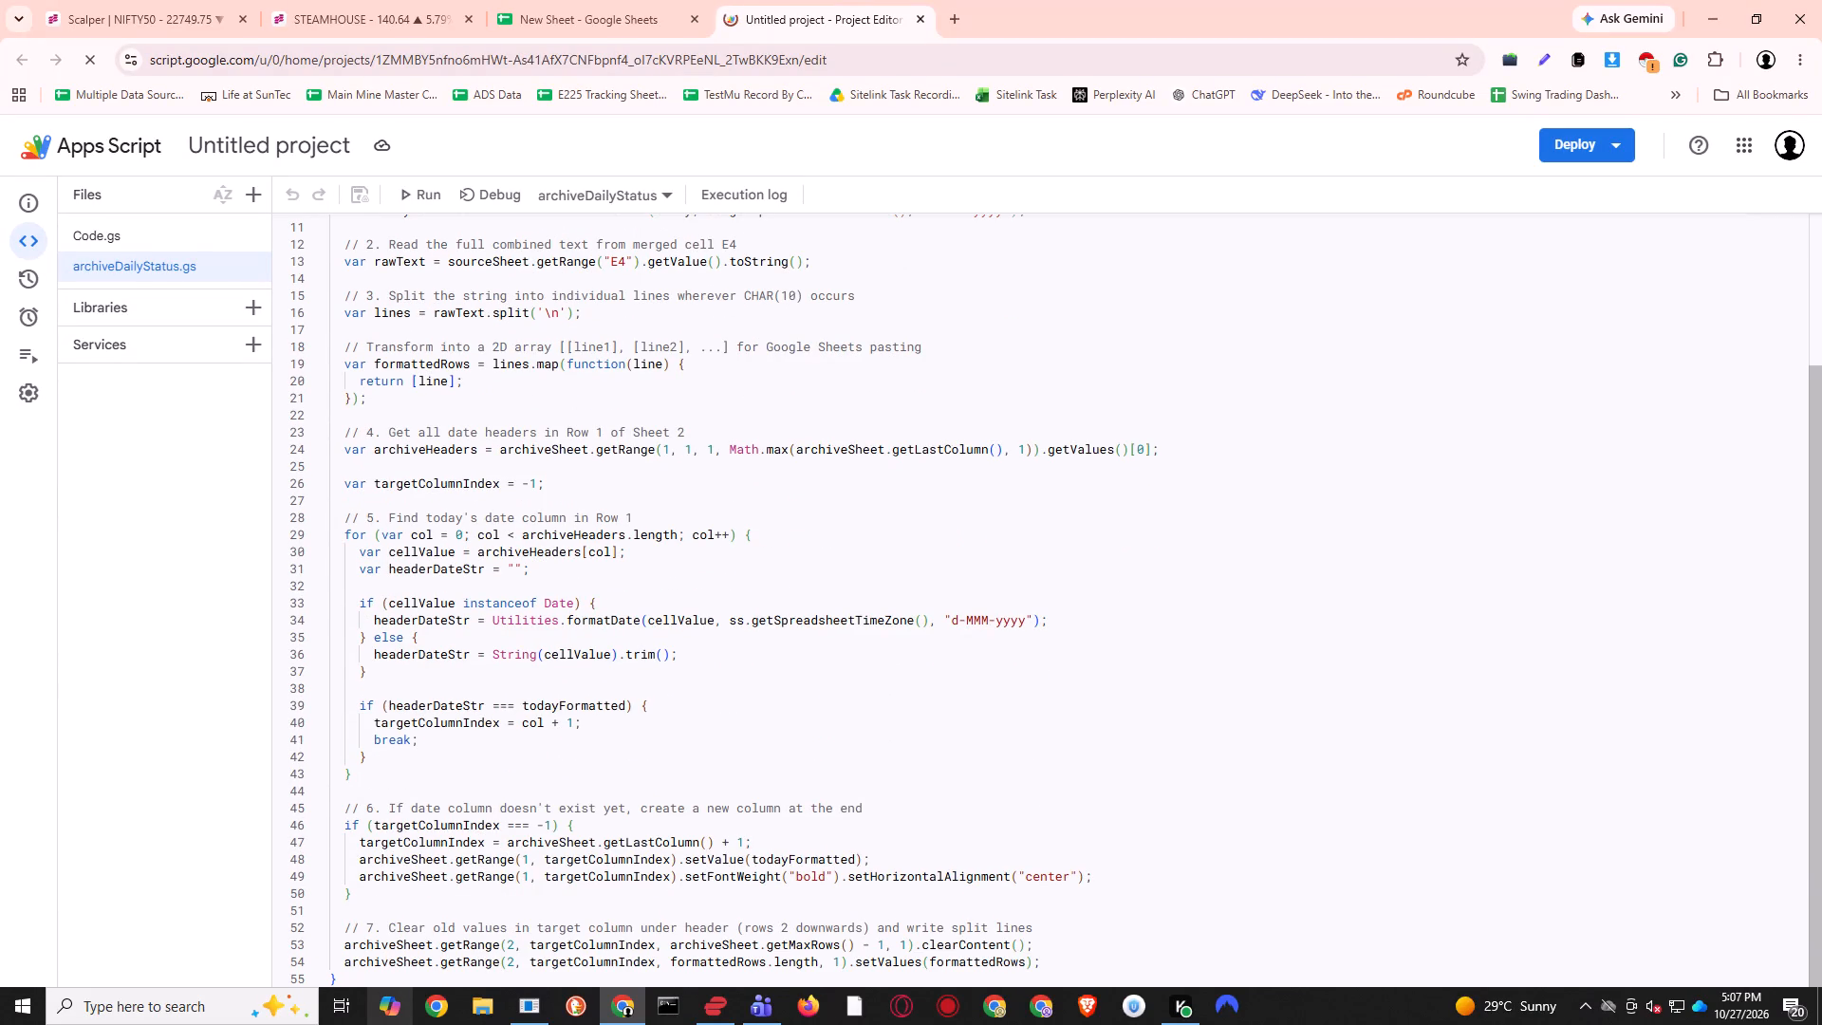
scroll(939, 470, up, 3)
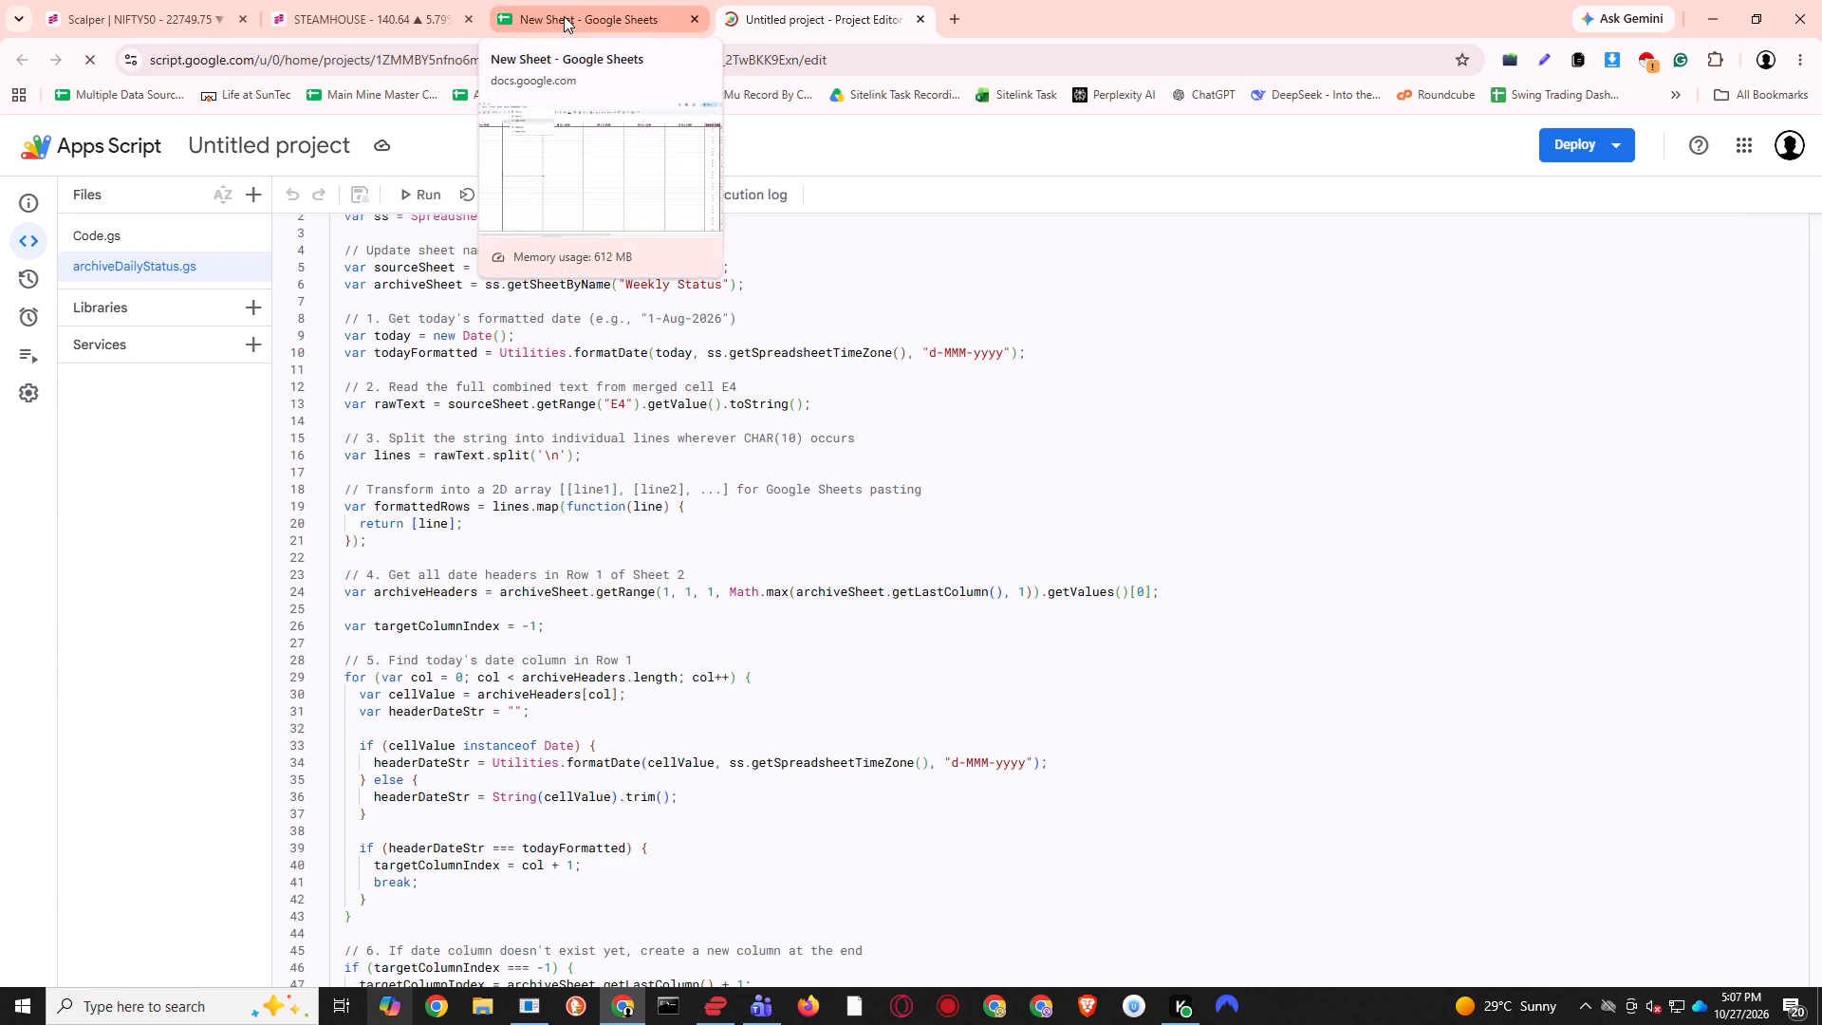
click(623, 403)
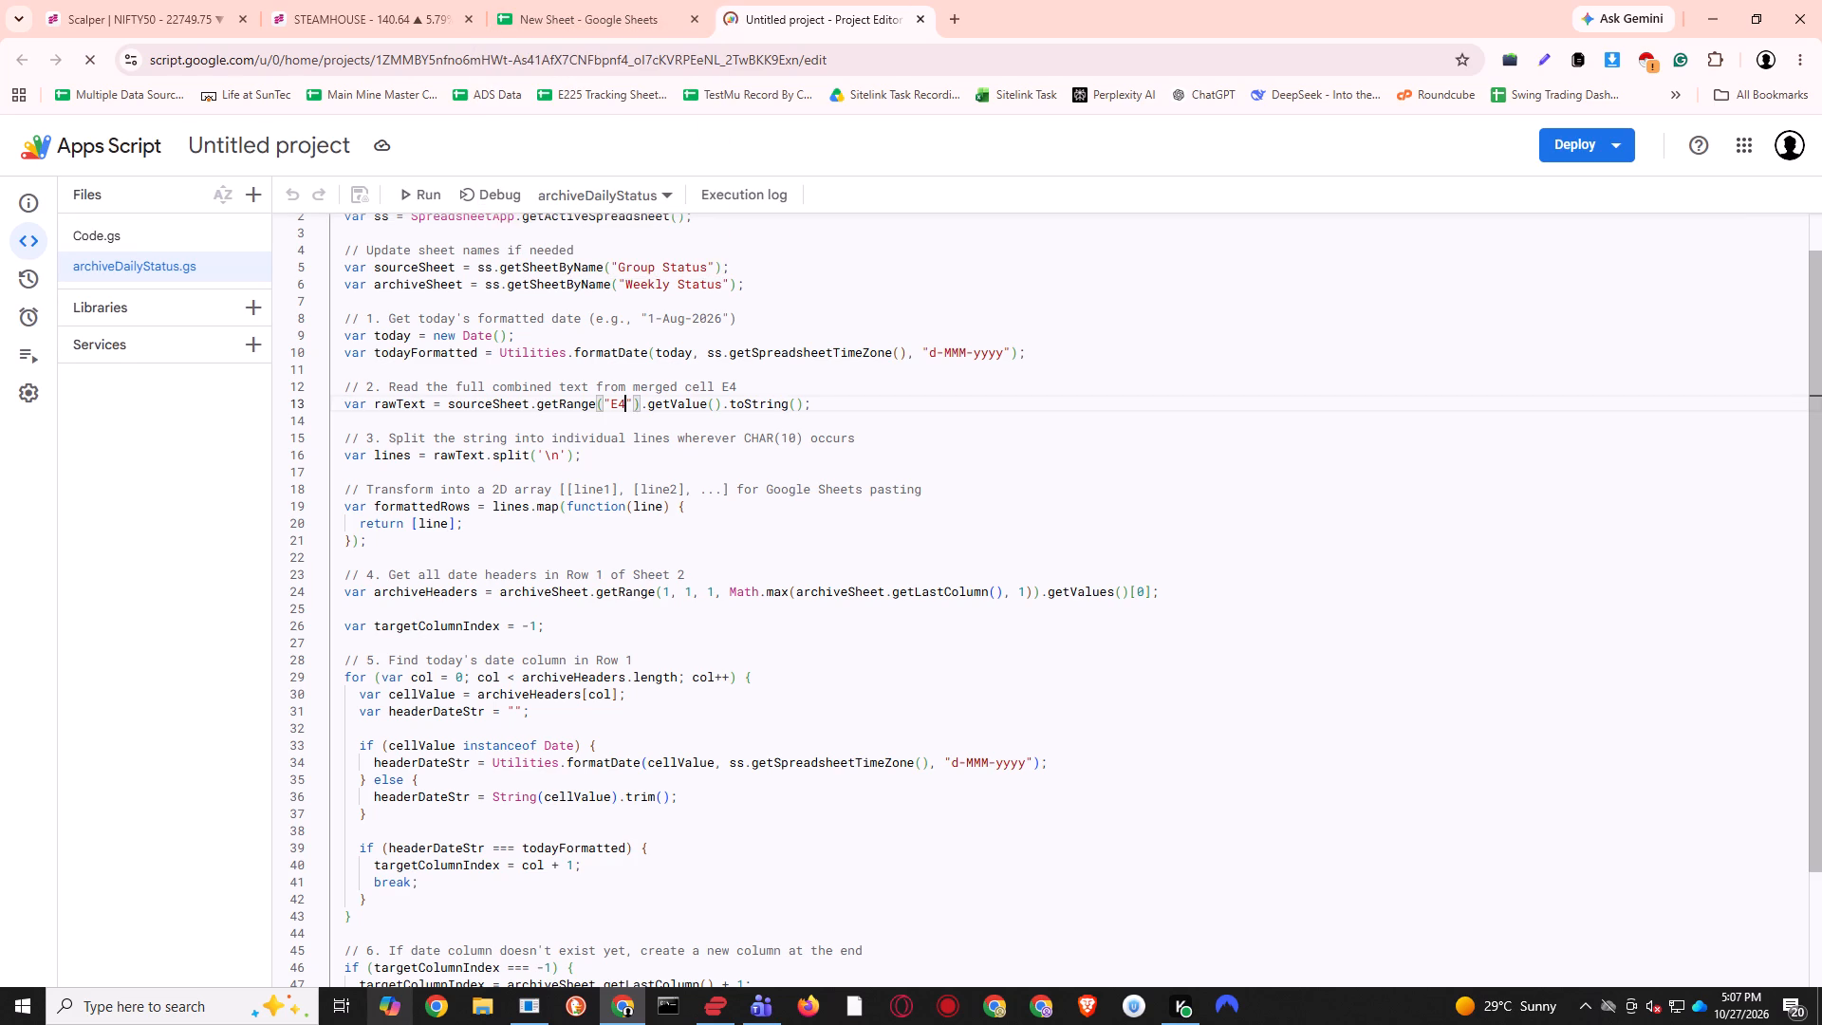
Examine the Status and Weekly Status columns in the Group Status sheet, comparing how cells E4 and G4 hold their contents.
click(591, 0)
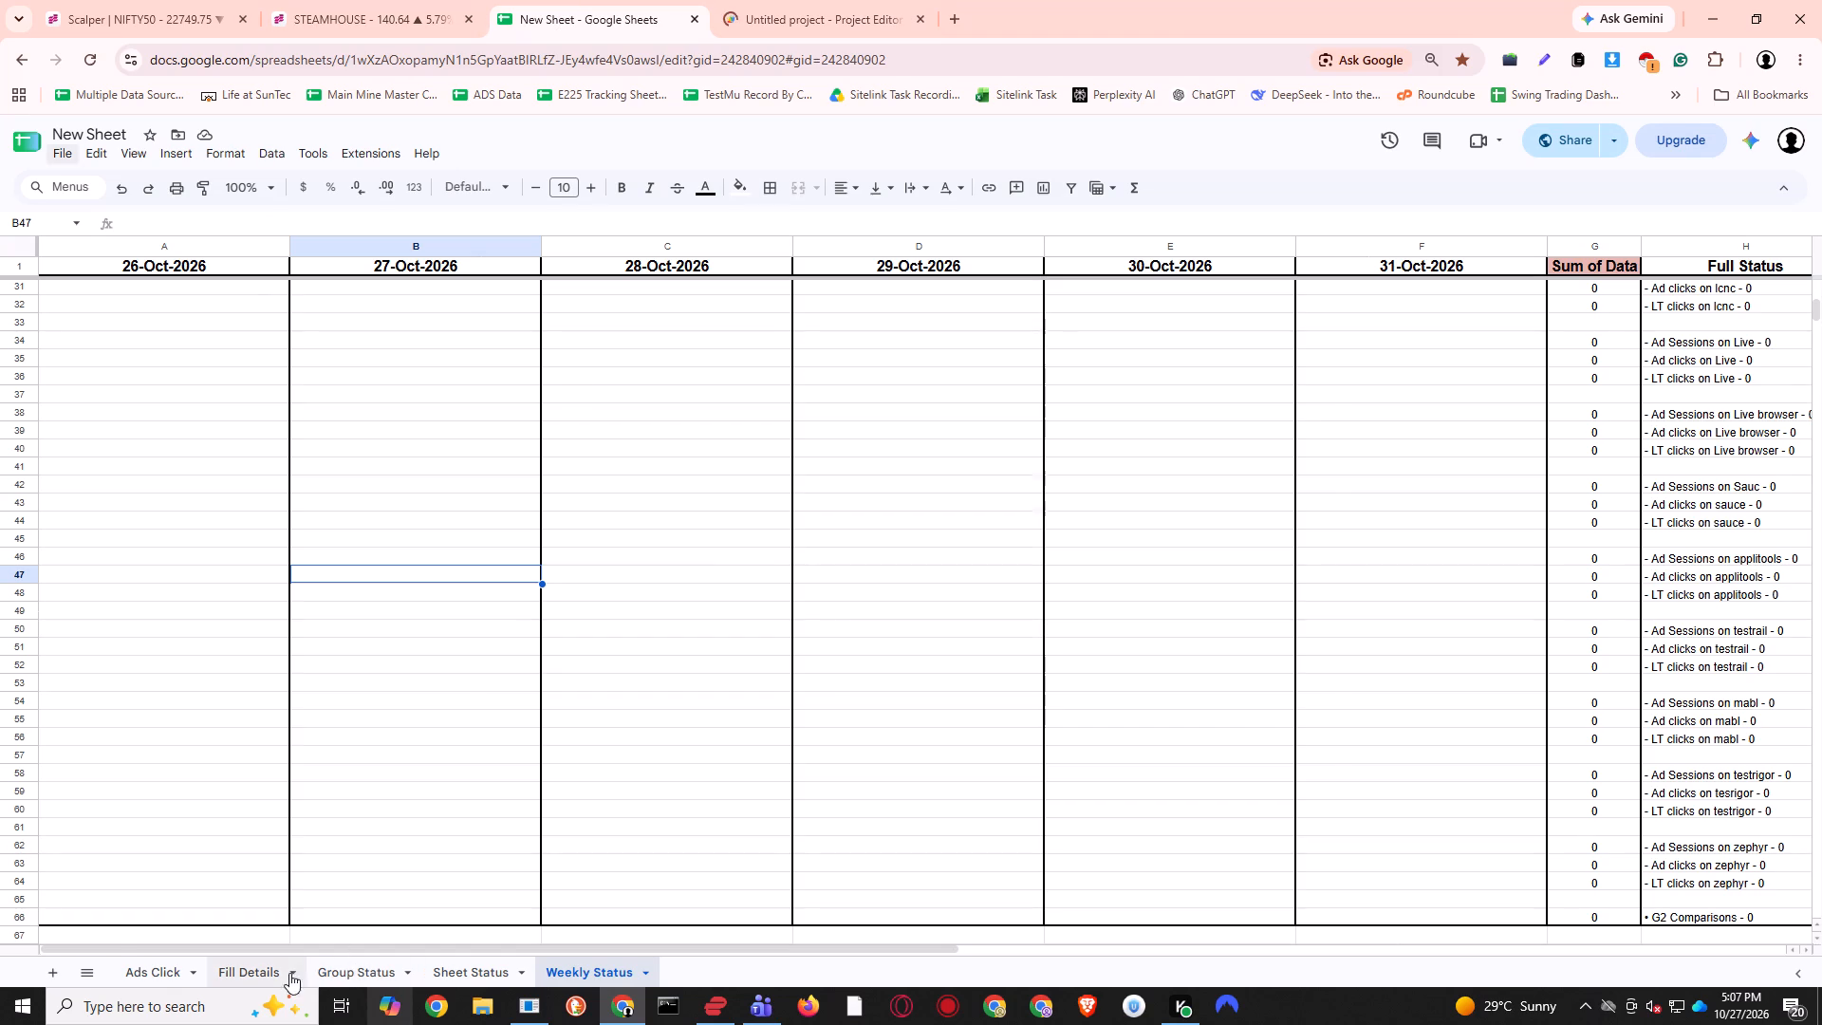
click(343, 975)
click(568, 335)
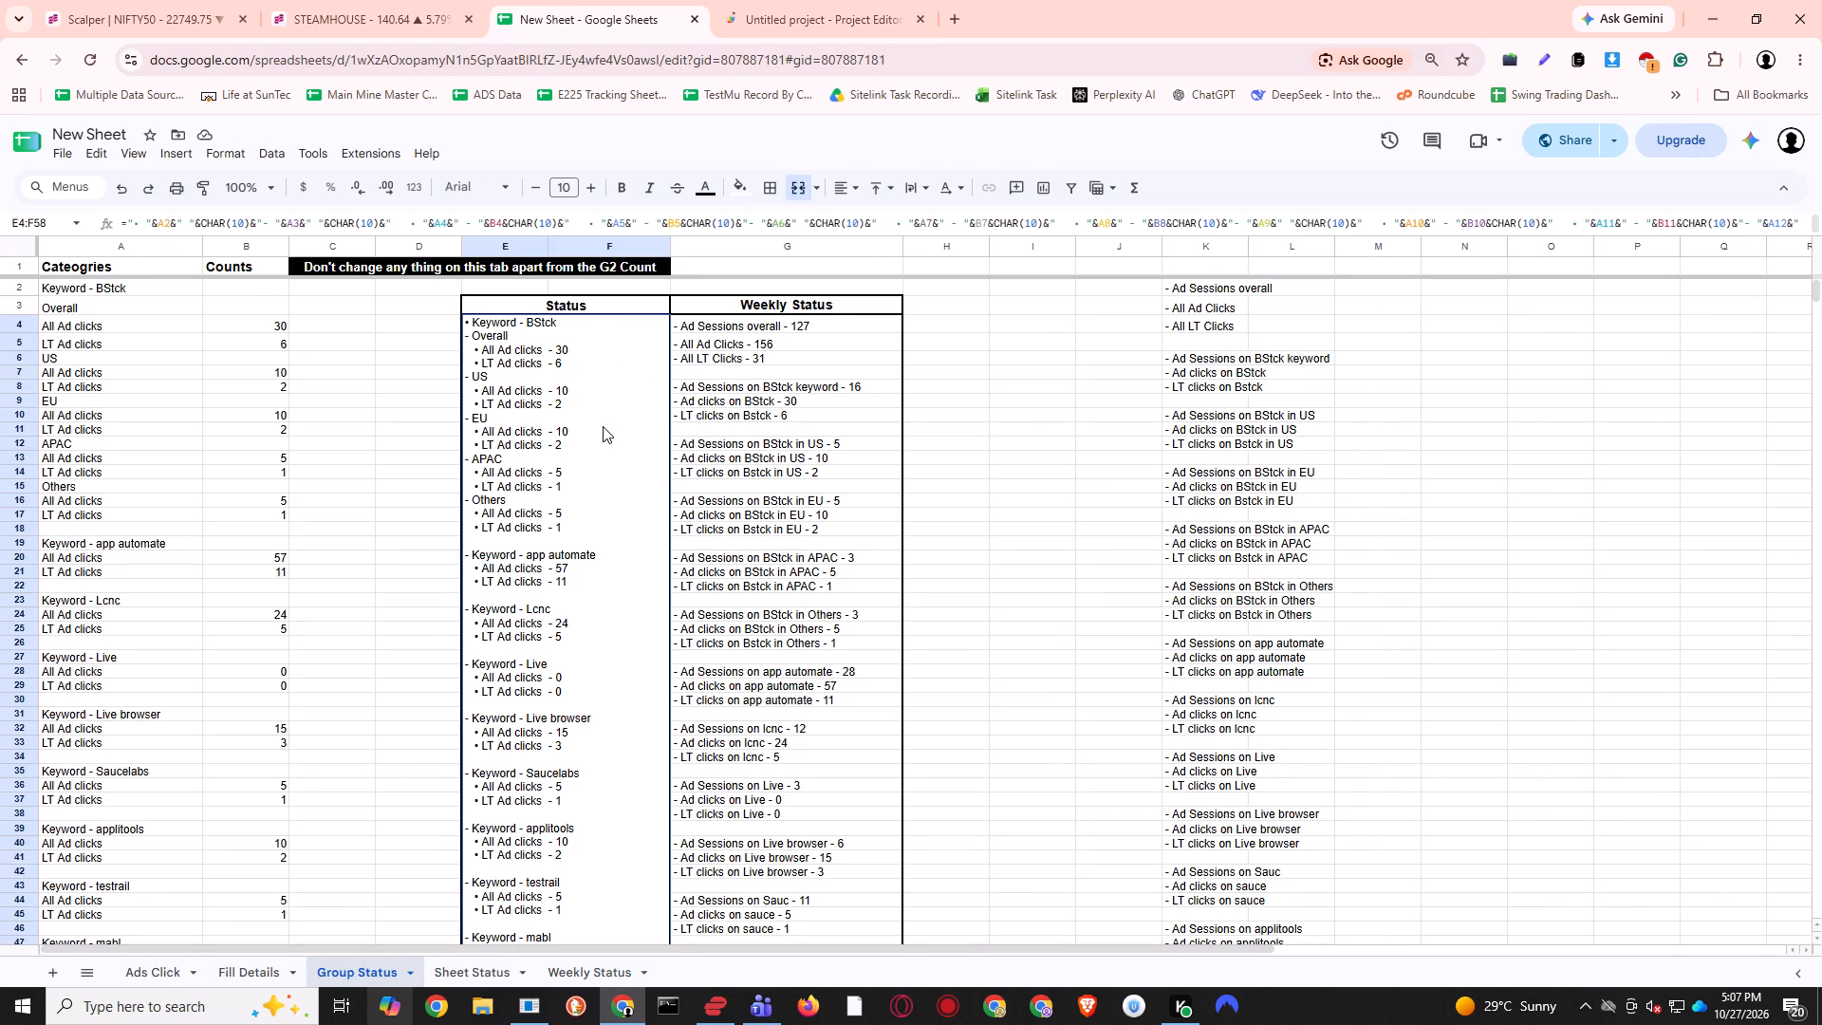
click(726, 393)
click(767, 347)
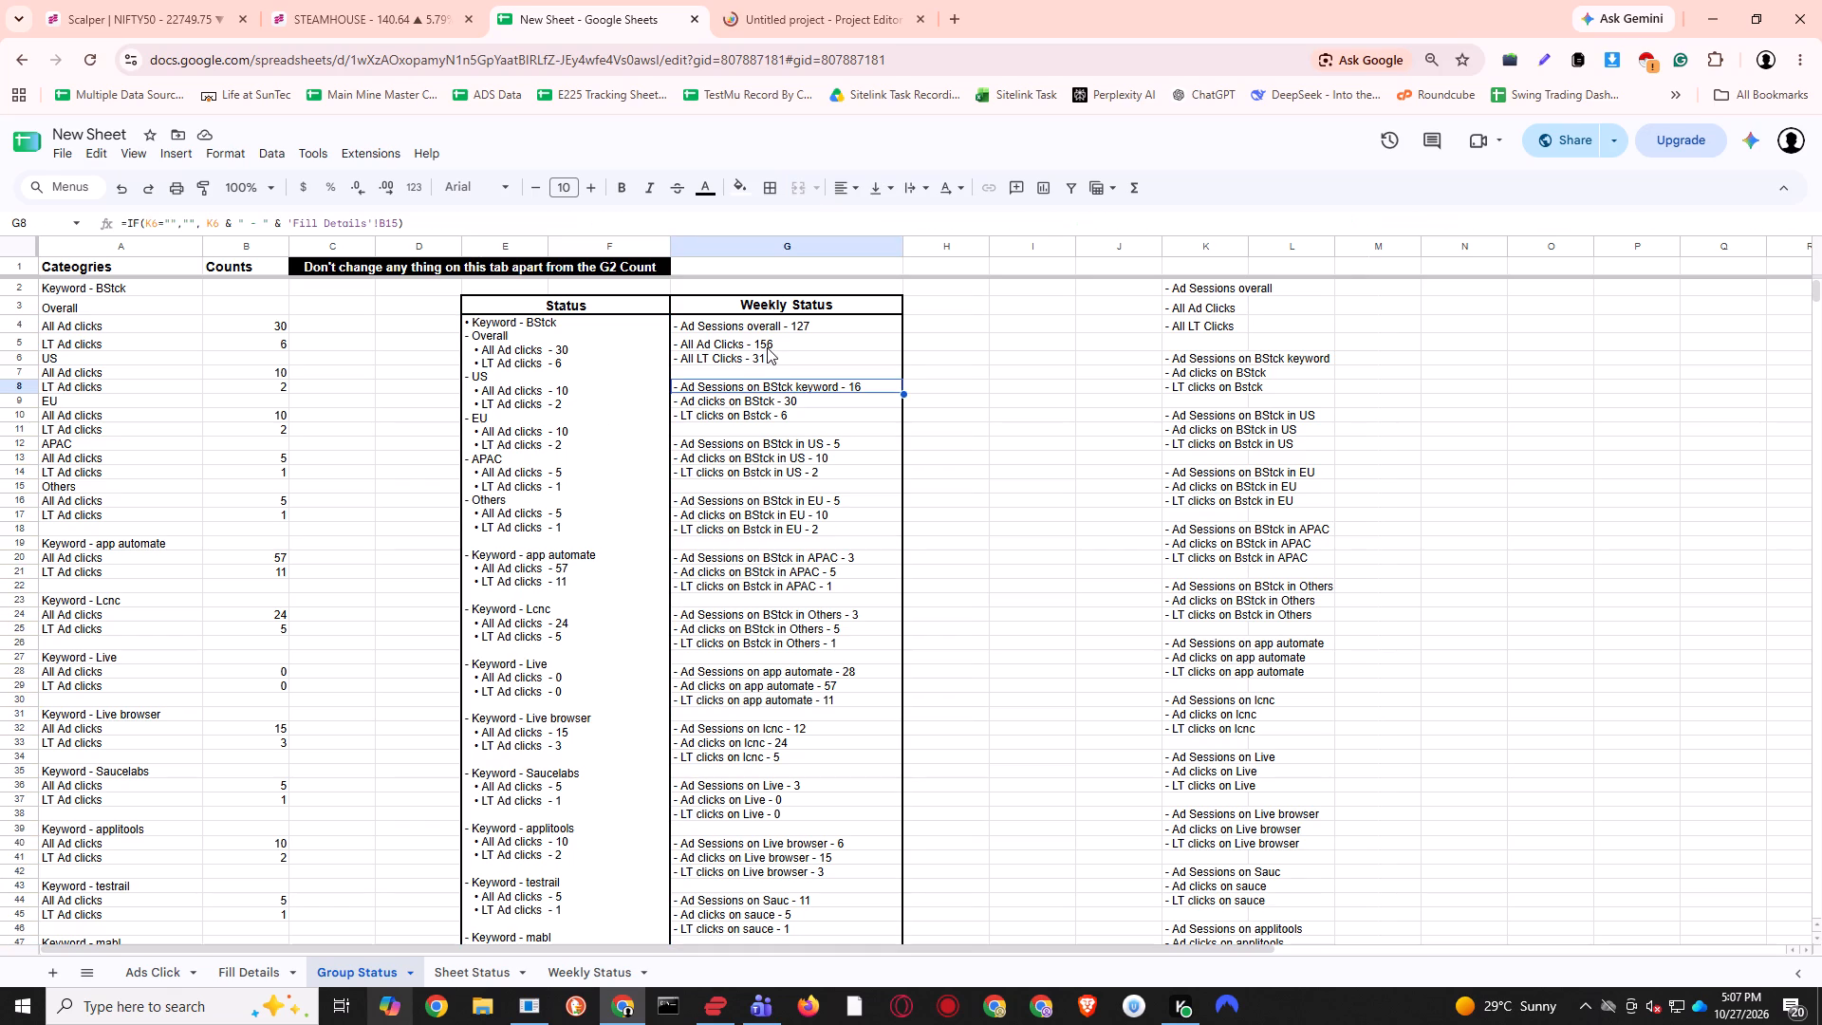
click(763, 390)
click(792, 326)
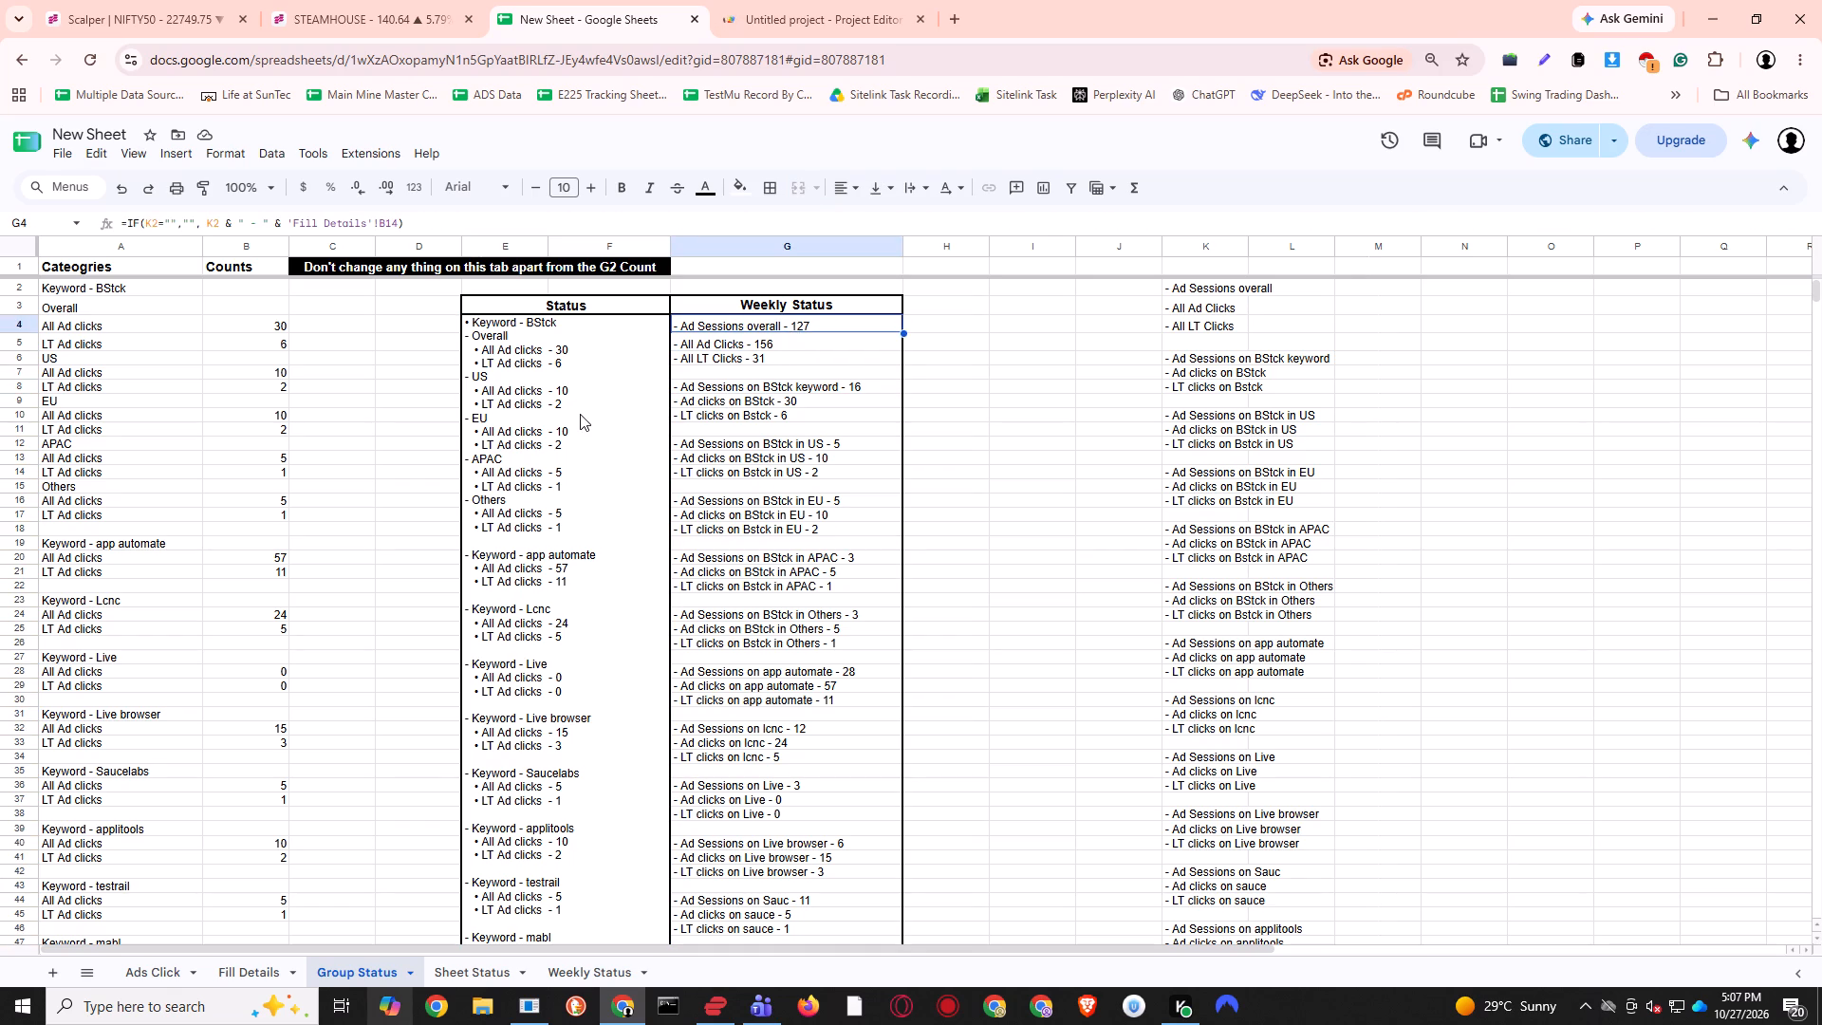
click(580, 414)
click(818, 326)
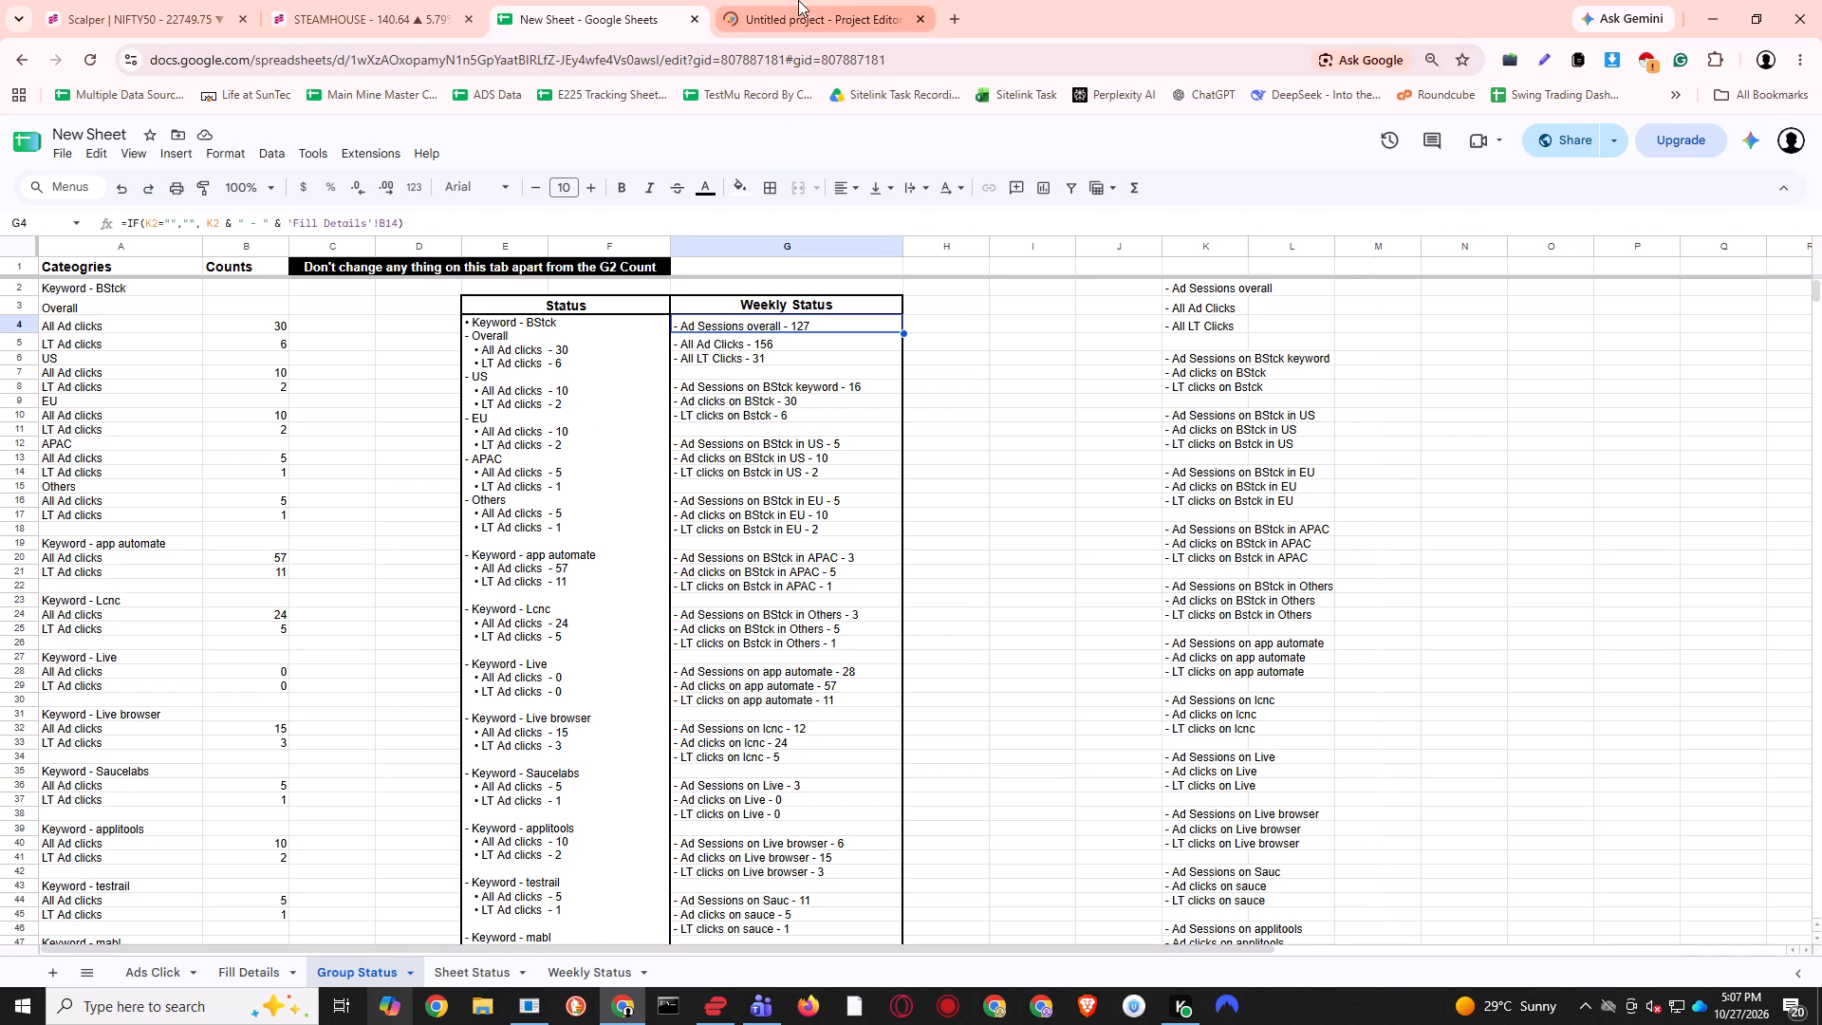
Return to the Apps Script project and reread how archiveDailyStatus reads, splits and writes the status text.
click(798, 0)
scroll(902, 475, up, 4)
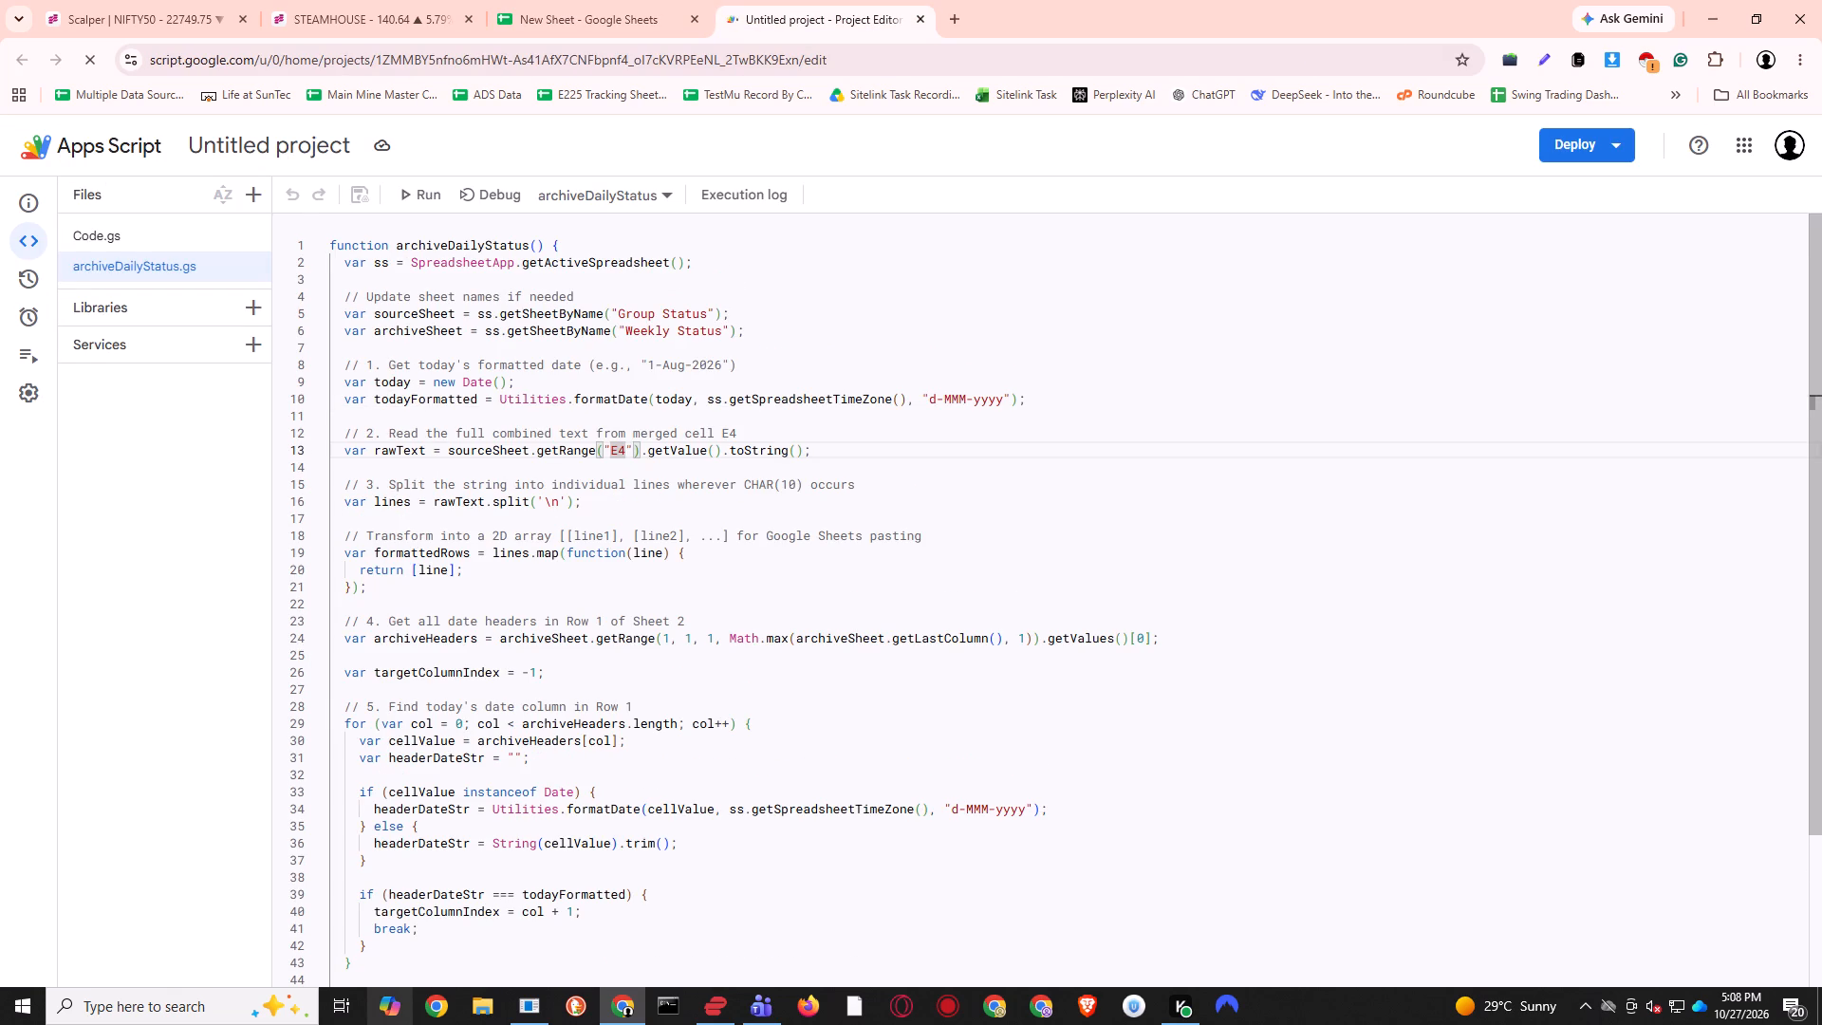
scroll(926, 476, down, 6)
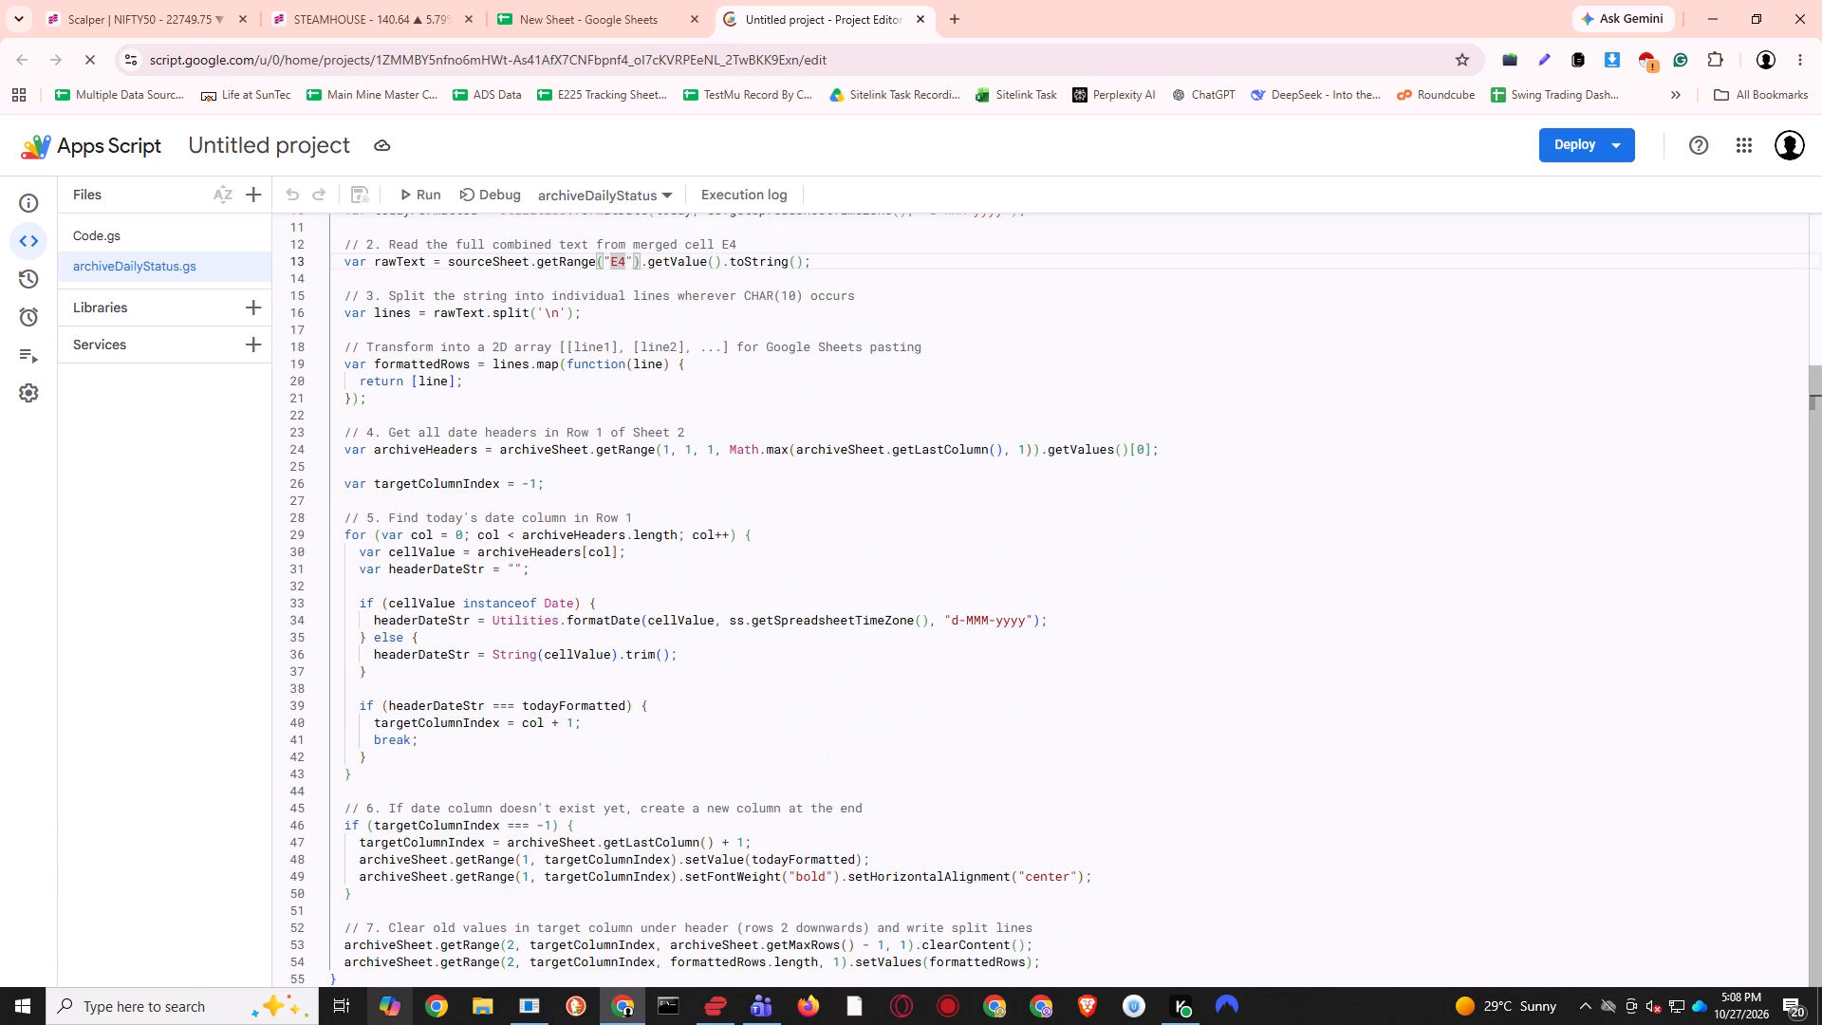
scroll(930, 473, up, 5)
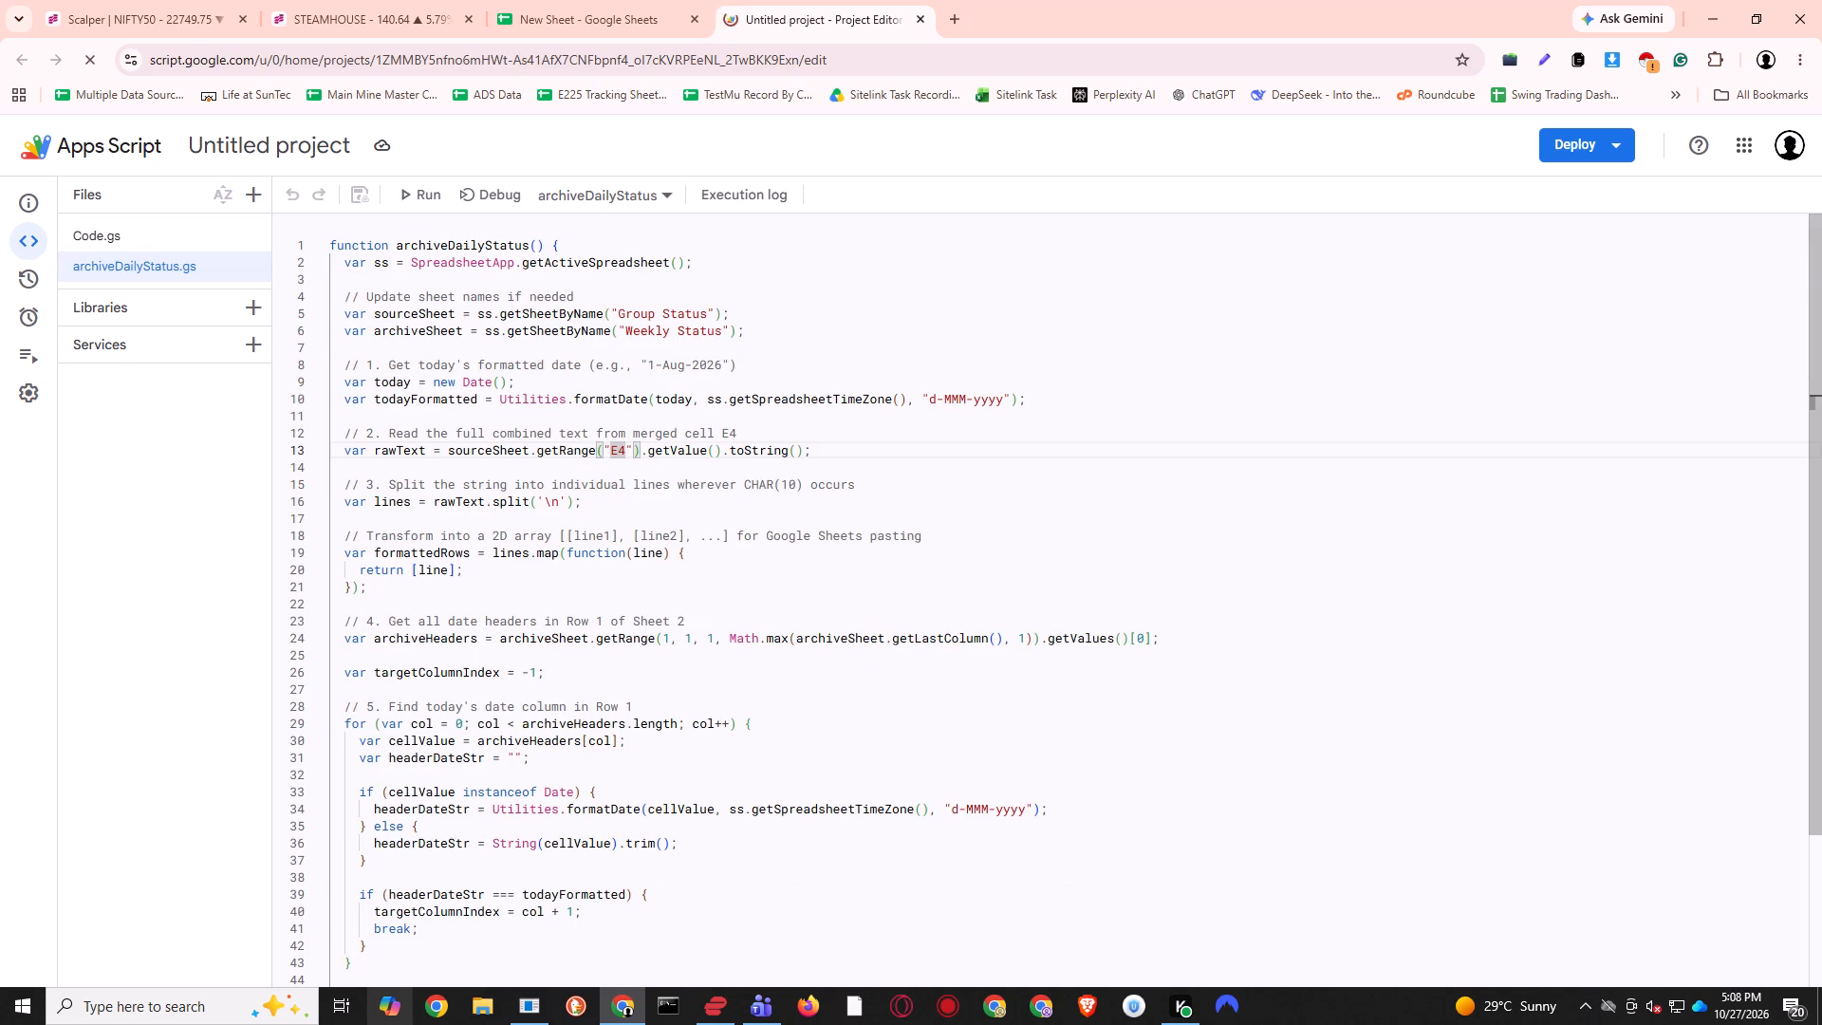
scroll(930, 473, up, 1)
key(ctrl+a)
key(ctrl+a)
key(ctrl+c)
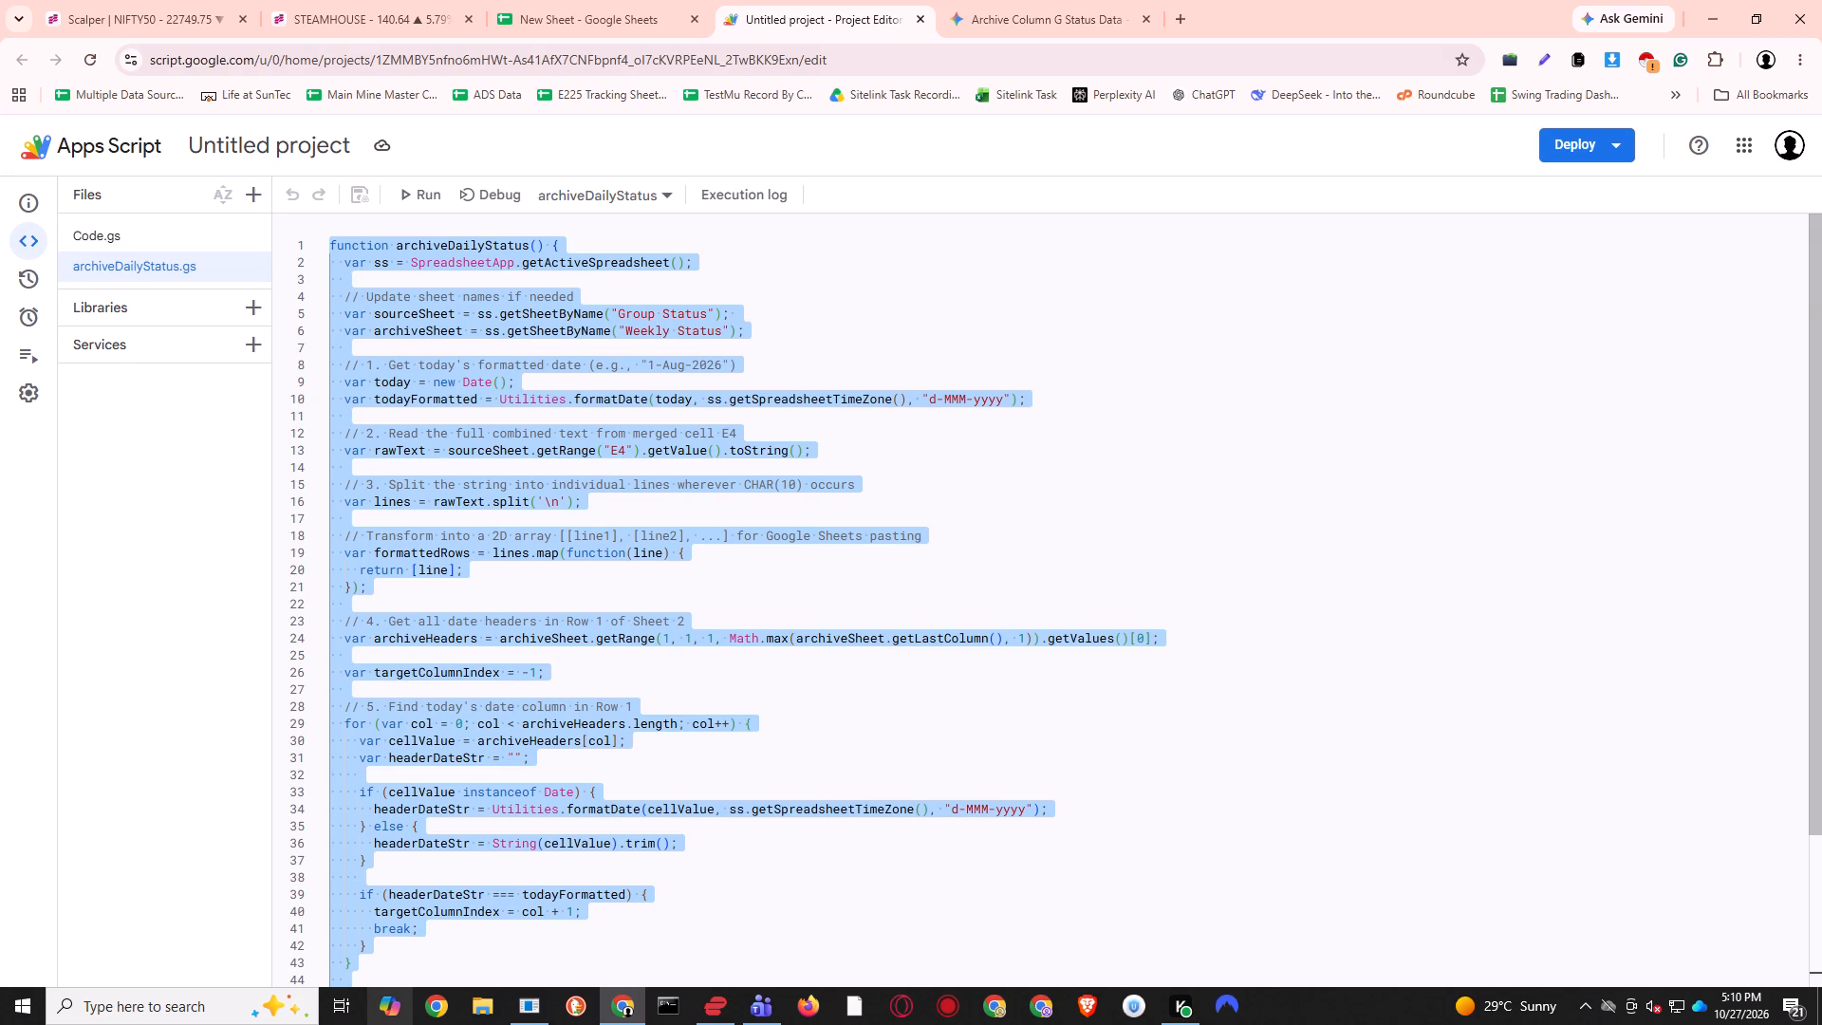
key(ctrl+a)
key(ctrl+v)
click(893, 495)
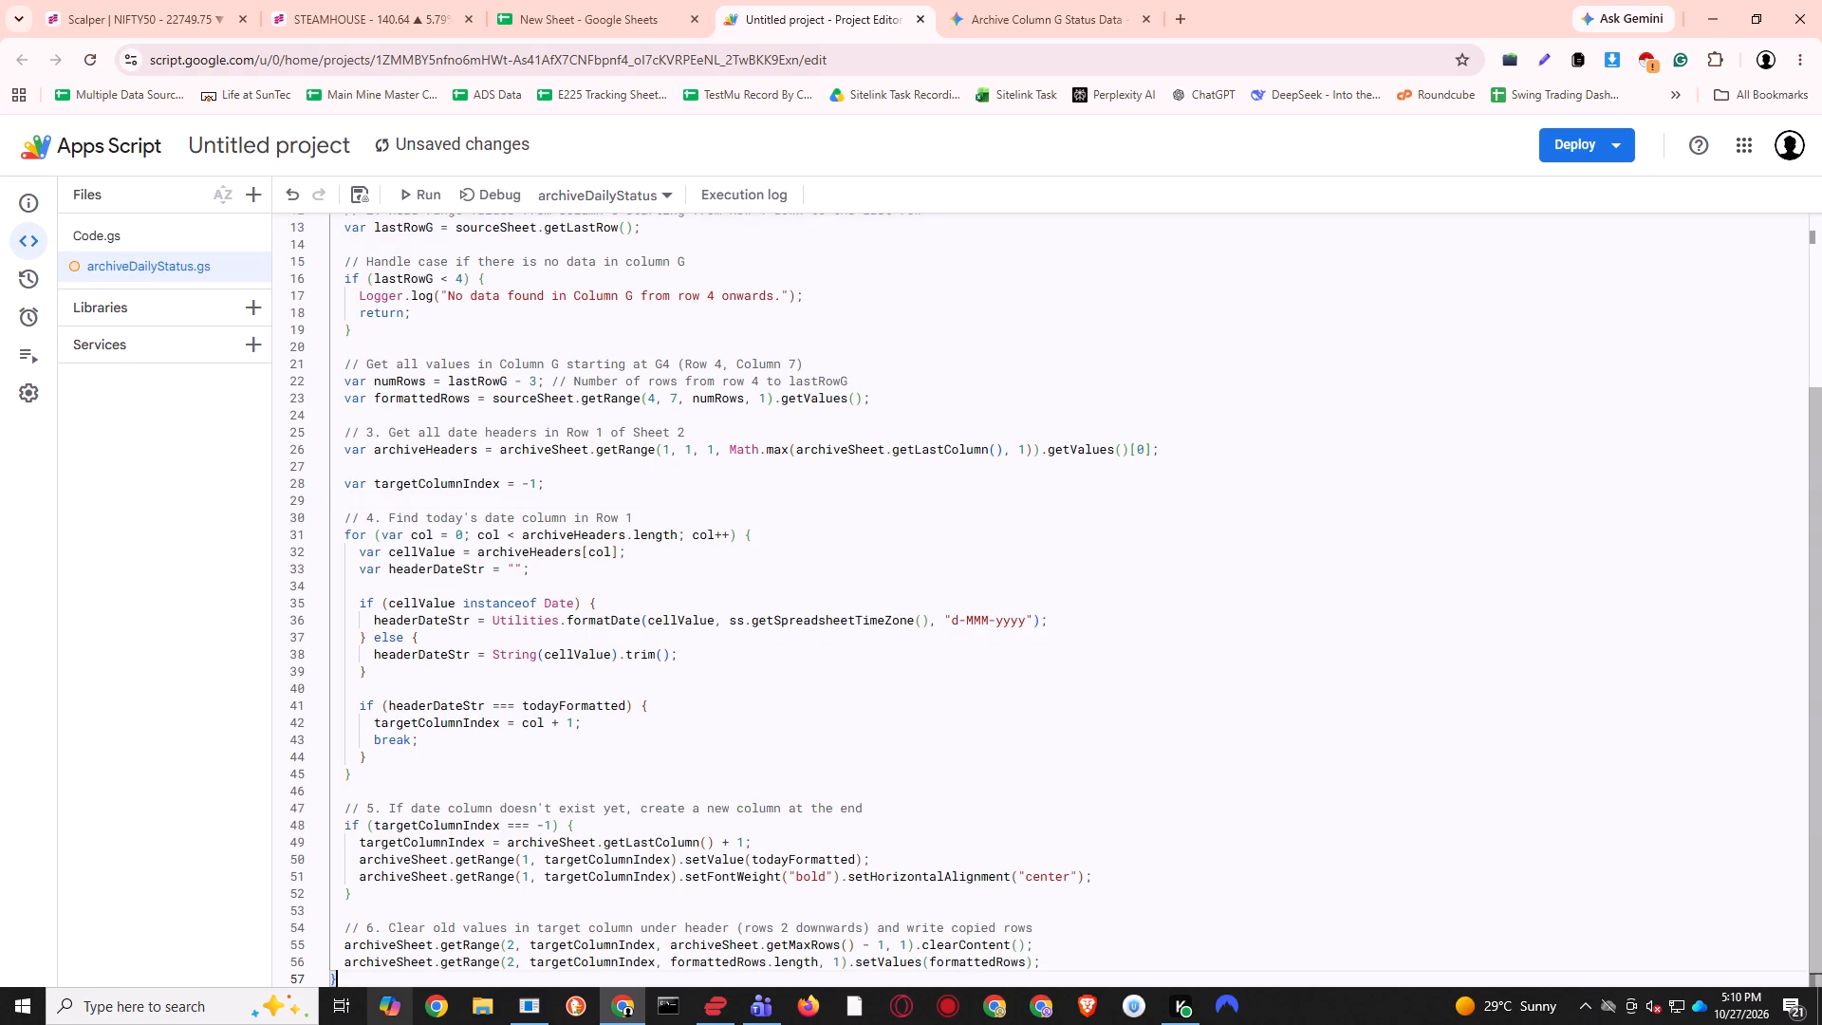
key(ctrl+s)
click(889, 496)
key(ctrl+s)
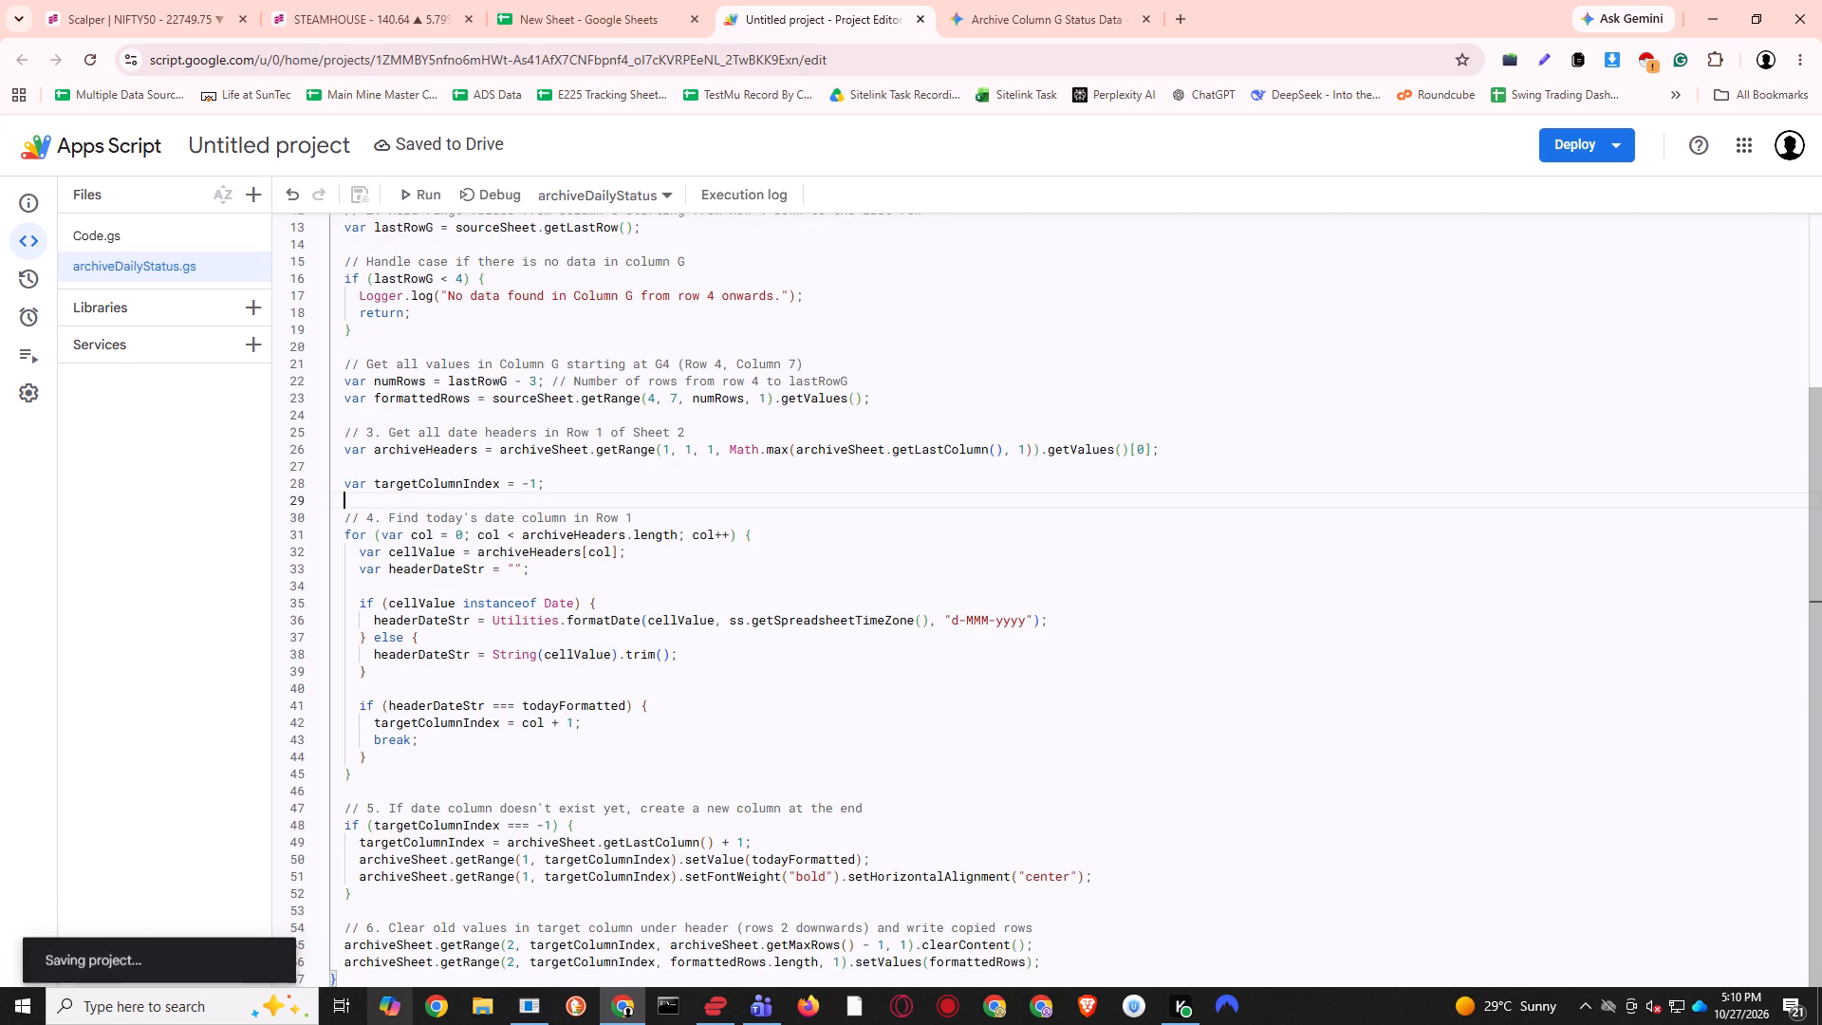
click(825, 519)
key(ctrl+s)
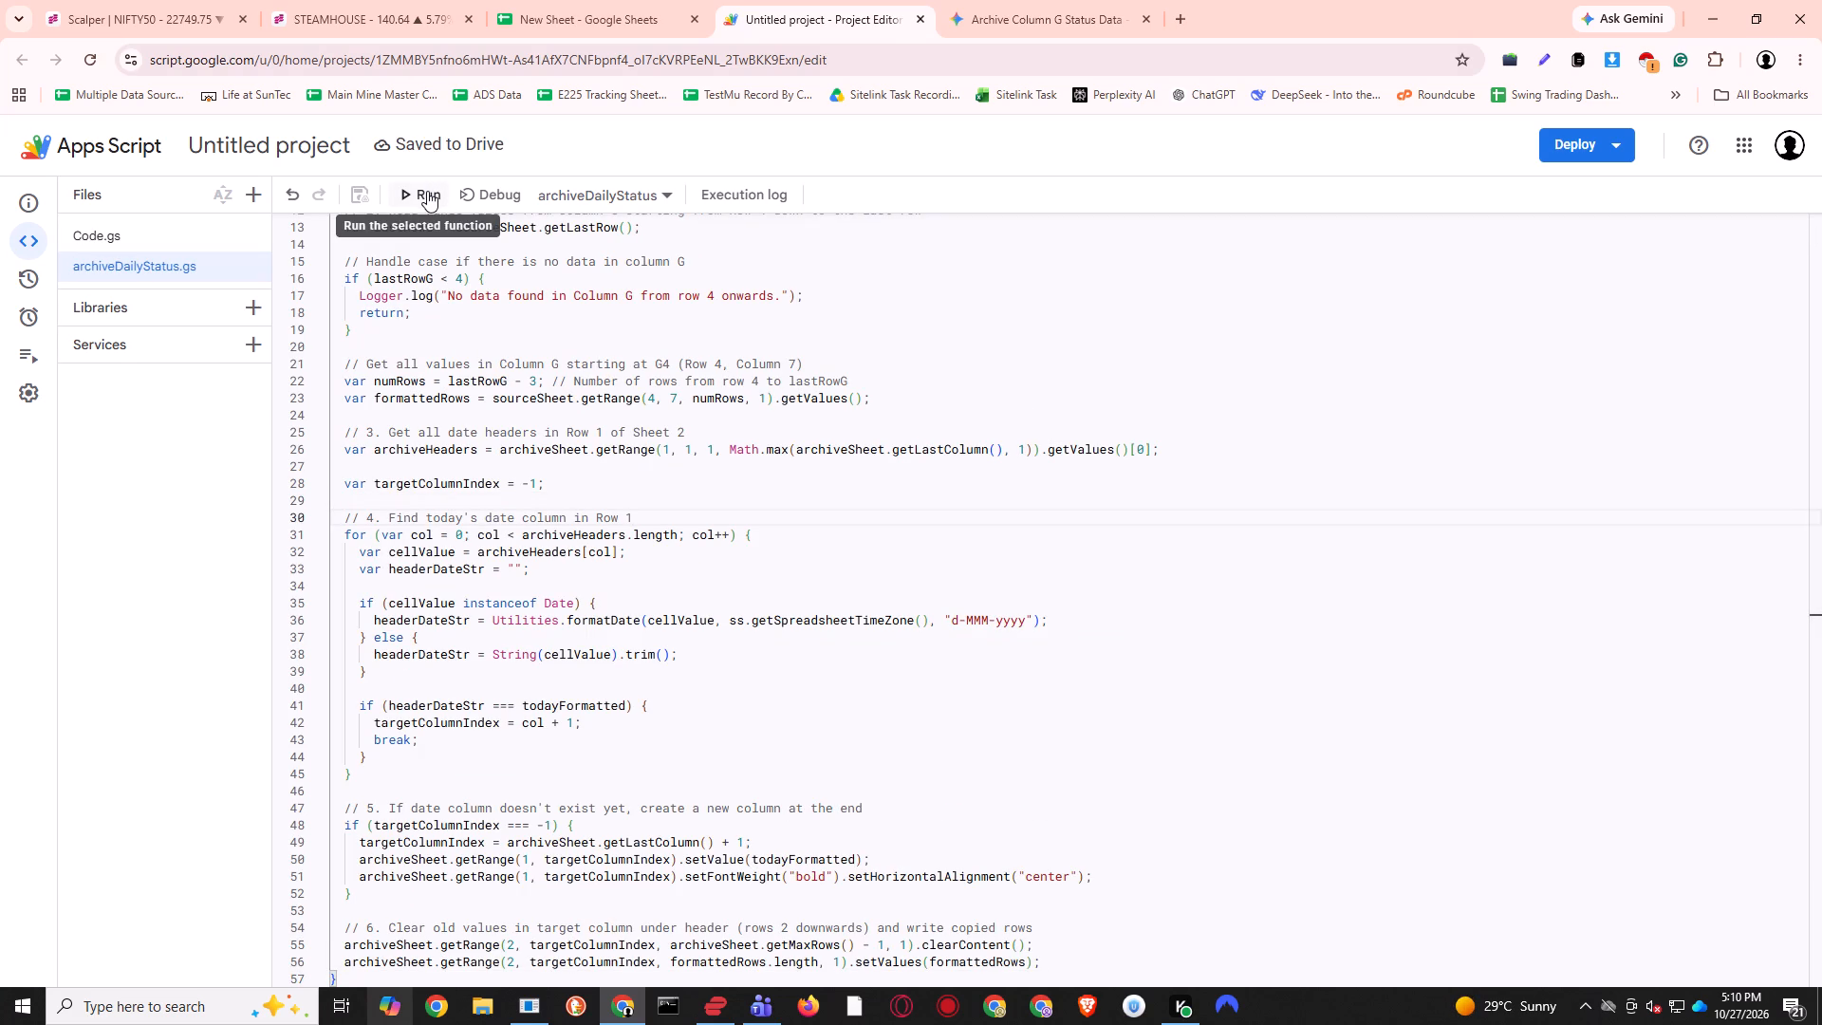
Run the archiveDailyStatus function.
click(427, 191)
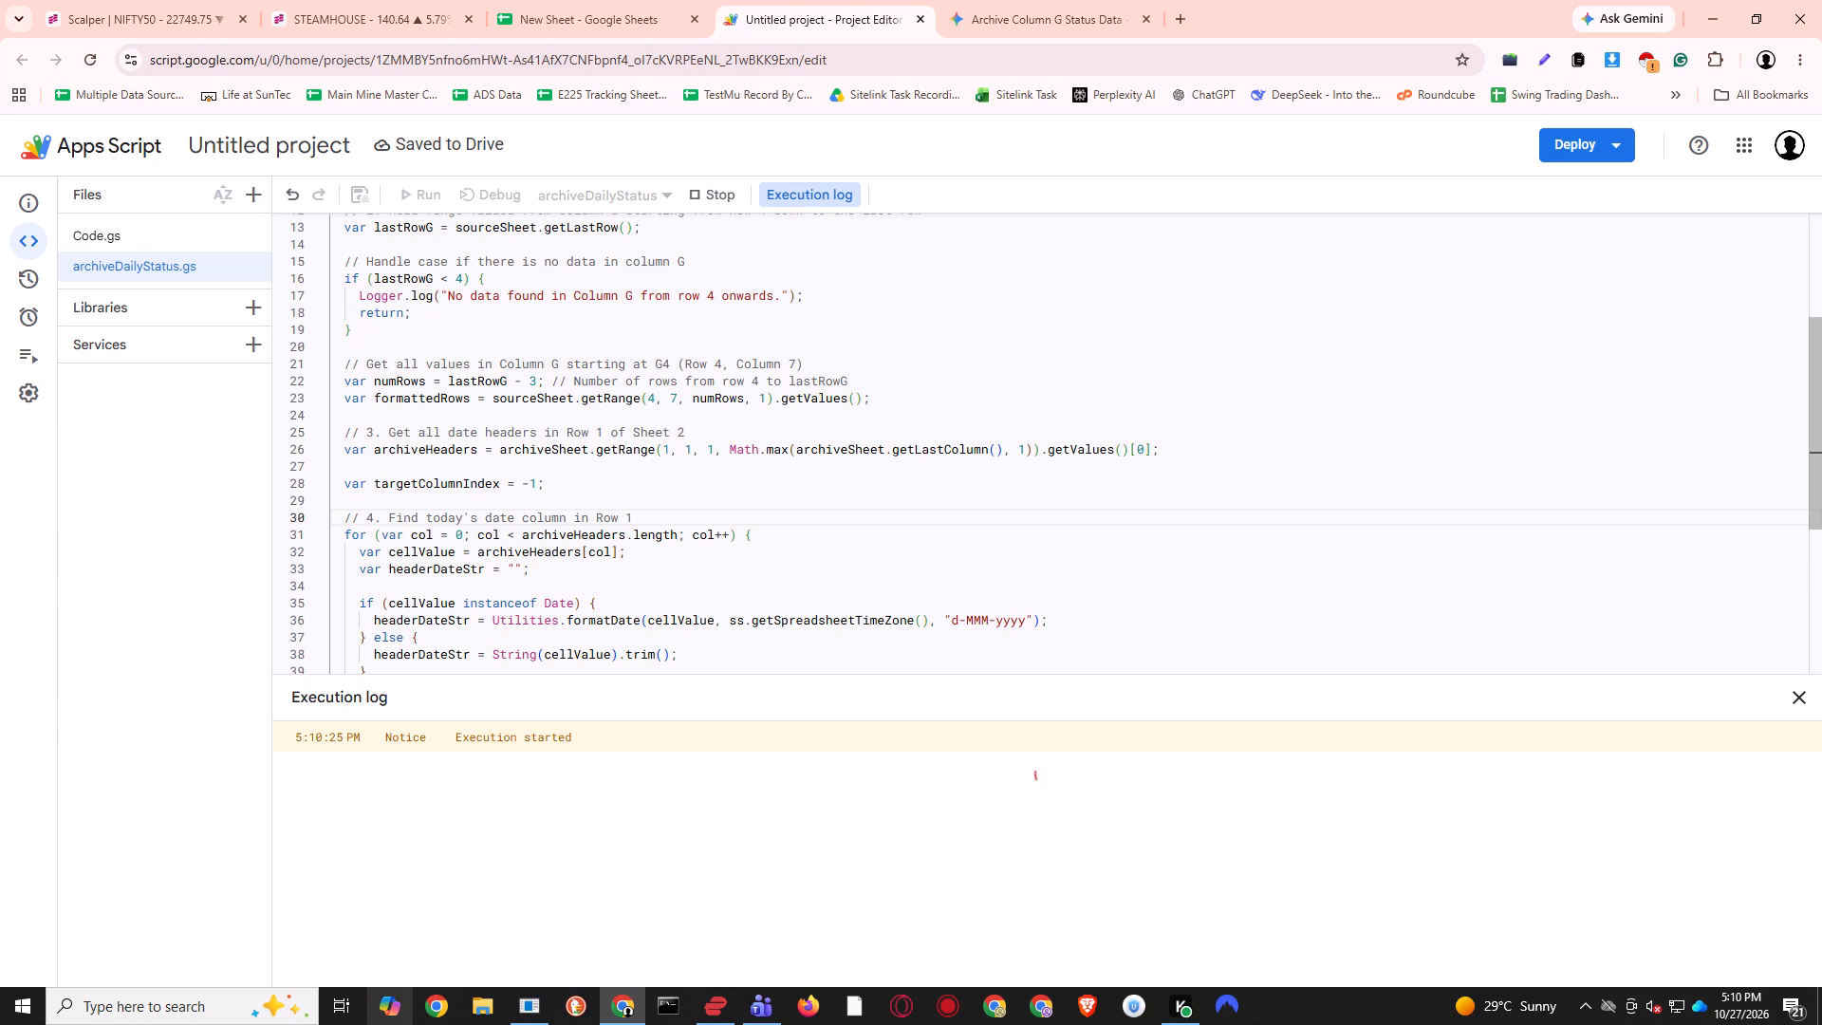
Check the 27-Oct-2026 column in the spreadsheet's Weekly Status sheet for the archived status lines.
click(585, 0)
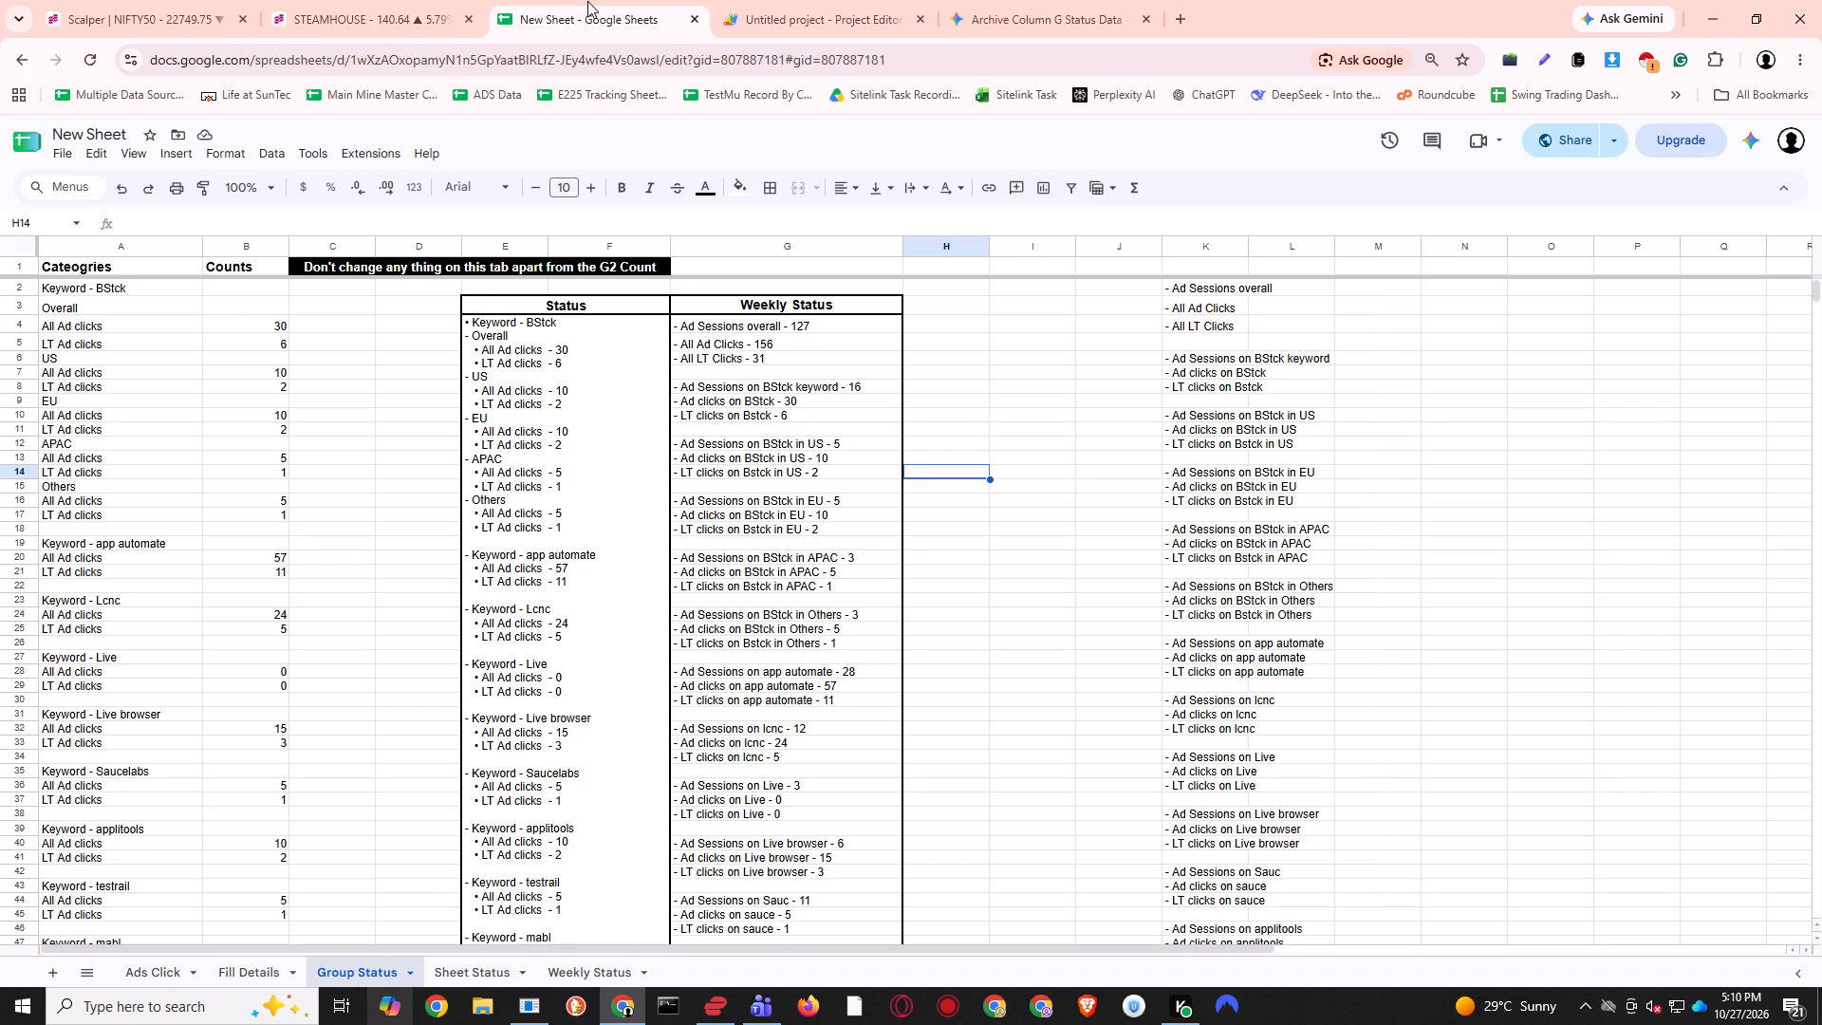
click(584, 971)
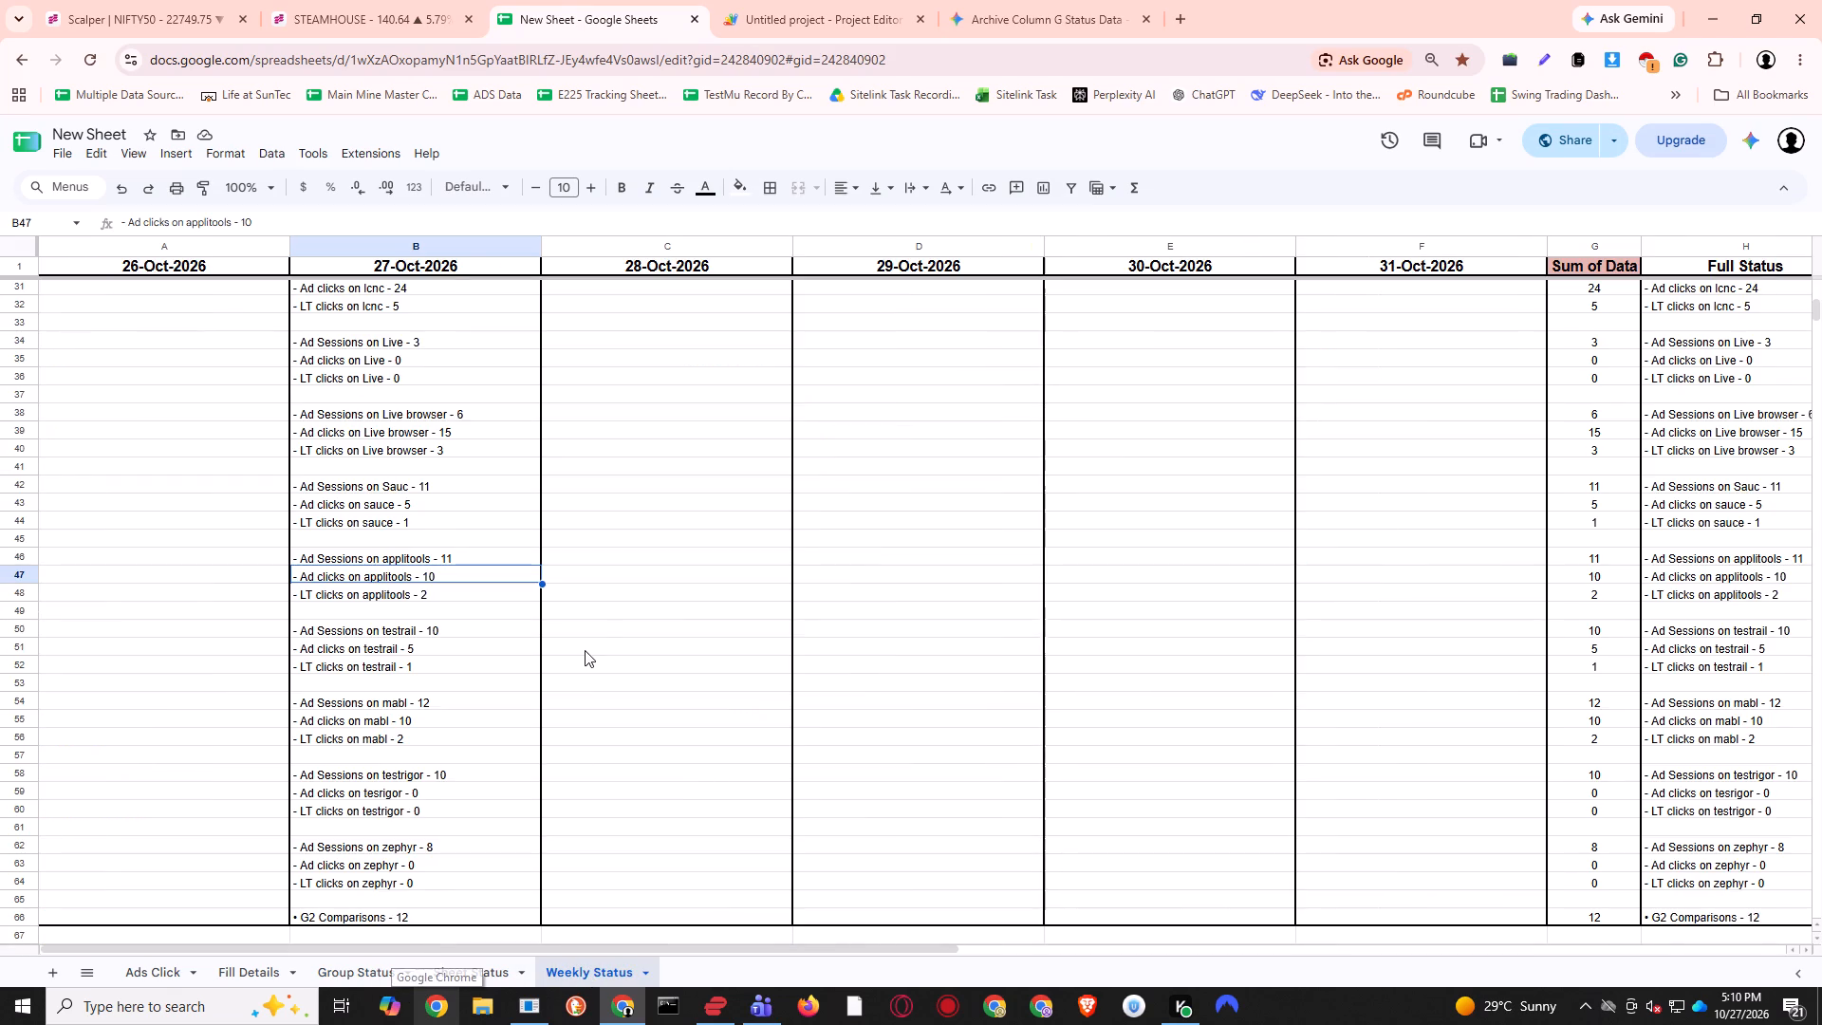
scroll(586, 643, up, 15)
scroll(572, 588, down, 7)
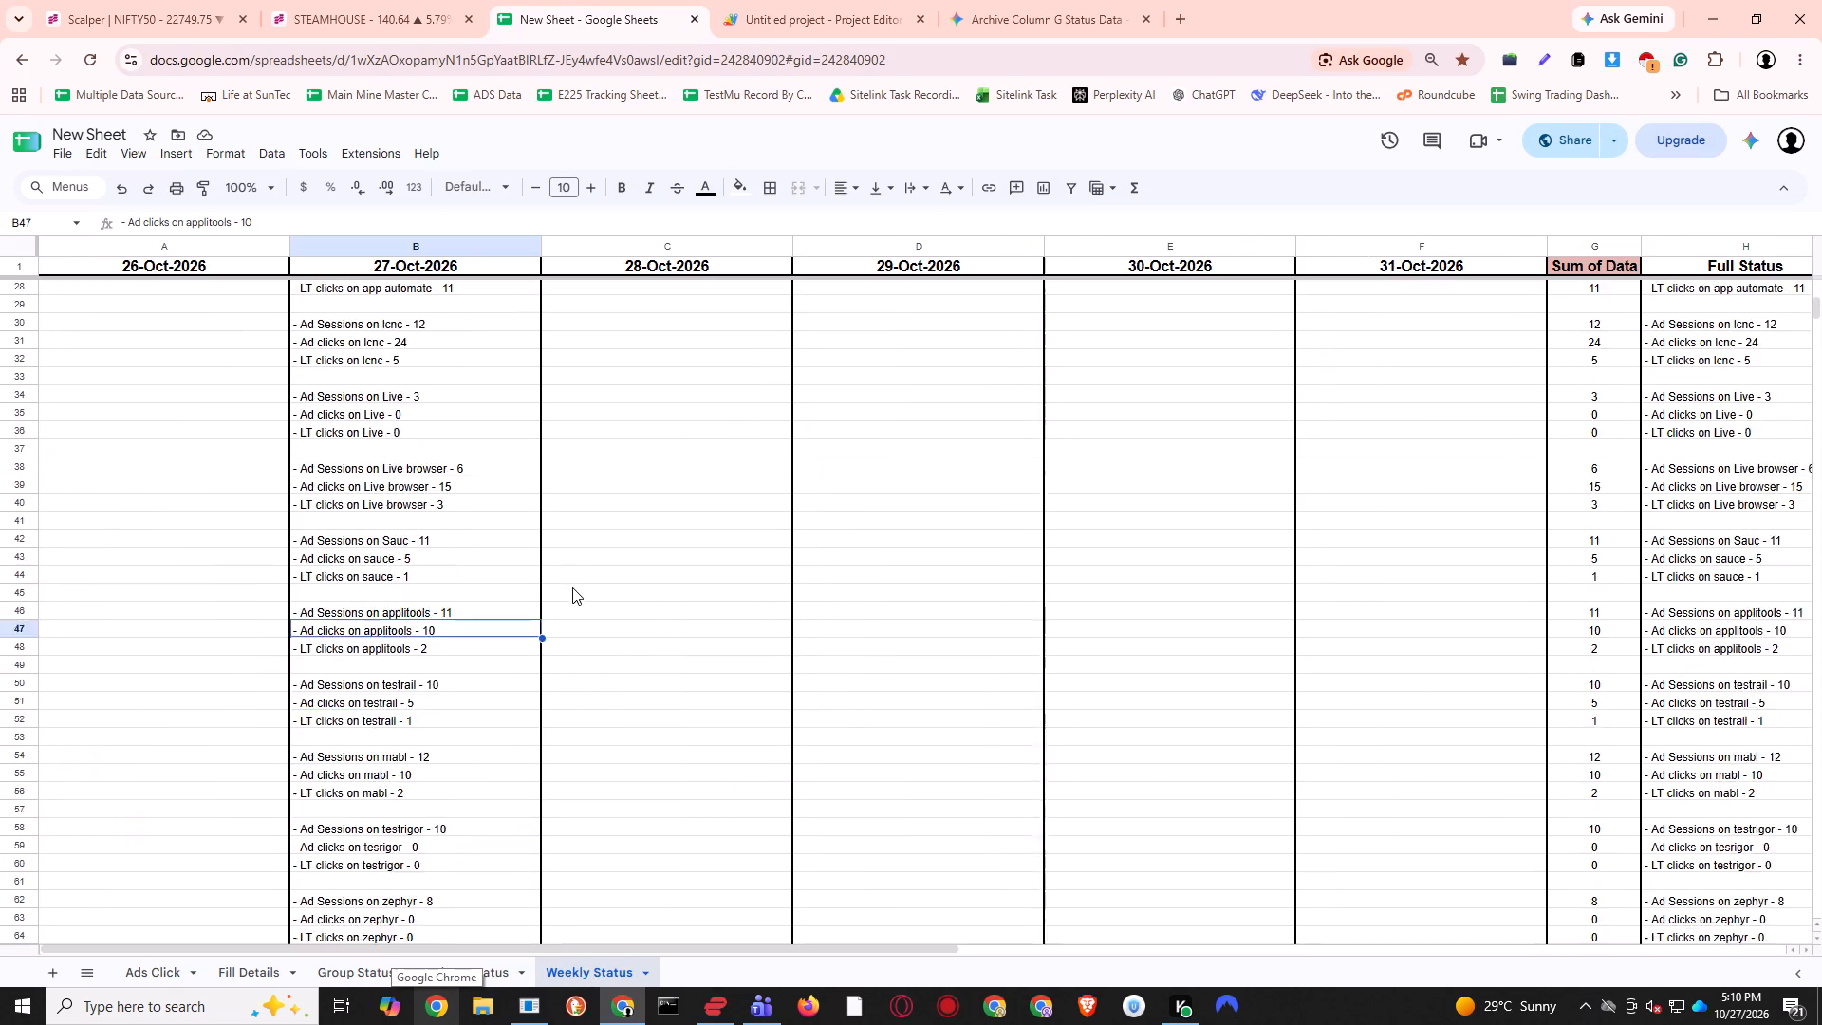
scroll(572, 587, down, 3)
scroll(573, 587, up, 1)
scroll(572, 589, up, 20)
scroll(572, 589, up, 3)
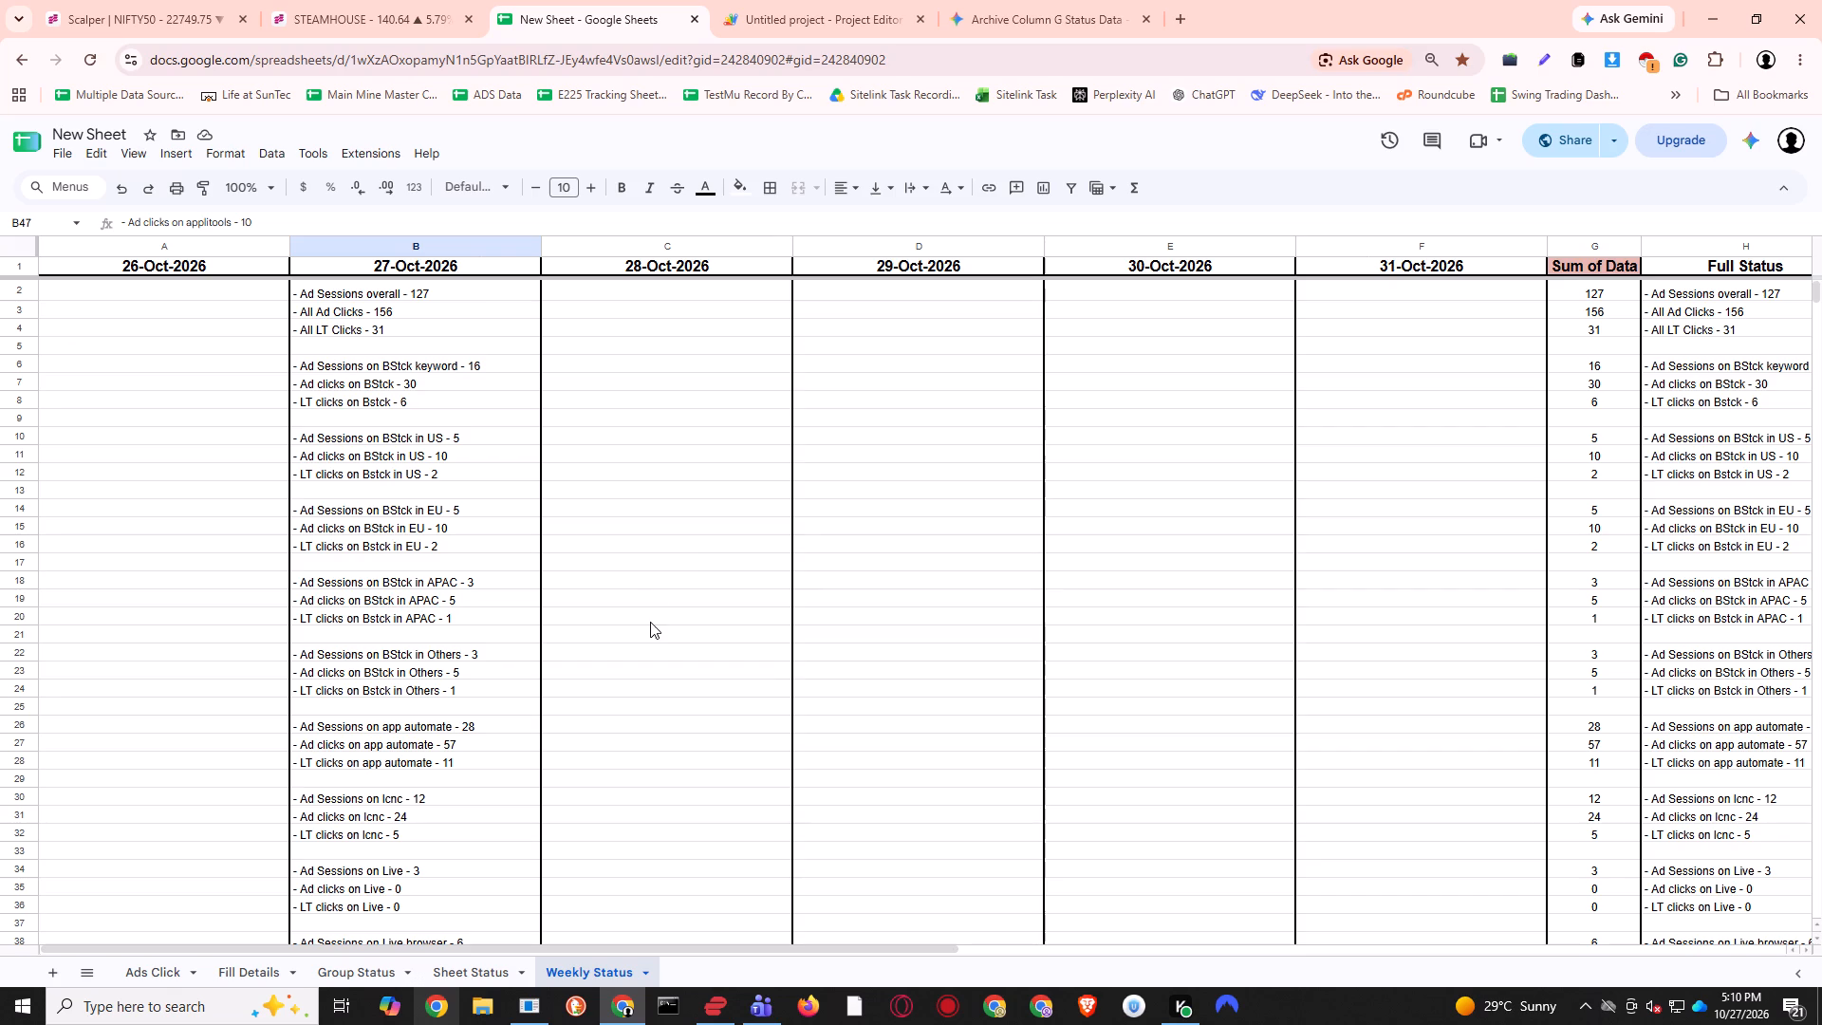
Start a new trigger in the Apps Script project that runs the archiveDailyStatus function on the Head deployment.
click(790, 0)
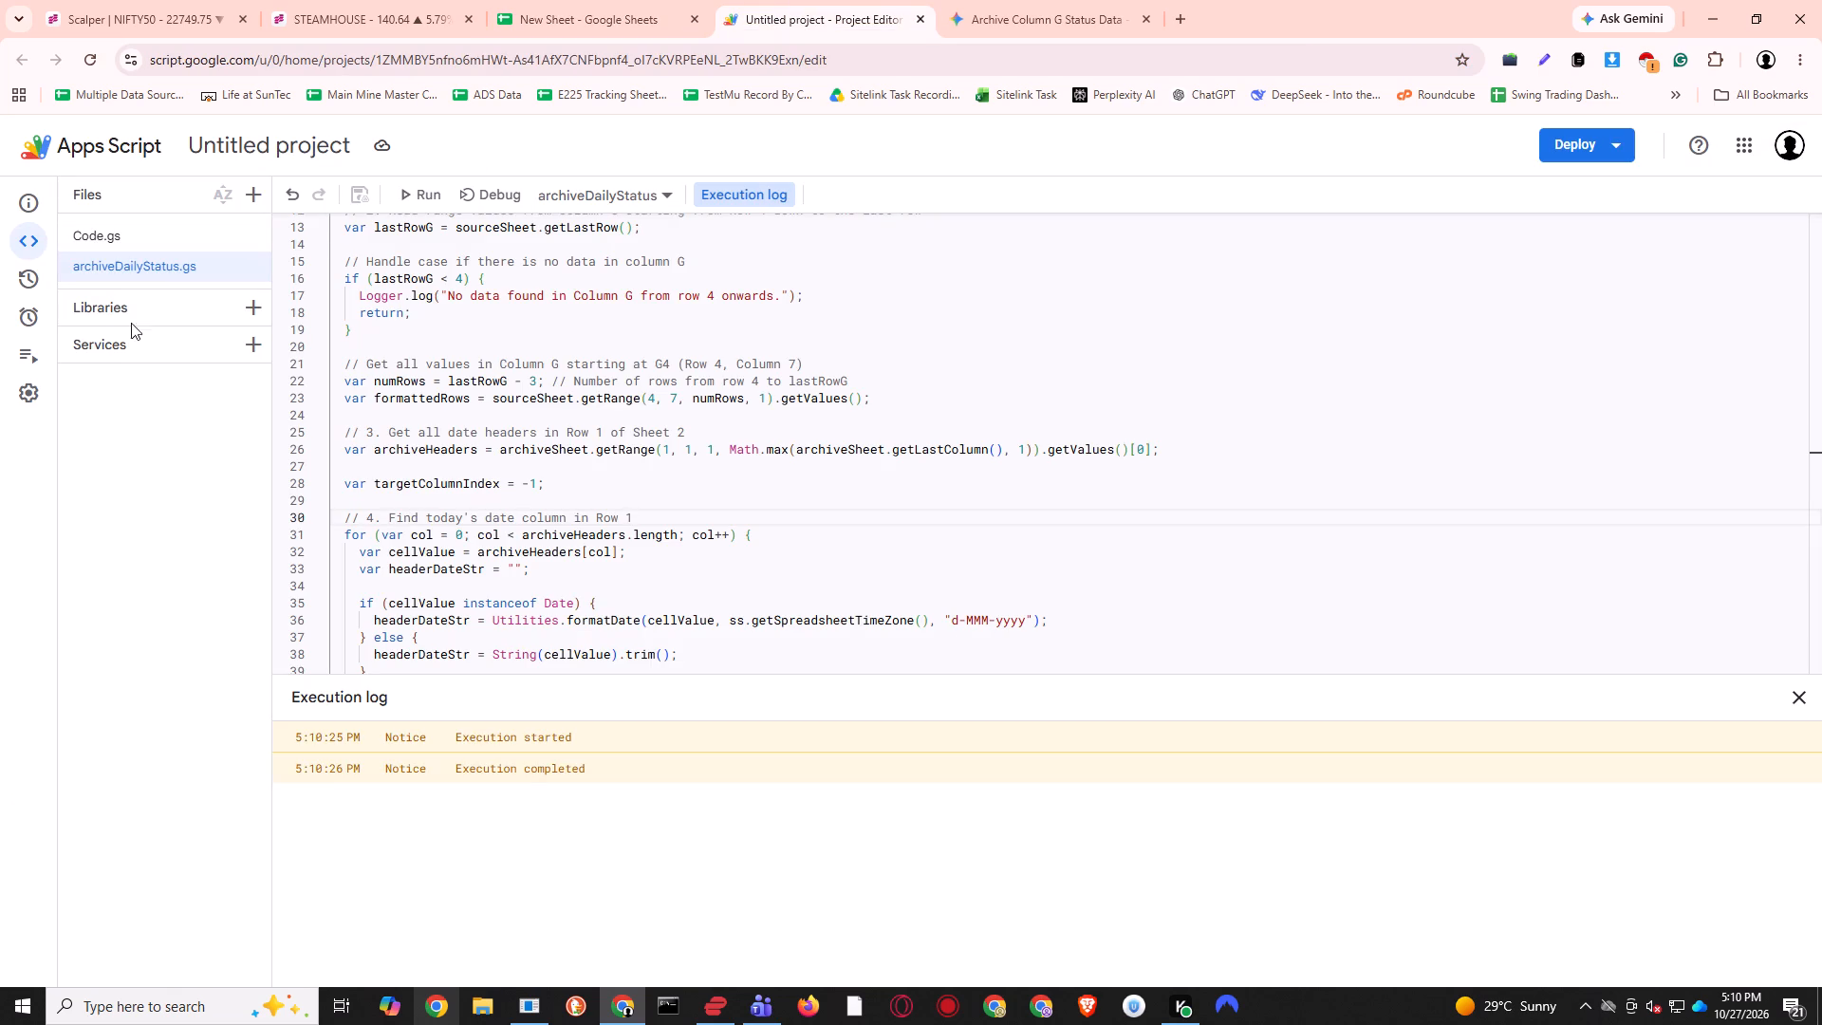
click(41, 327)
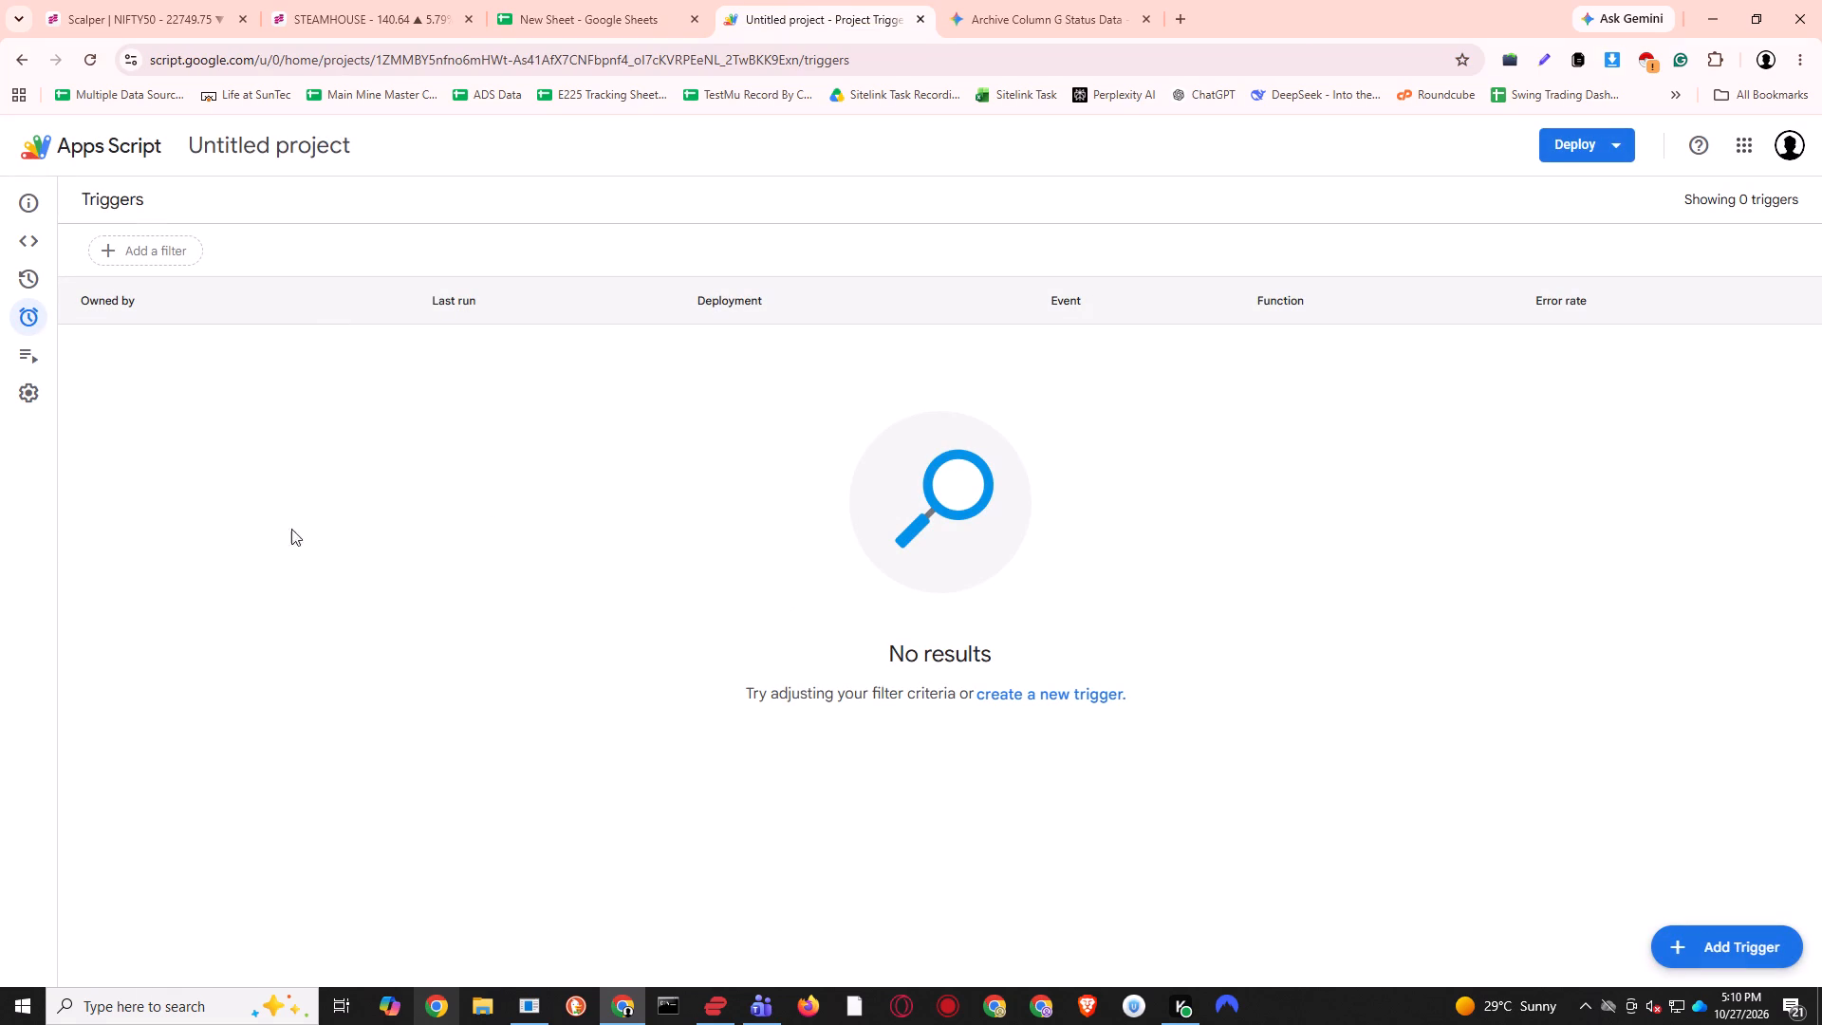
click(38, 284)
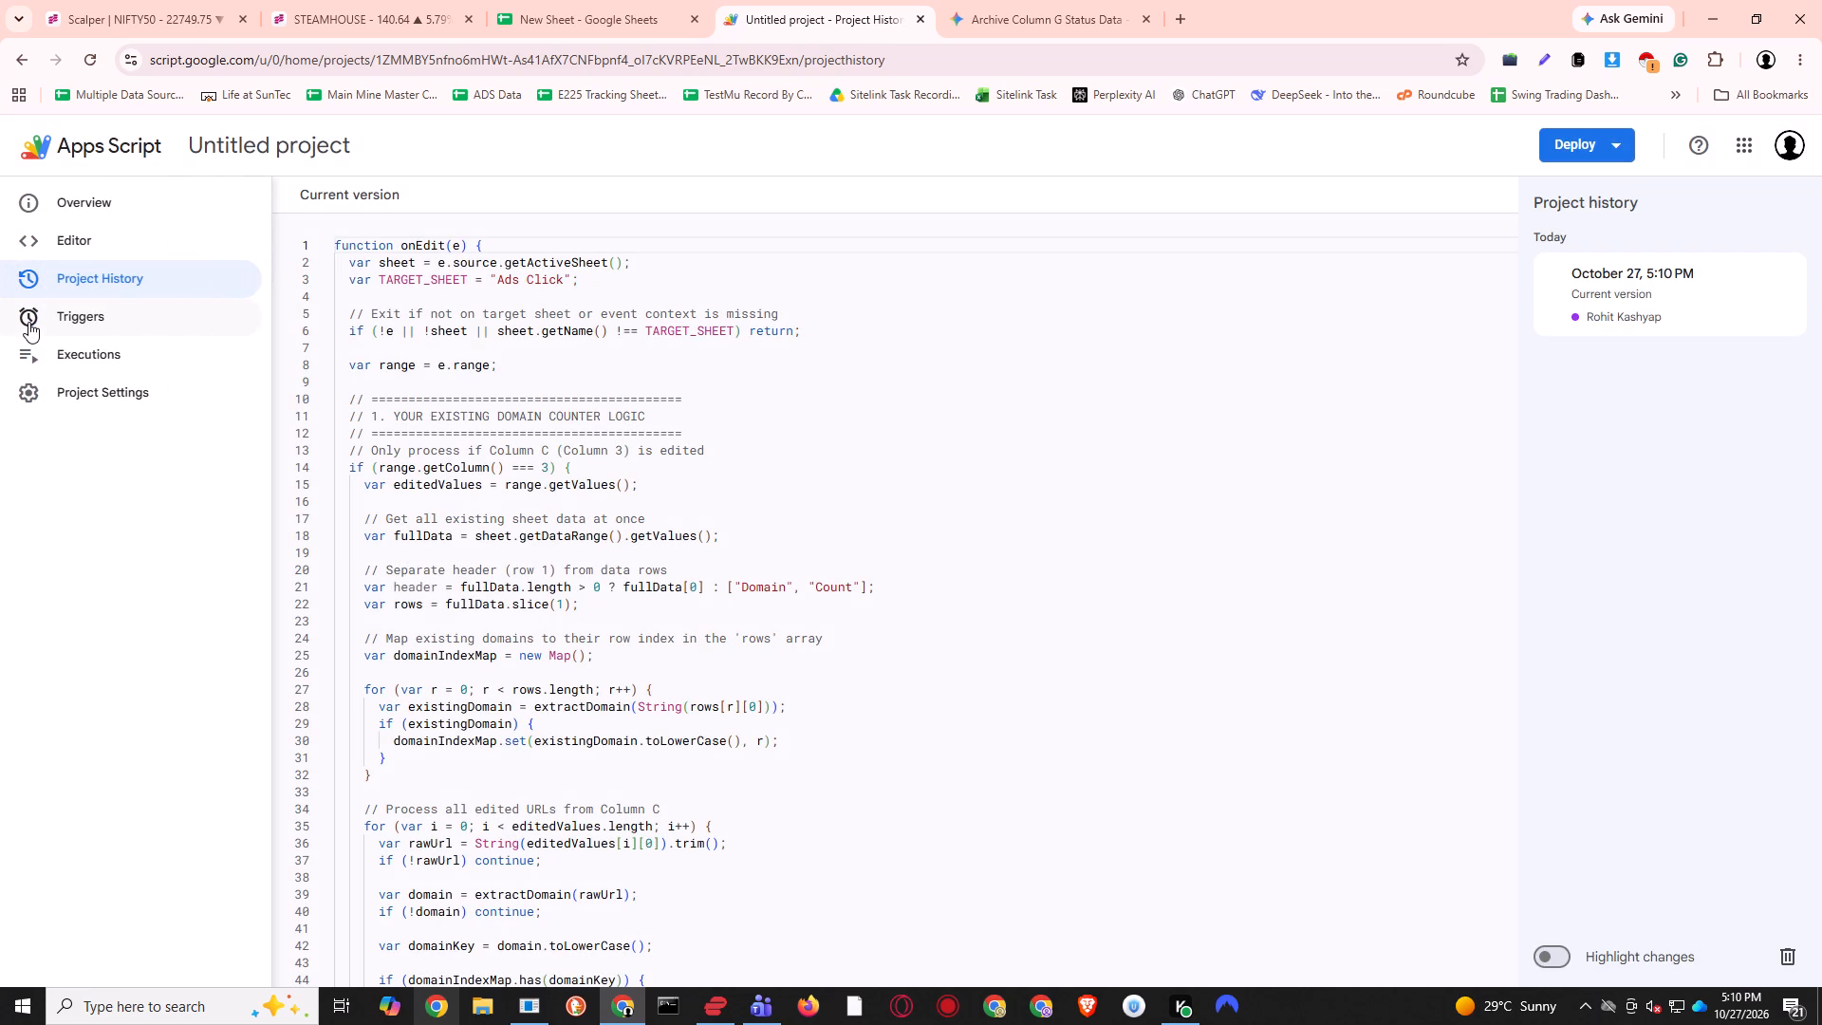
click(28, 322)
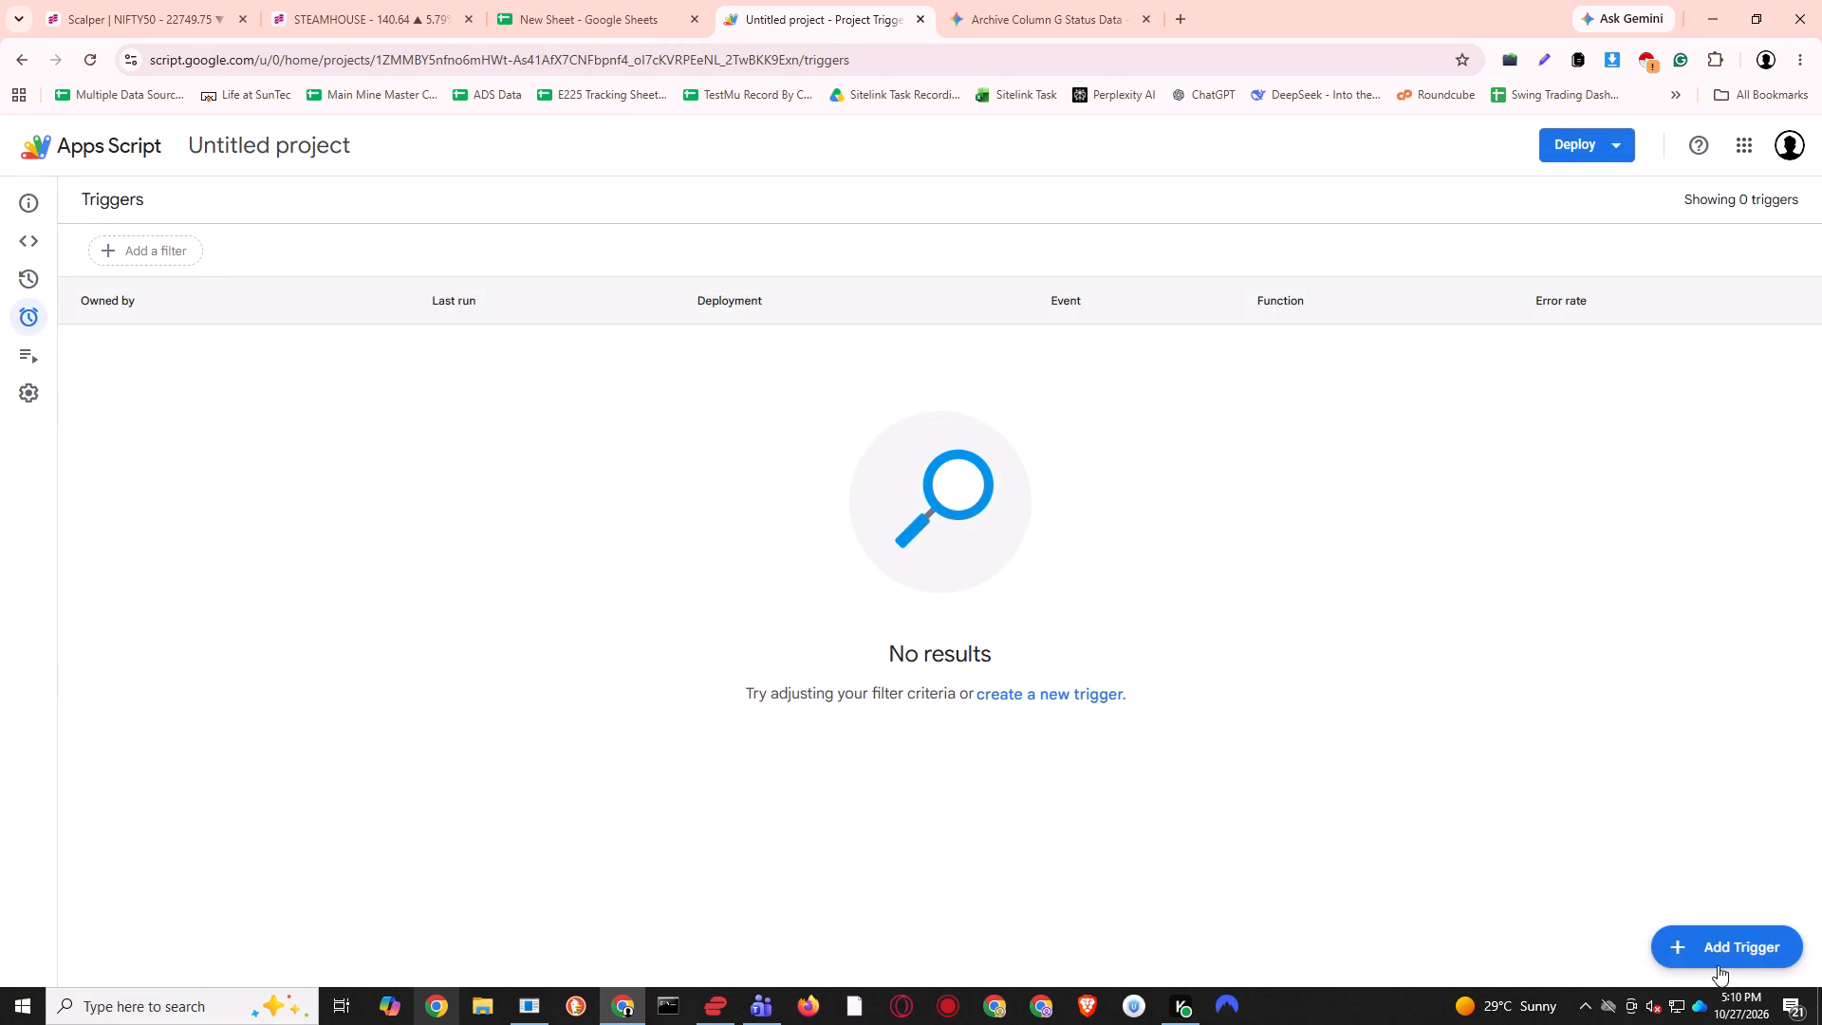
click(1704, 945)
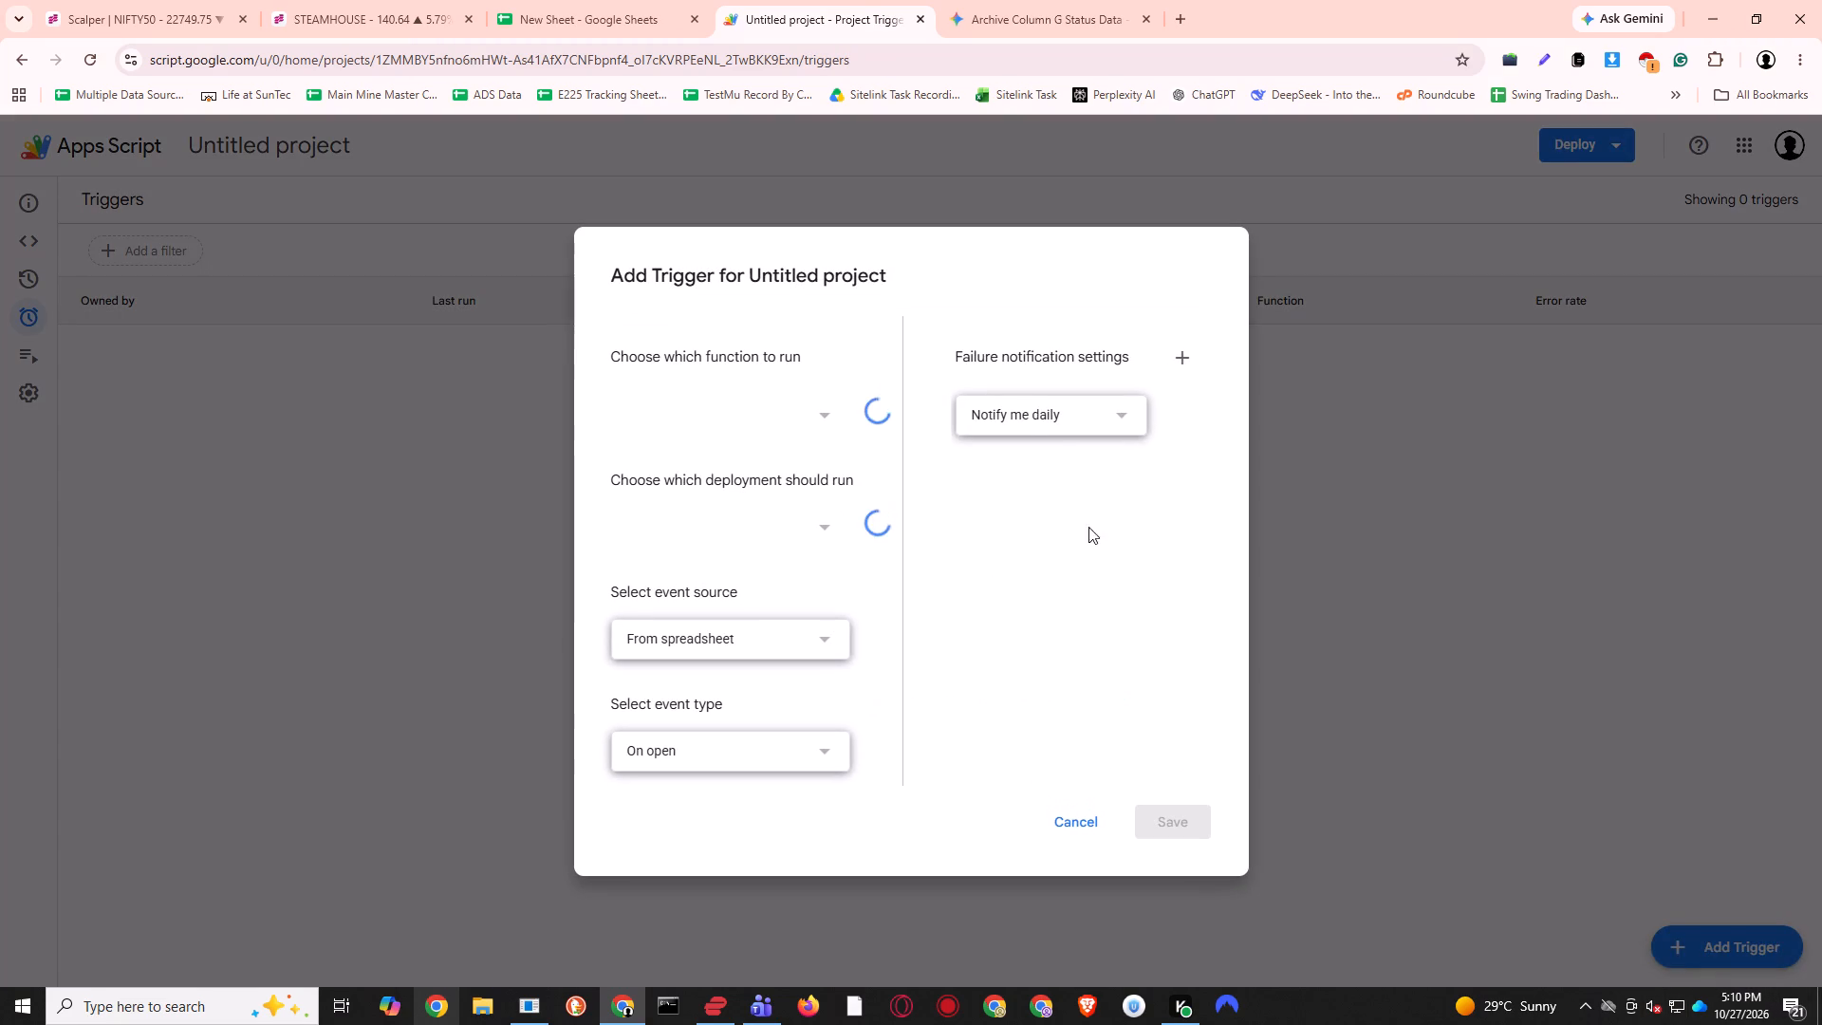
click(772, 417)
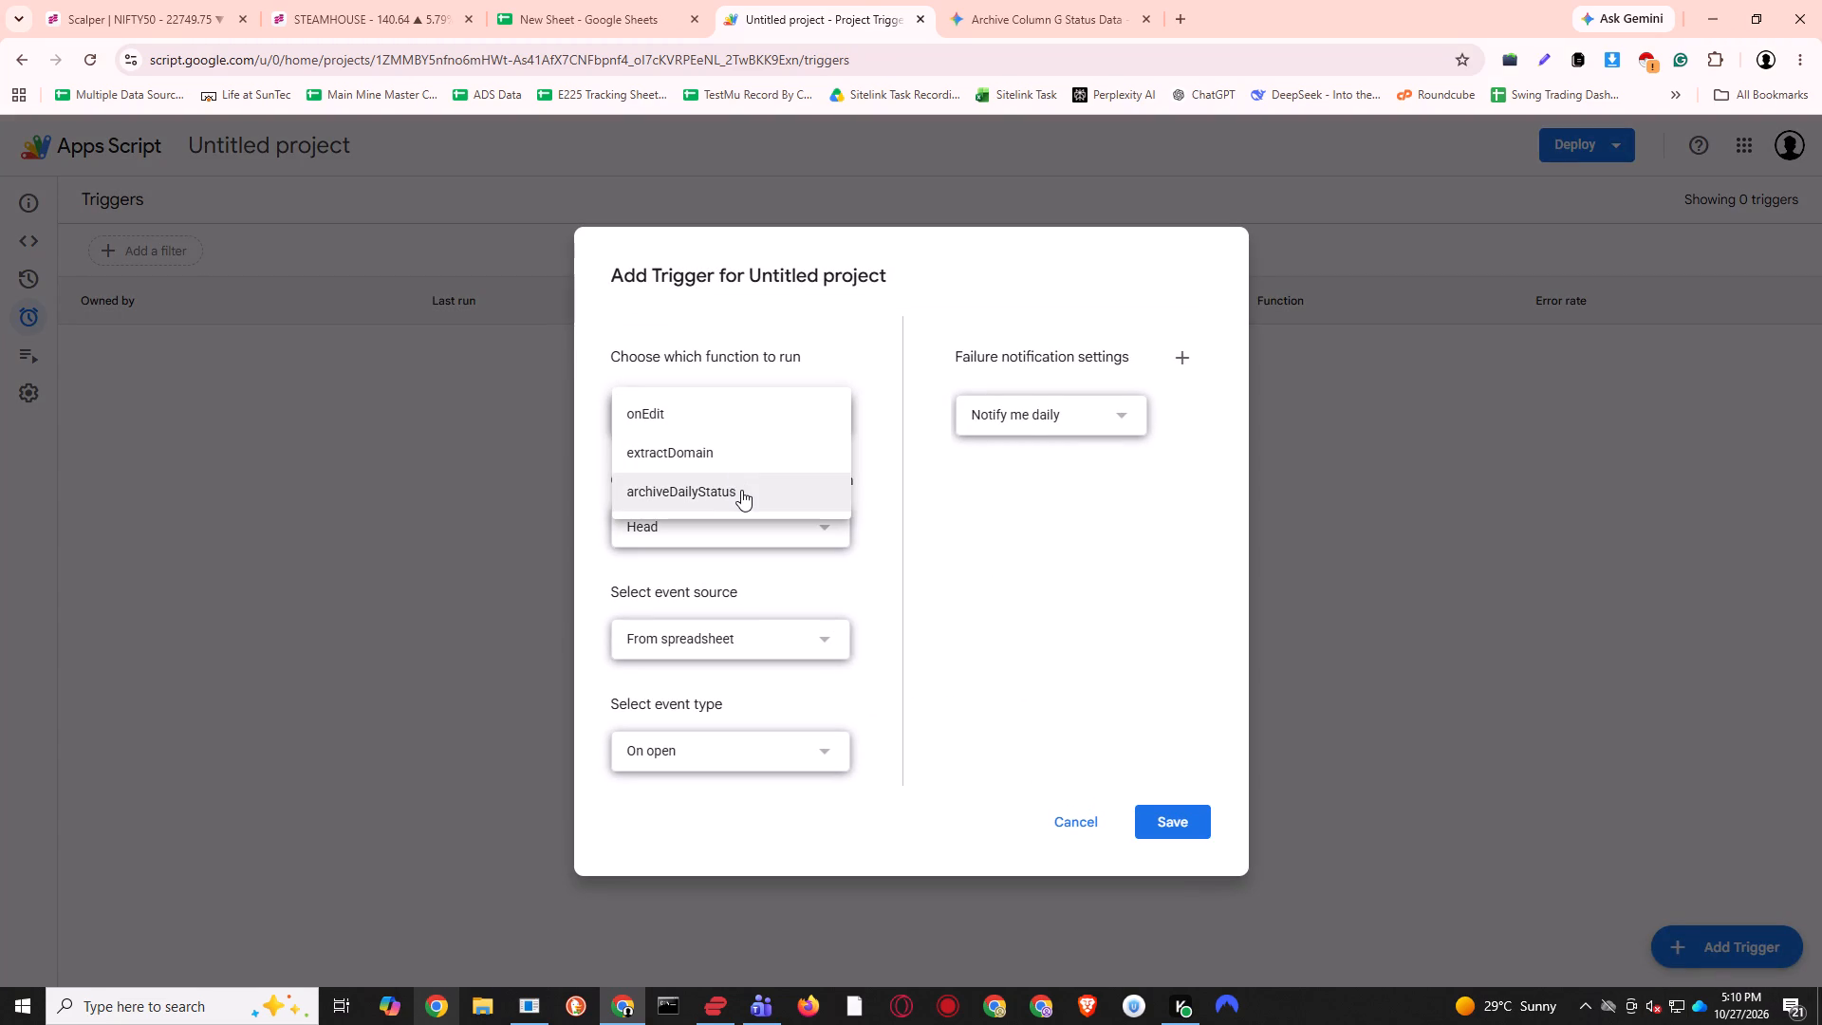
click(743, 492)
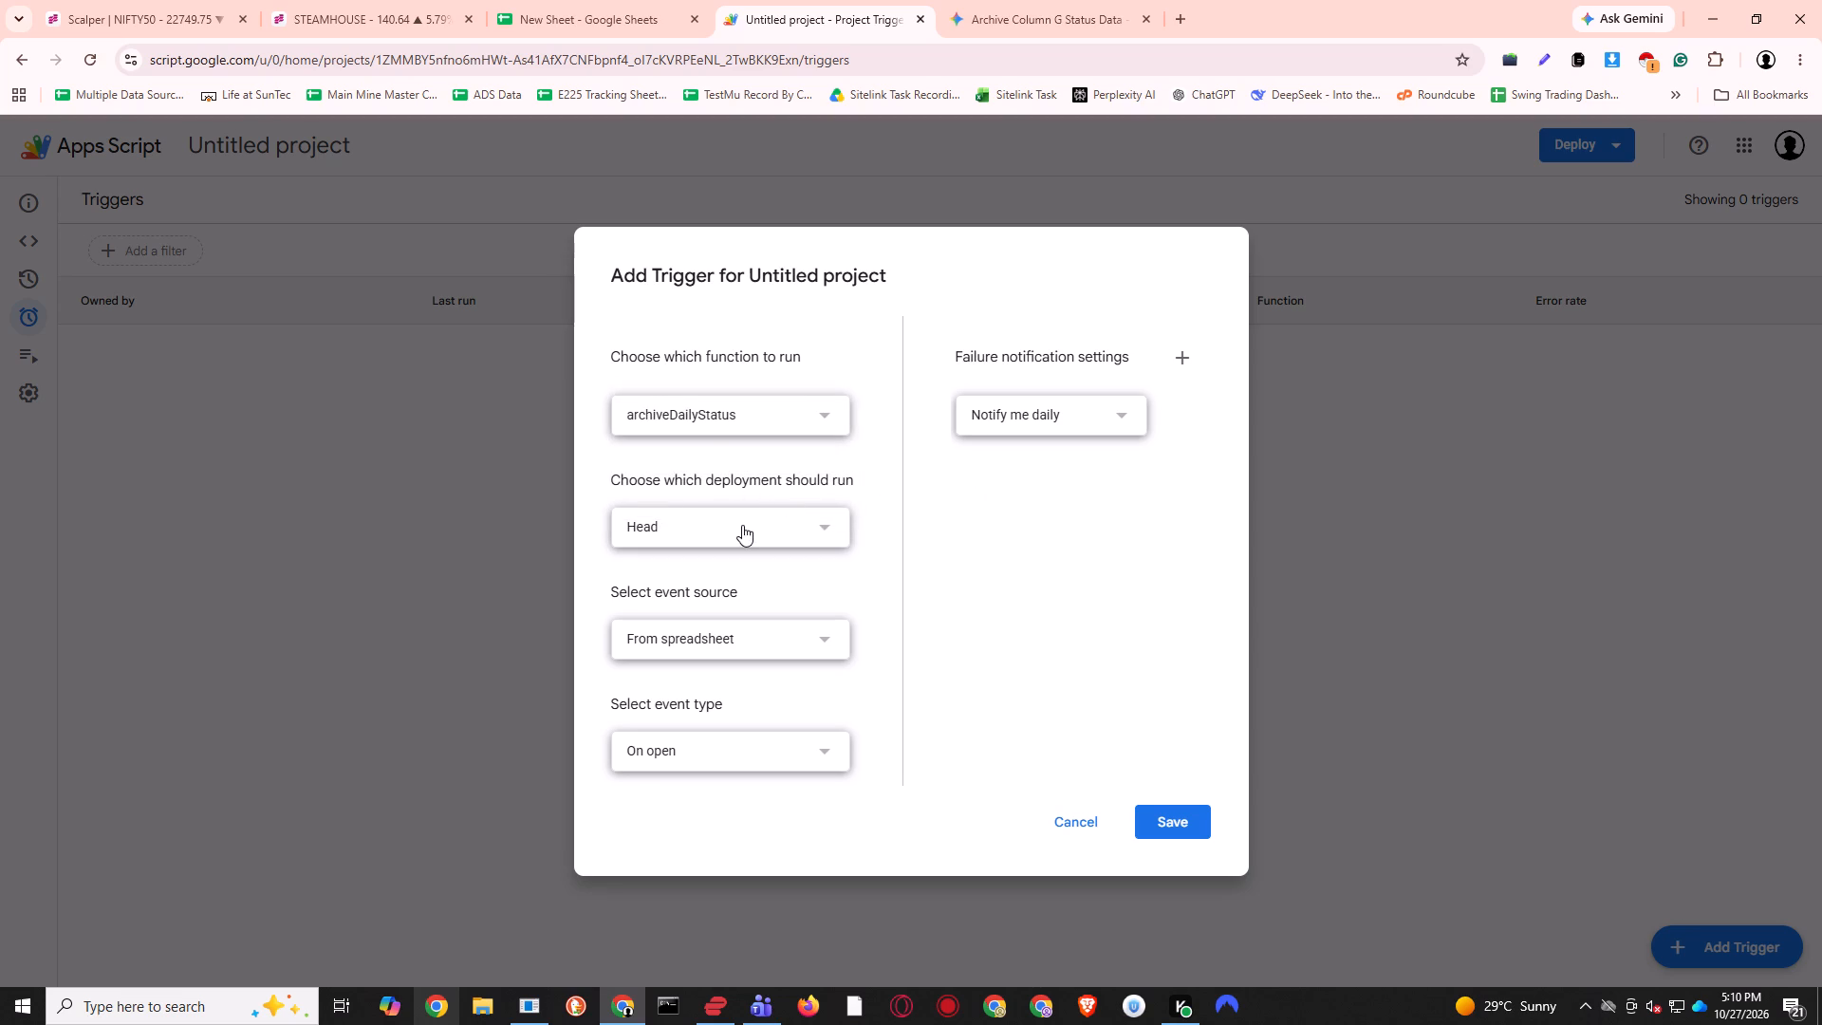
click(742, 525)
click(762, 524)
Make the trigger a time-driven day timer for 6pm to 7pm, keep failure notifications daily, and save it.
click(747, 651)
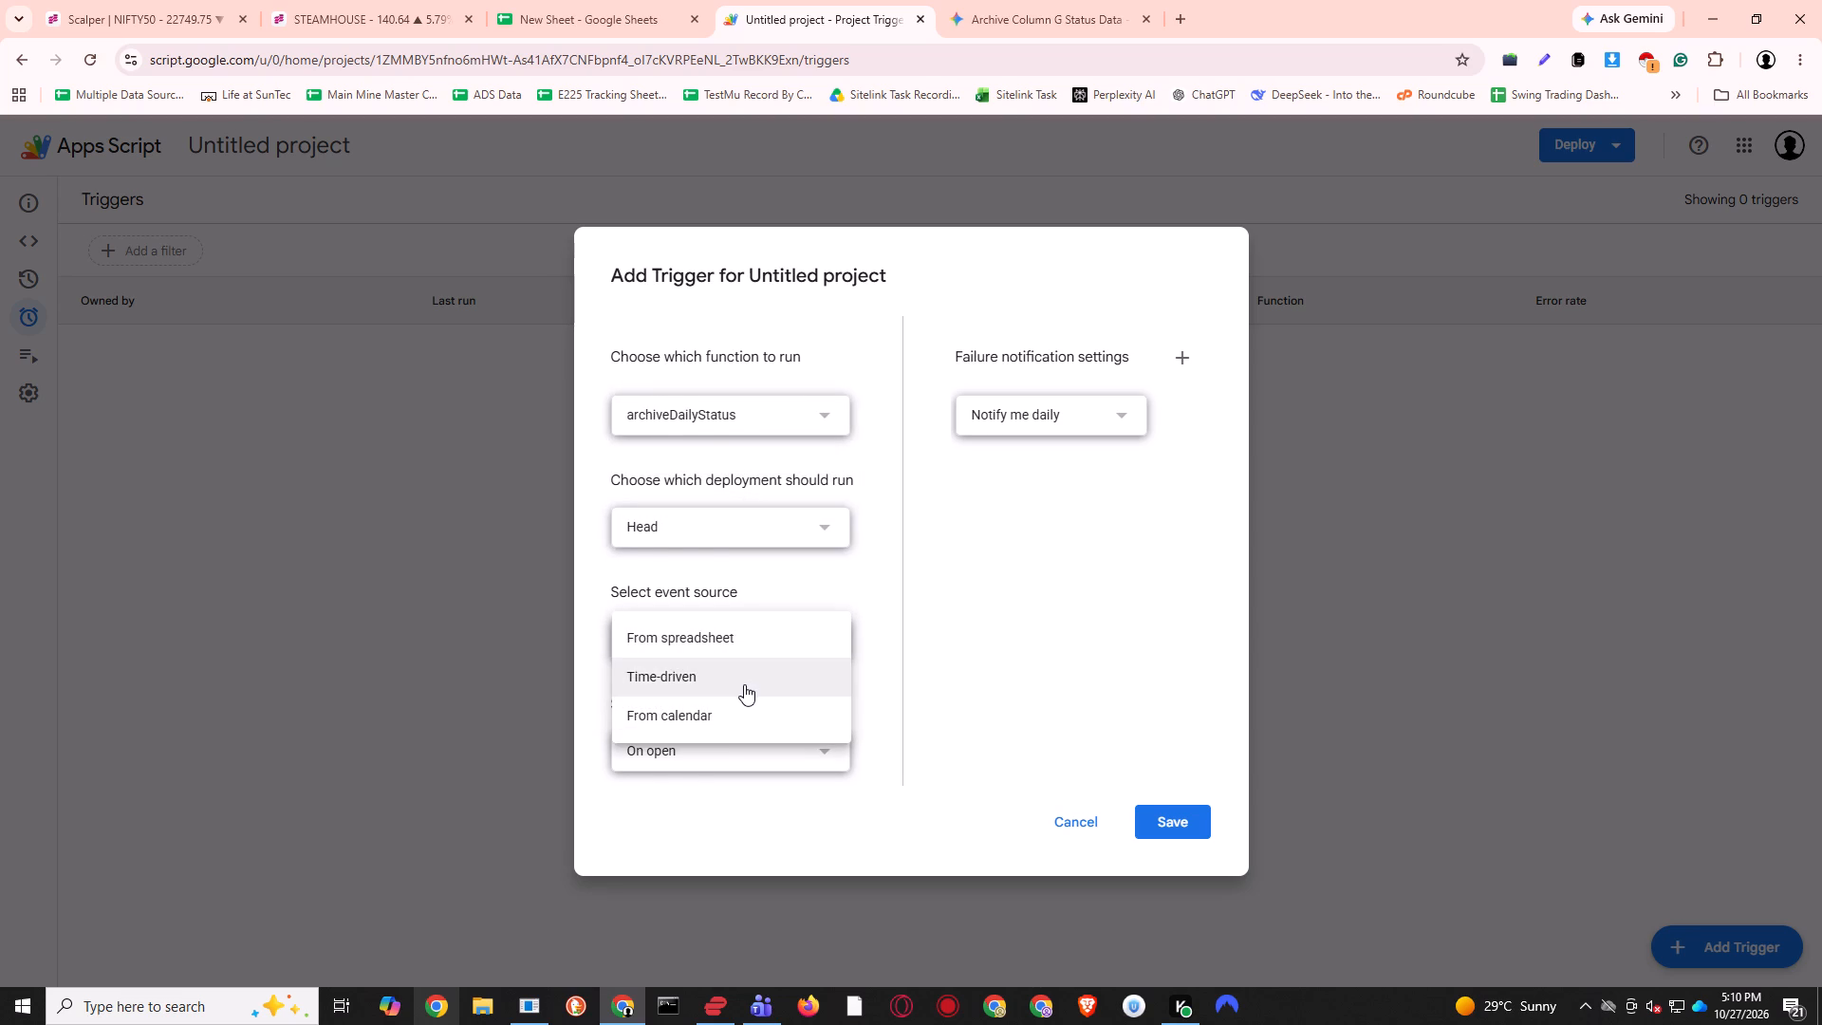
click(744, 684)
click(745, 702)
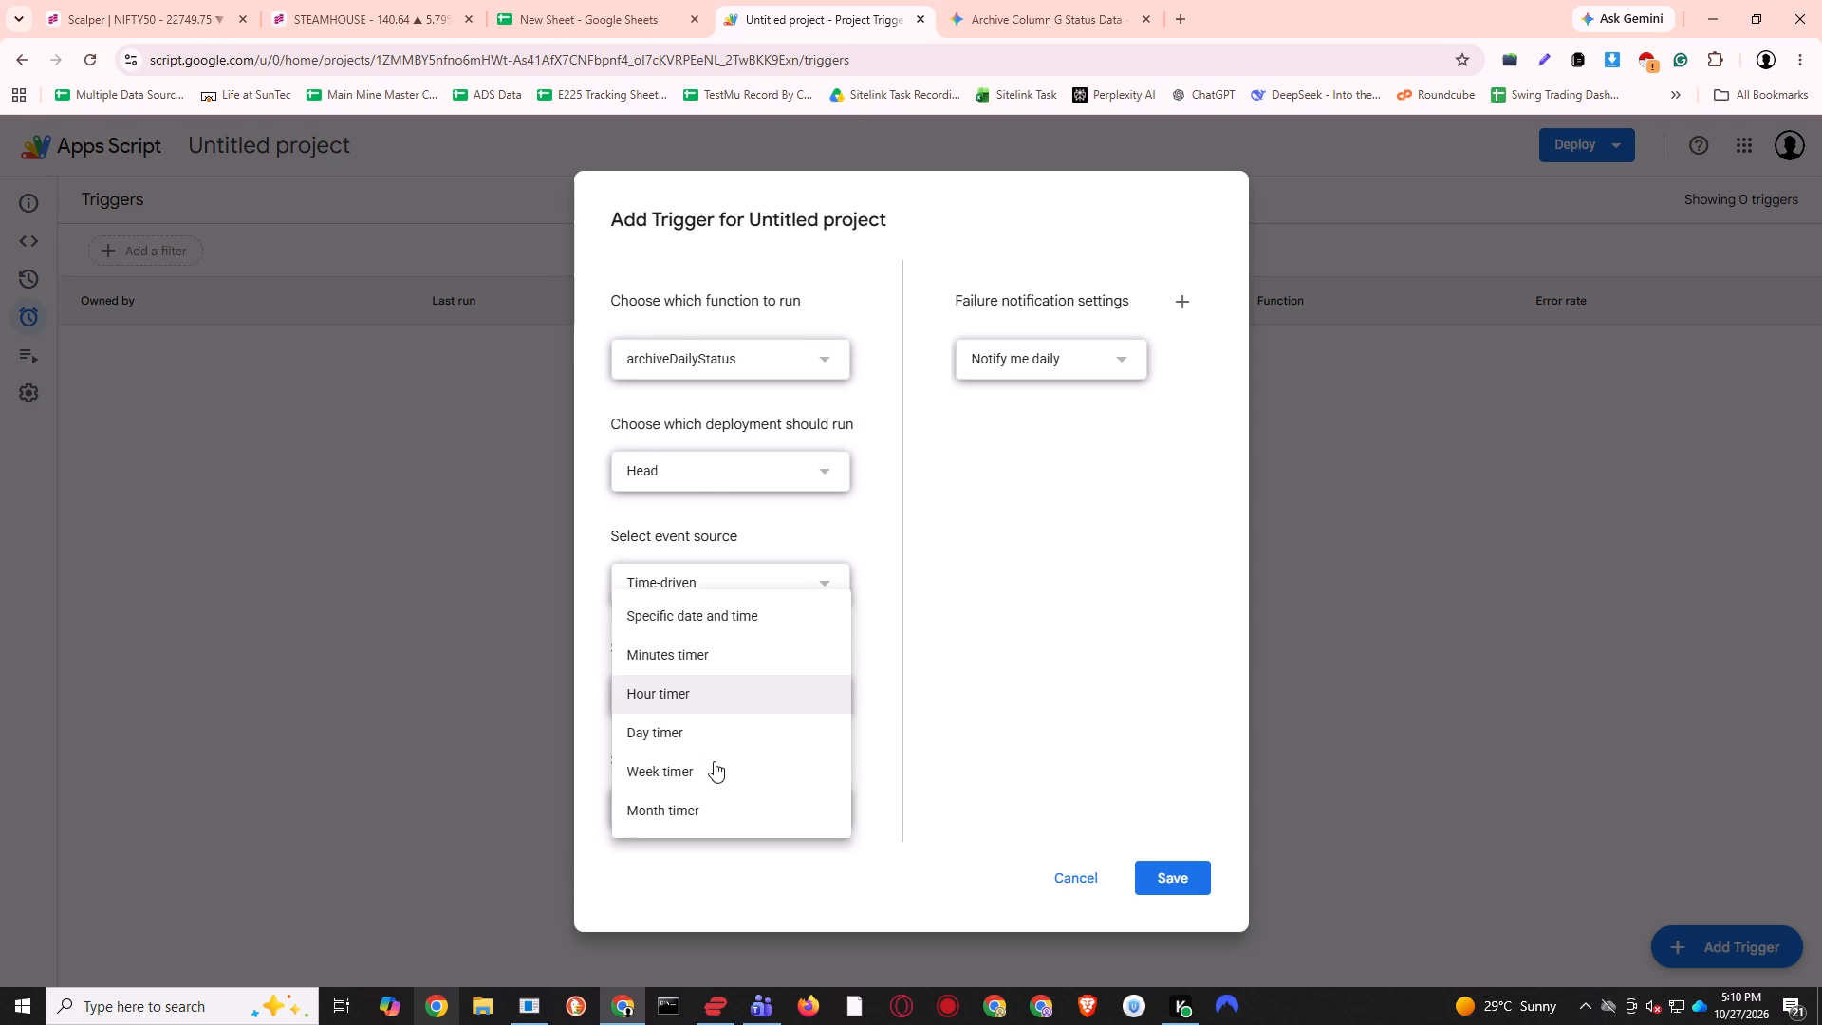
click(718, 730)
click(733, 796)
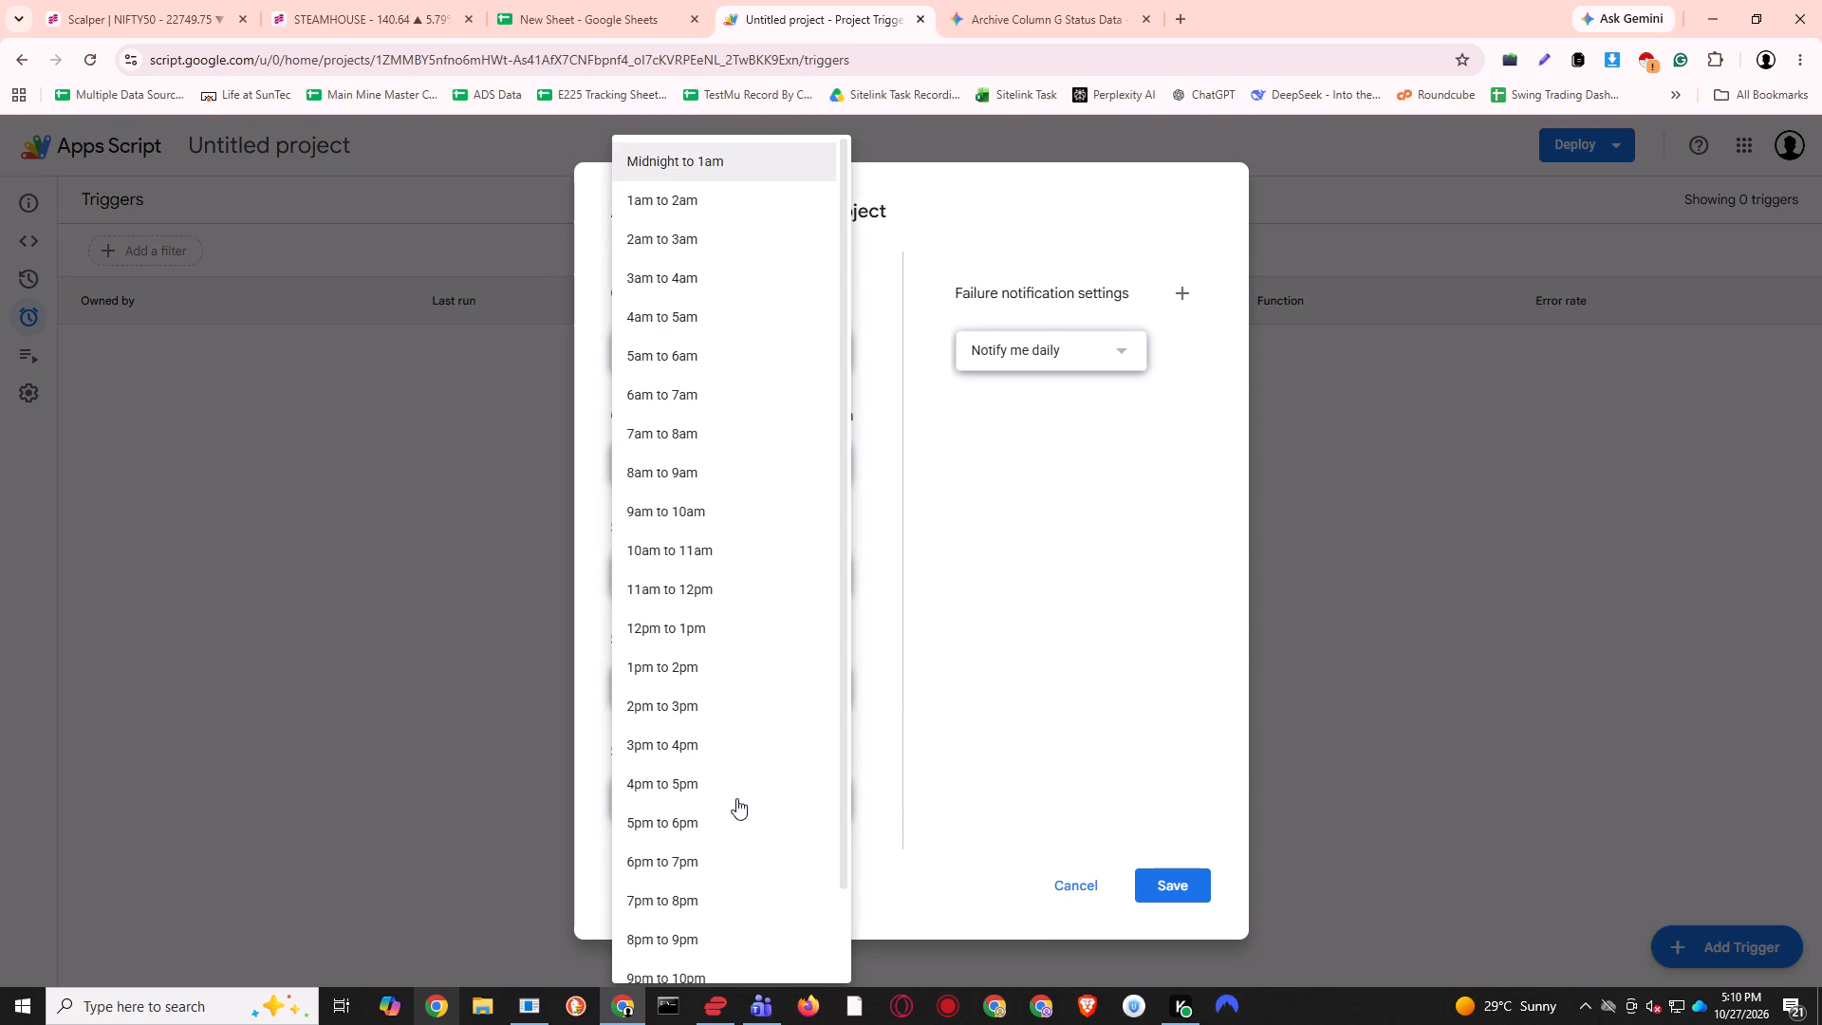
click(706, 858)
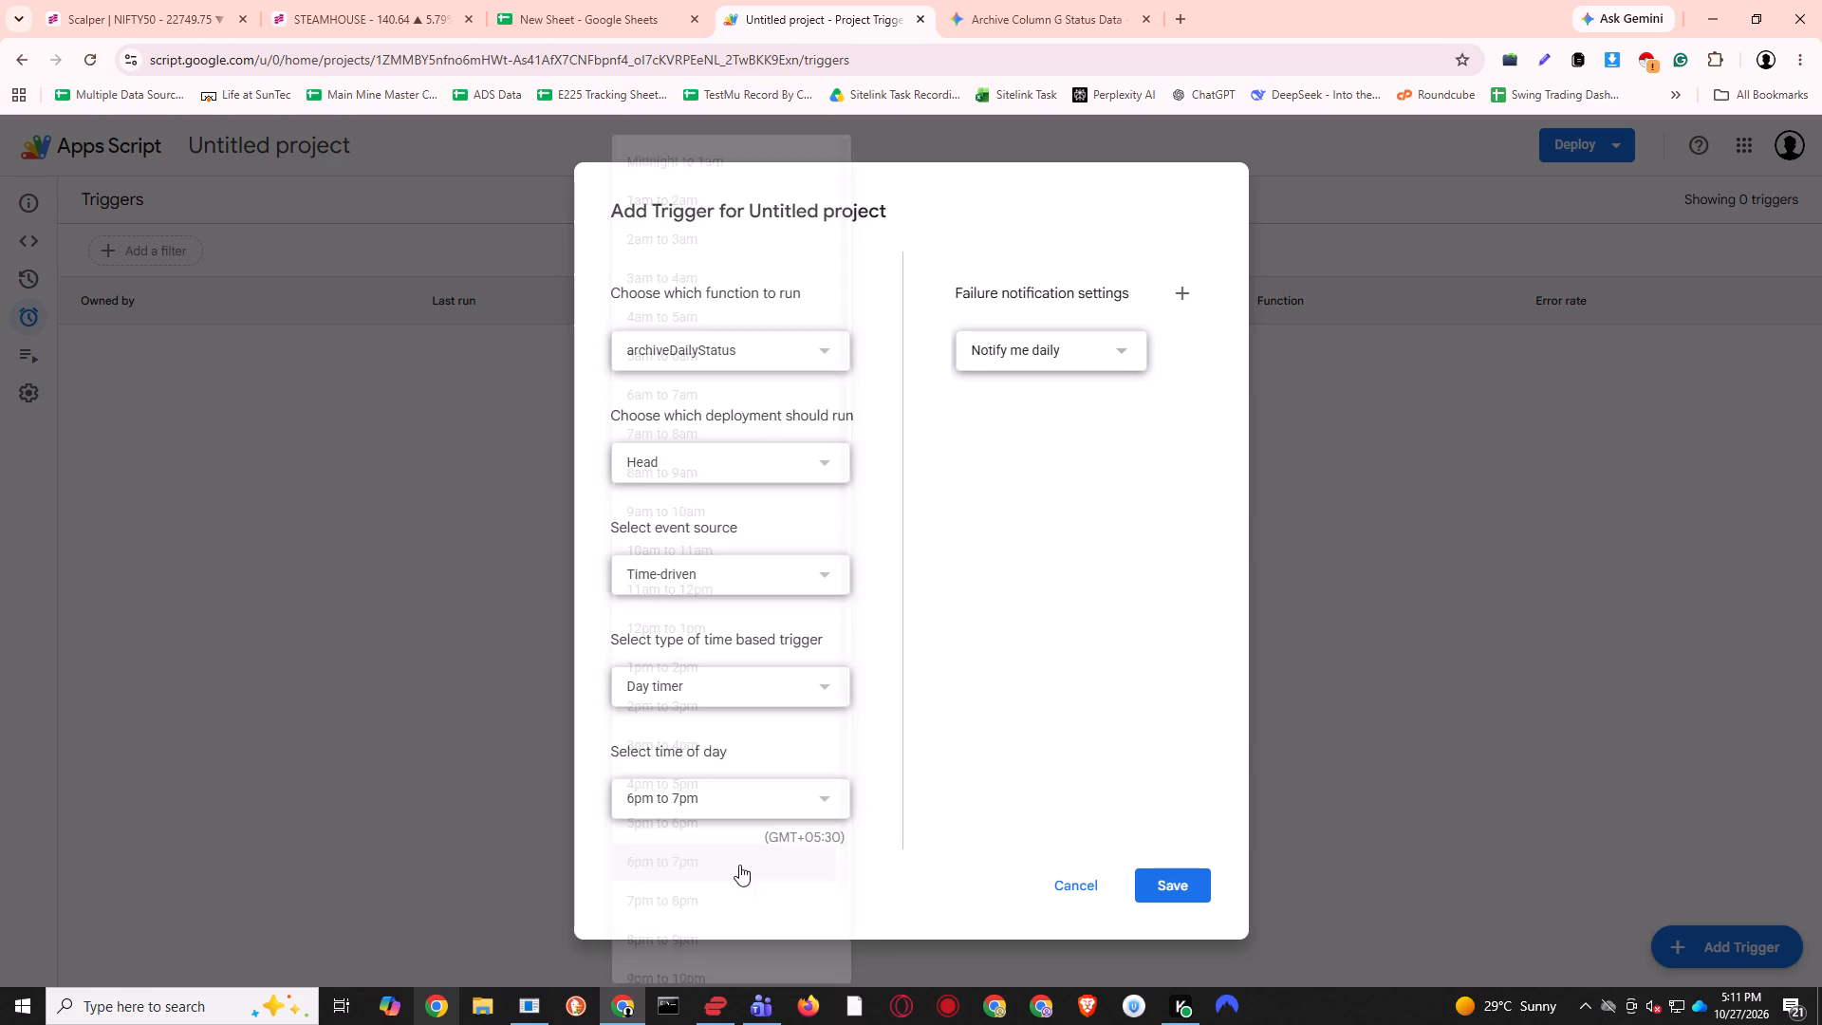
click(1119, 357)
click(1124, 559)
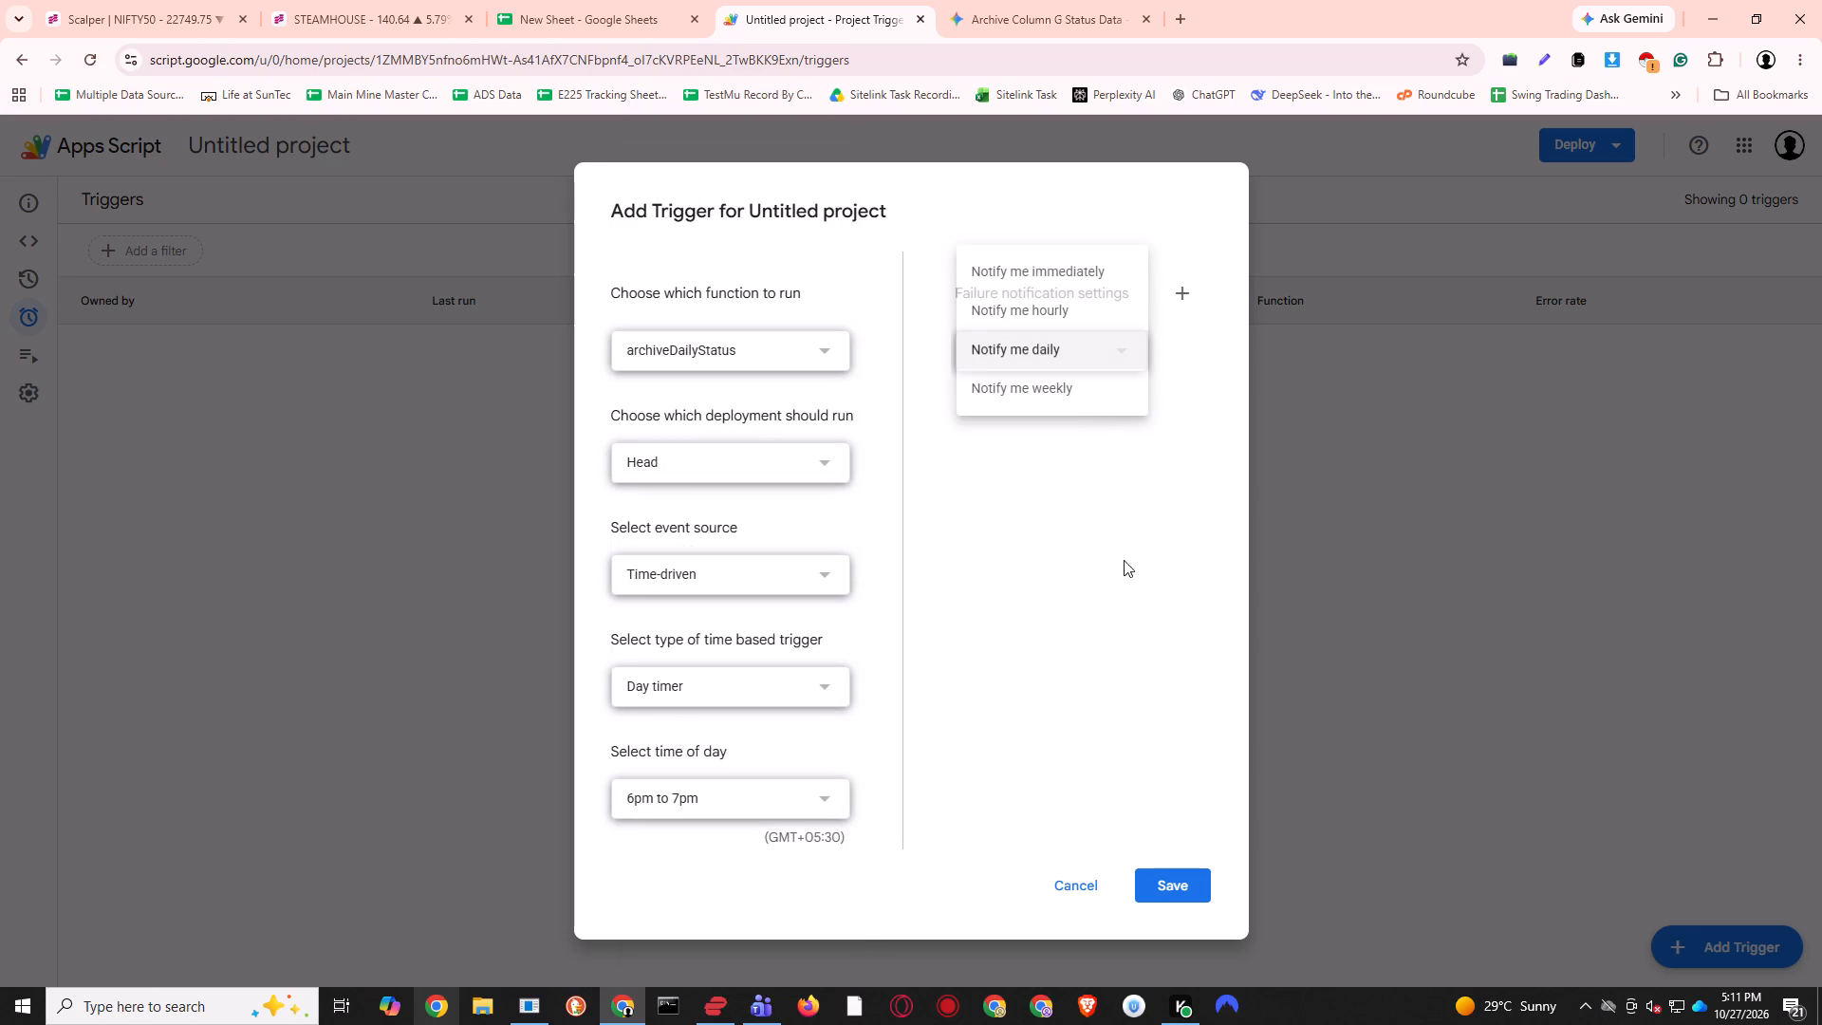
click(1173, 886)
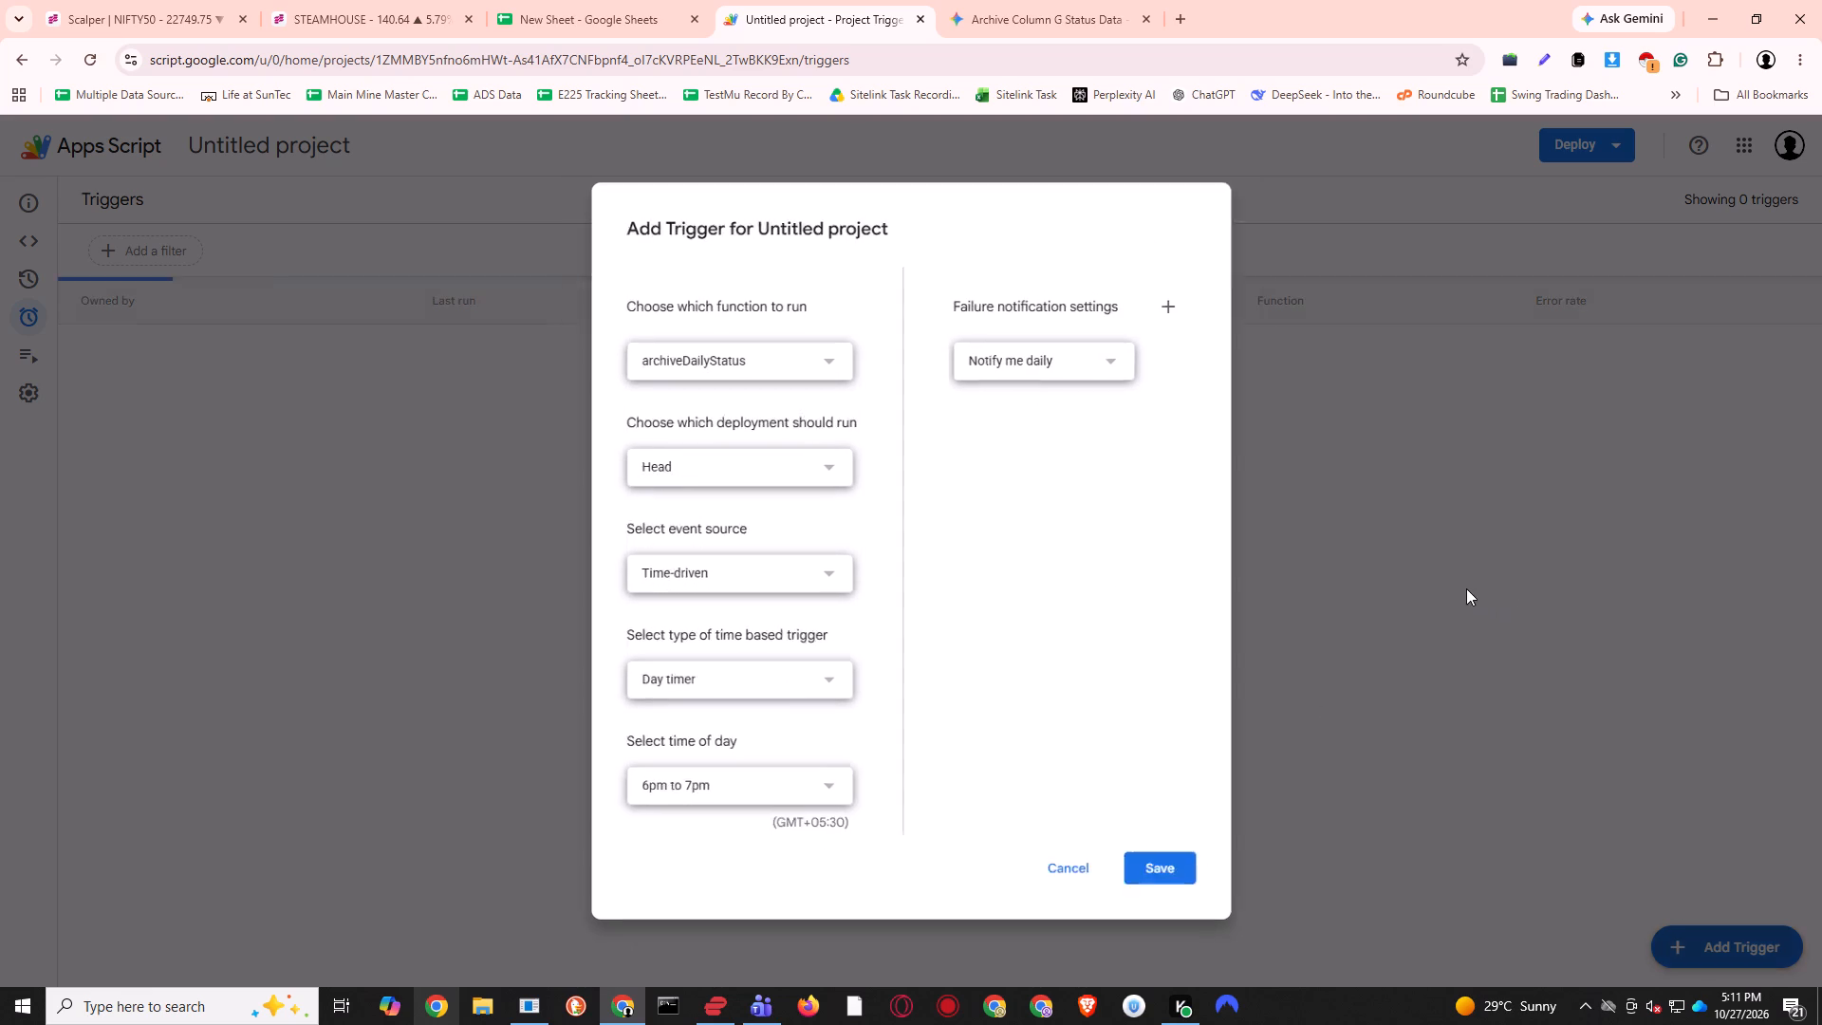
scroll(1230, 577, up, 3)
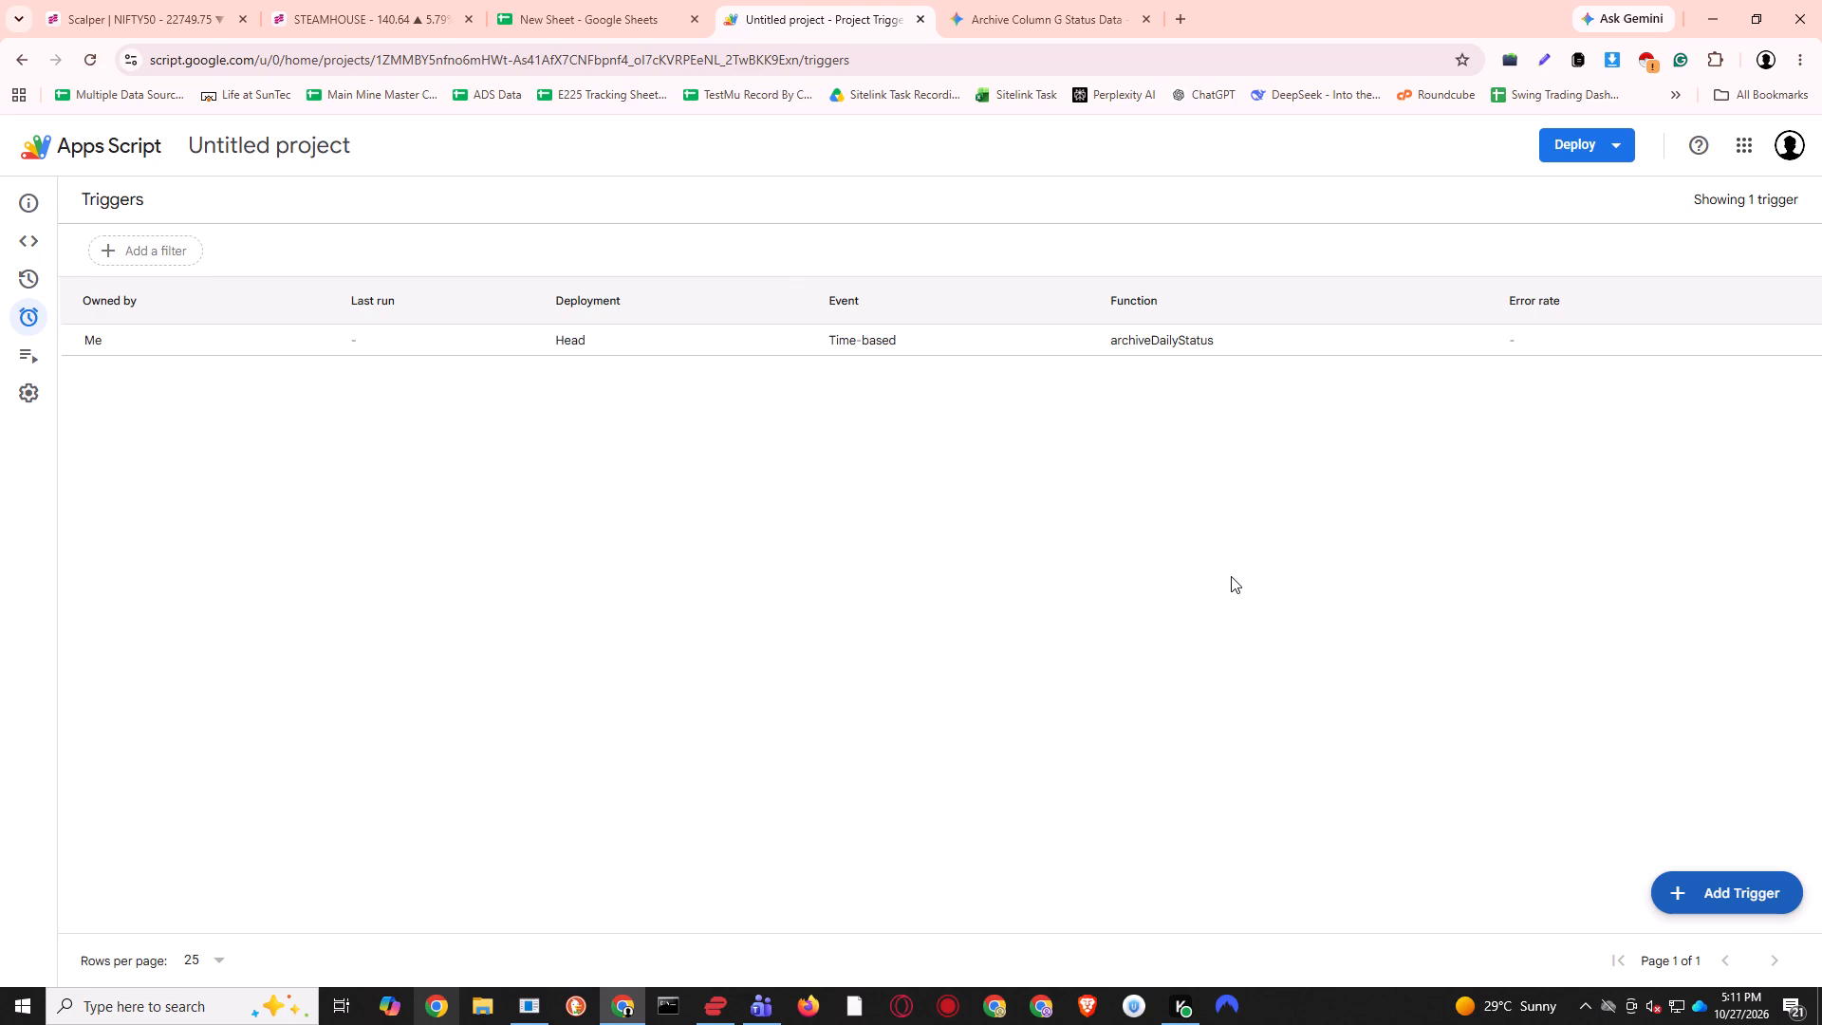
Review the 27-Oct-2026, Sum of Data and Full Status columns in the spreadsheet's Weekly Status sheet.
click(1004, 1)
click(834, 0)
click(587, 0)
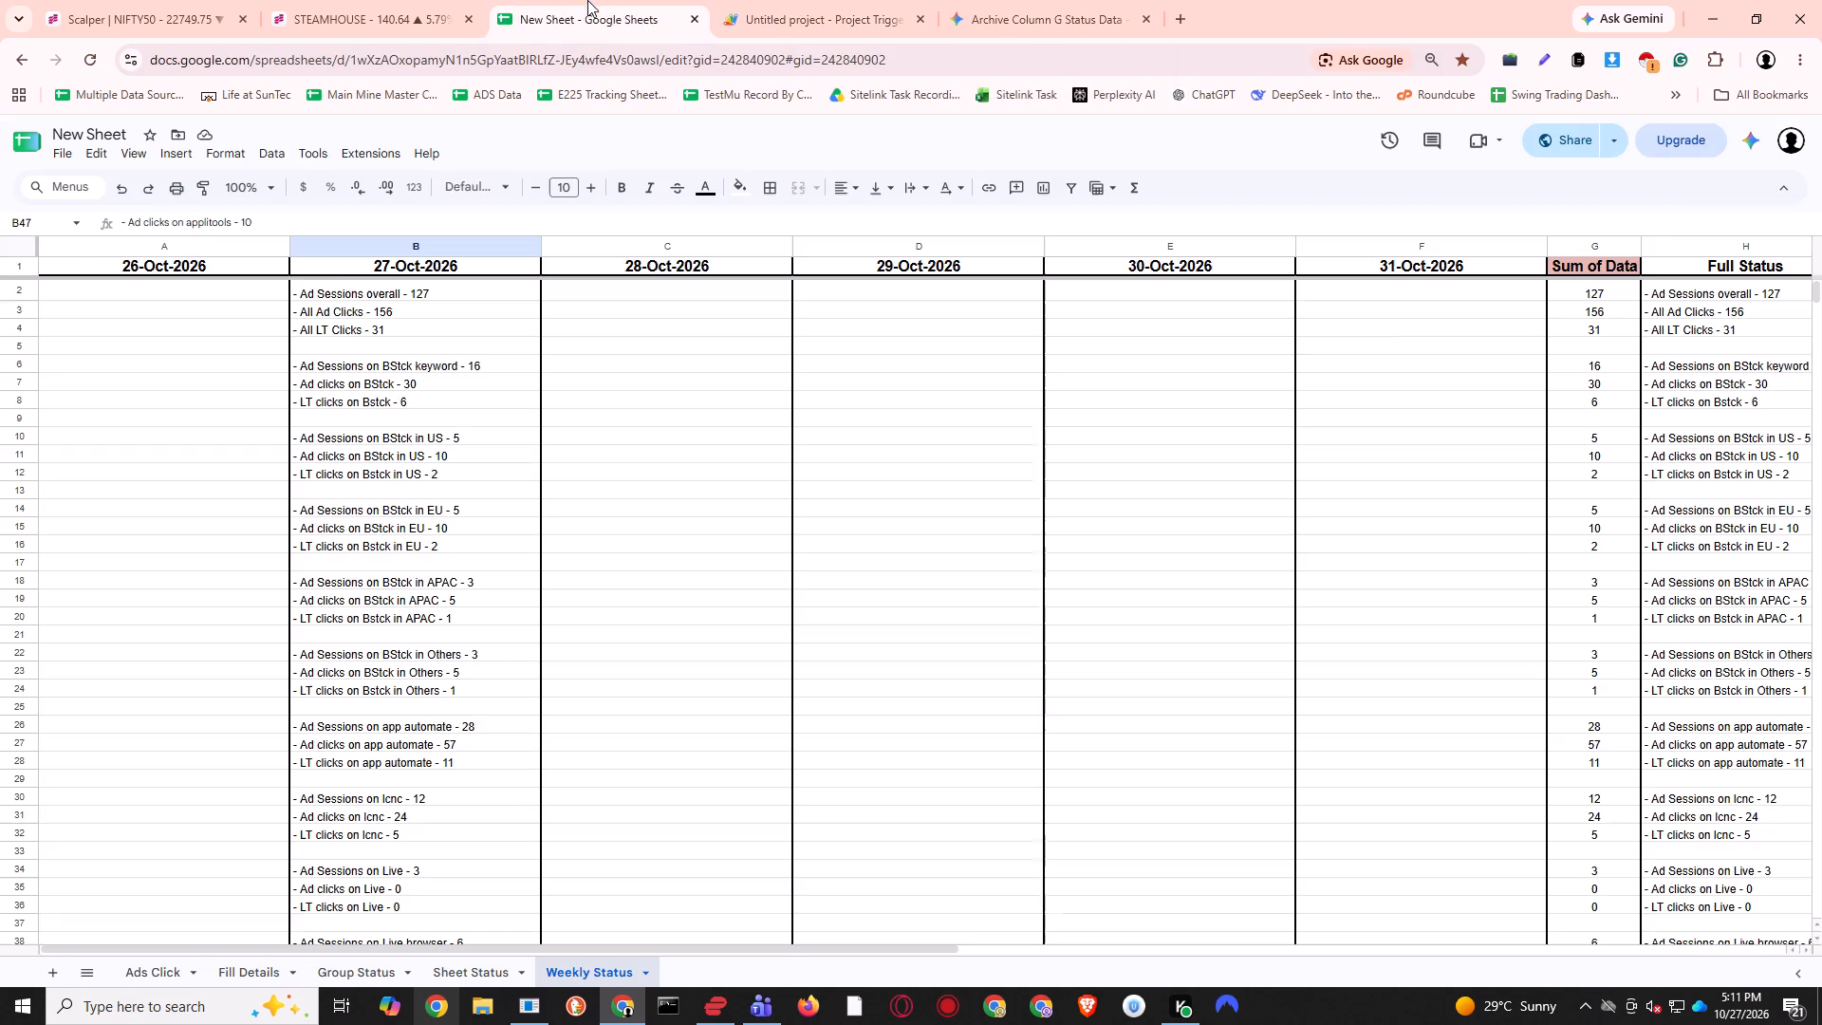
scroll(652, 536, down, 8)
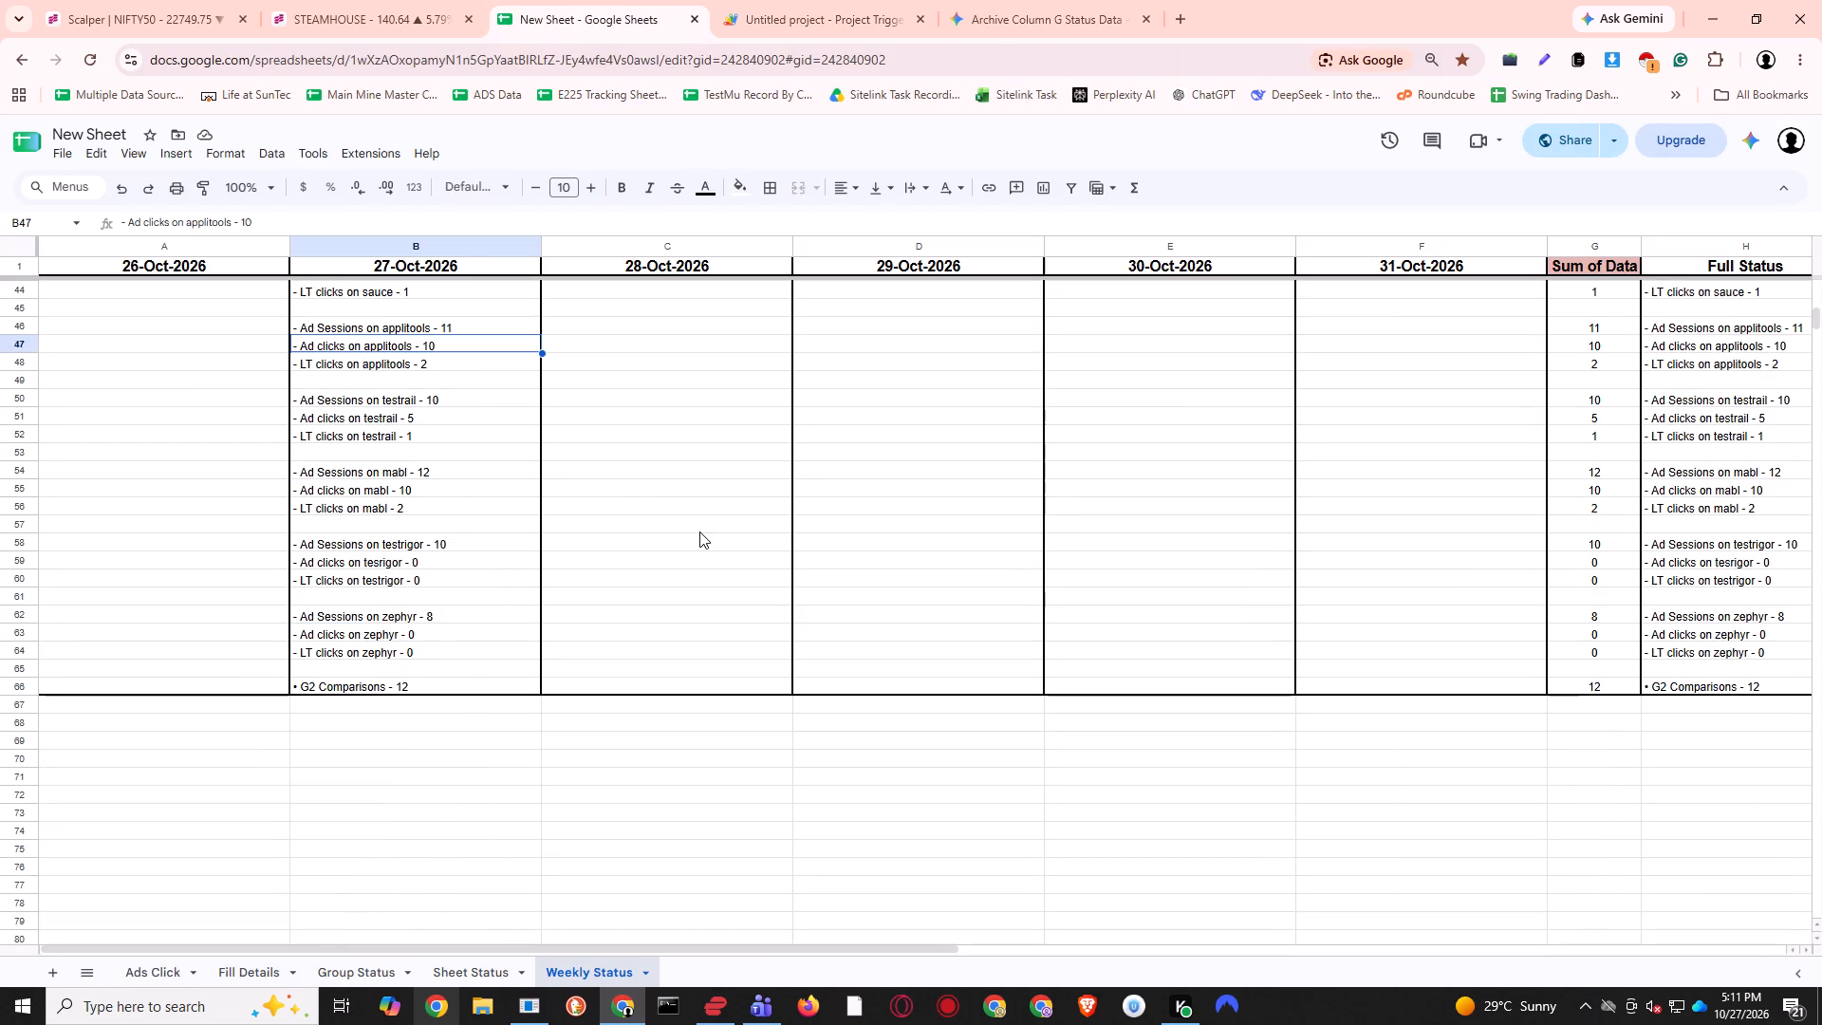
scroll(699, 531, up, 20)
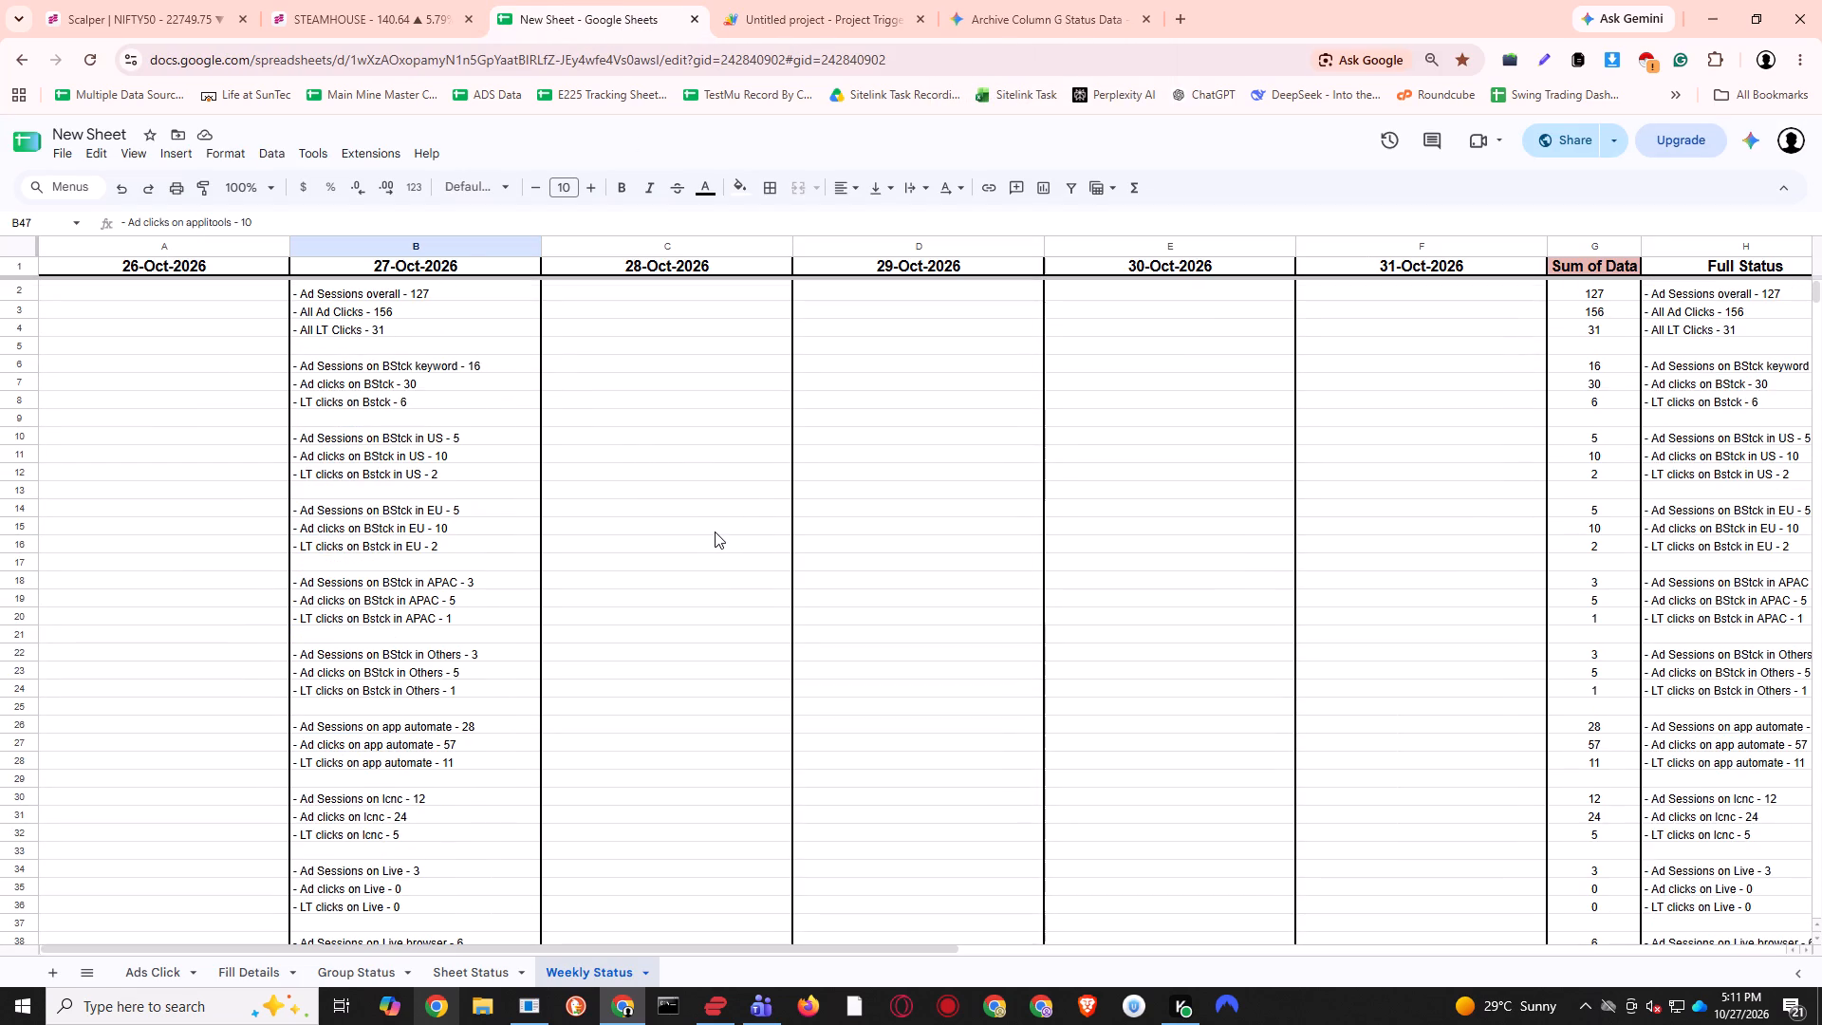
click(1501, 297)
key(Tab)
key(Tab)
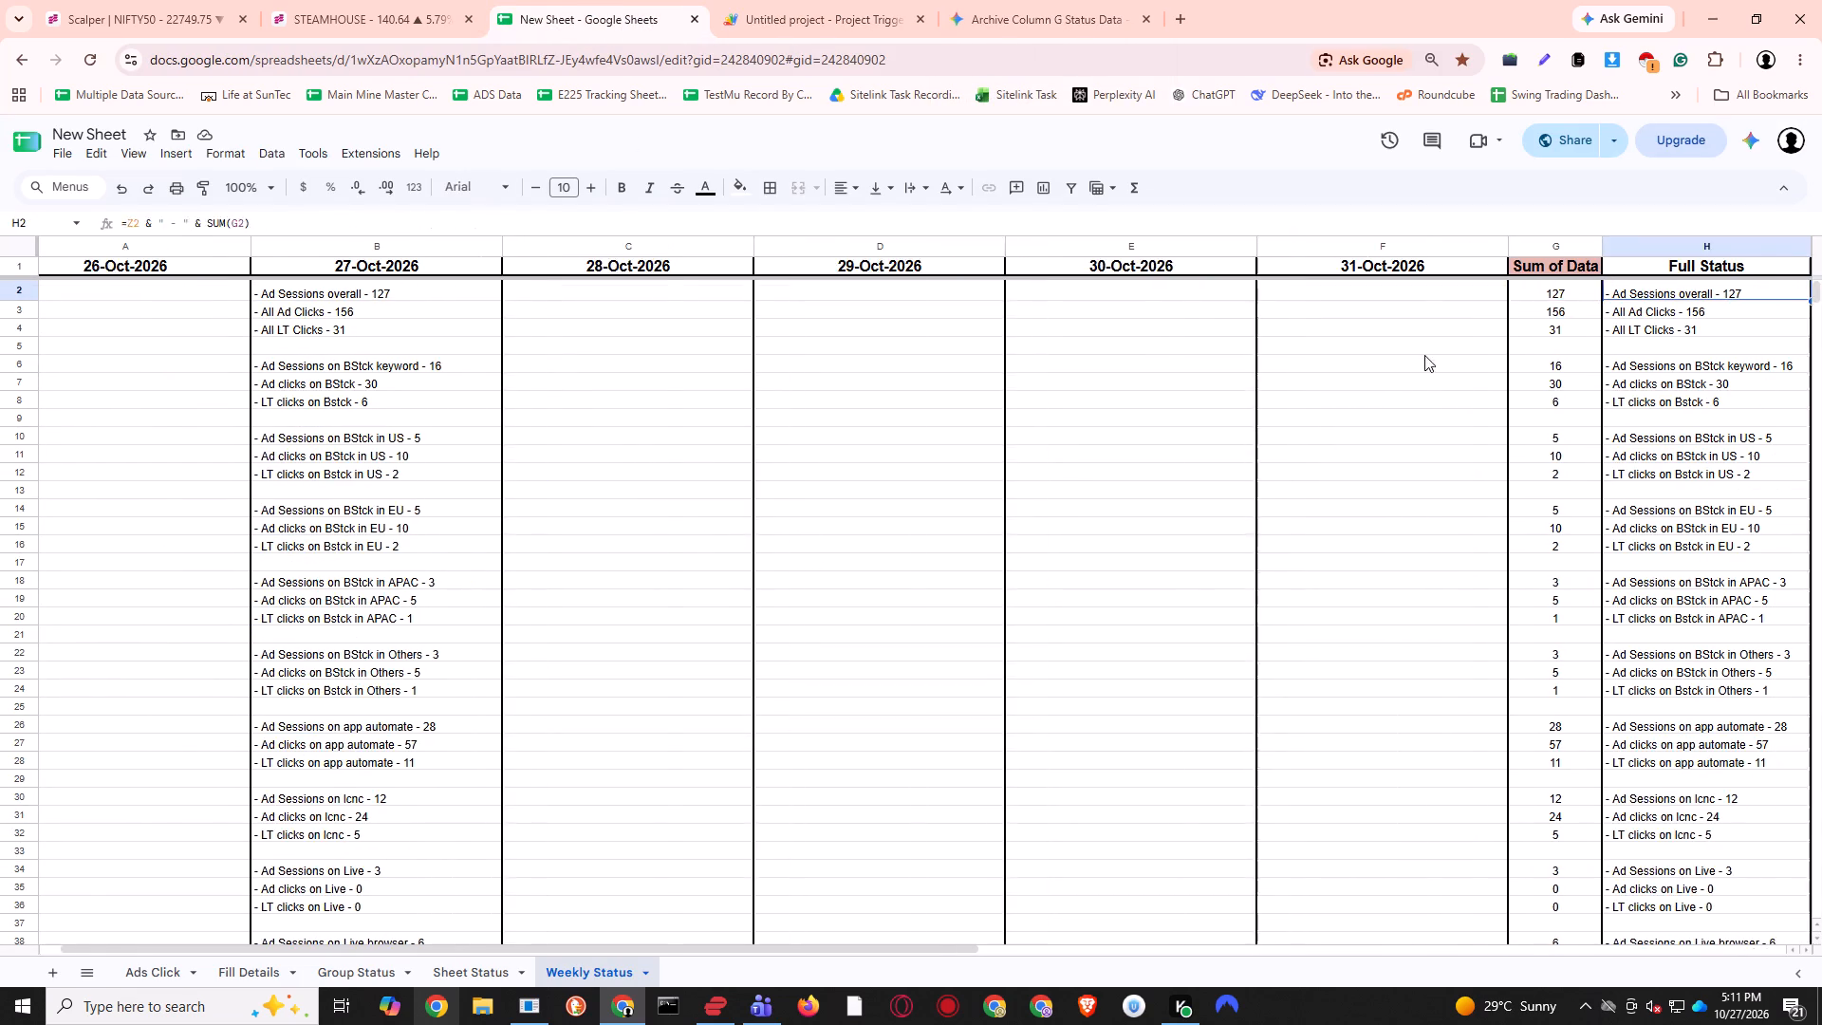
key(Tab)
scroll(1738, 539, down, 9)
click(1435, 670)
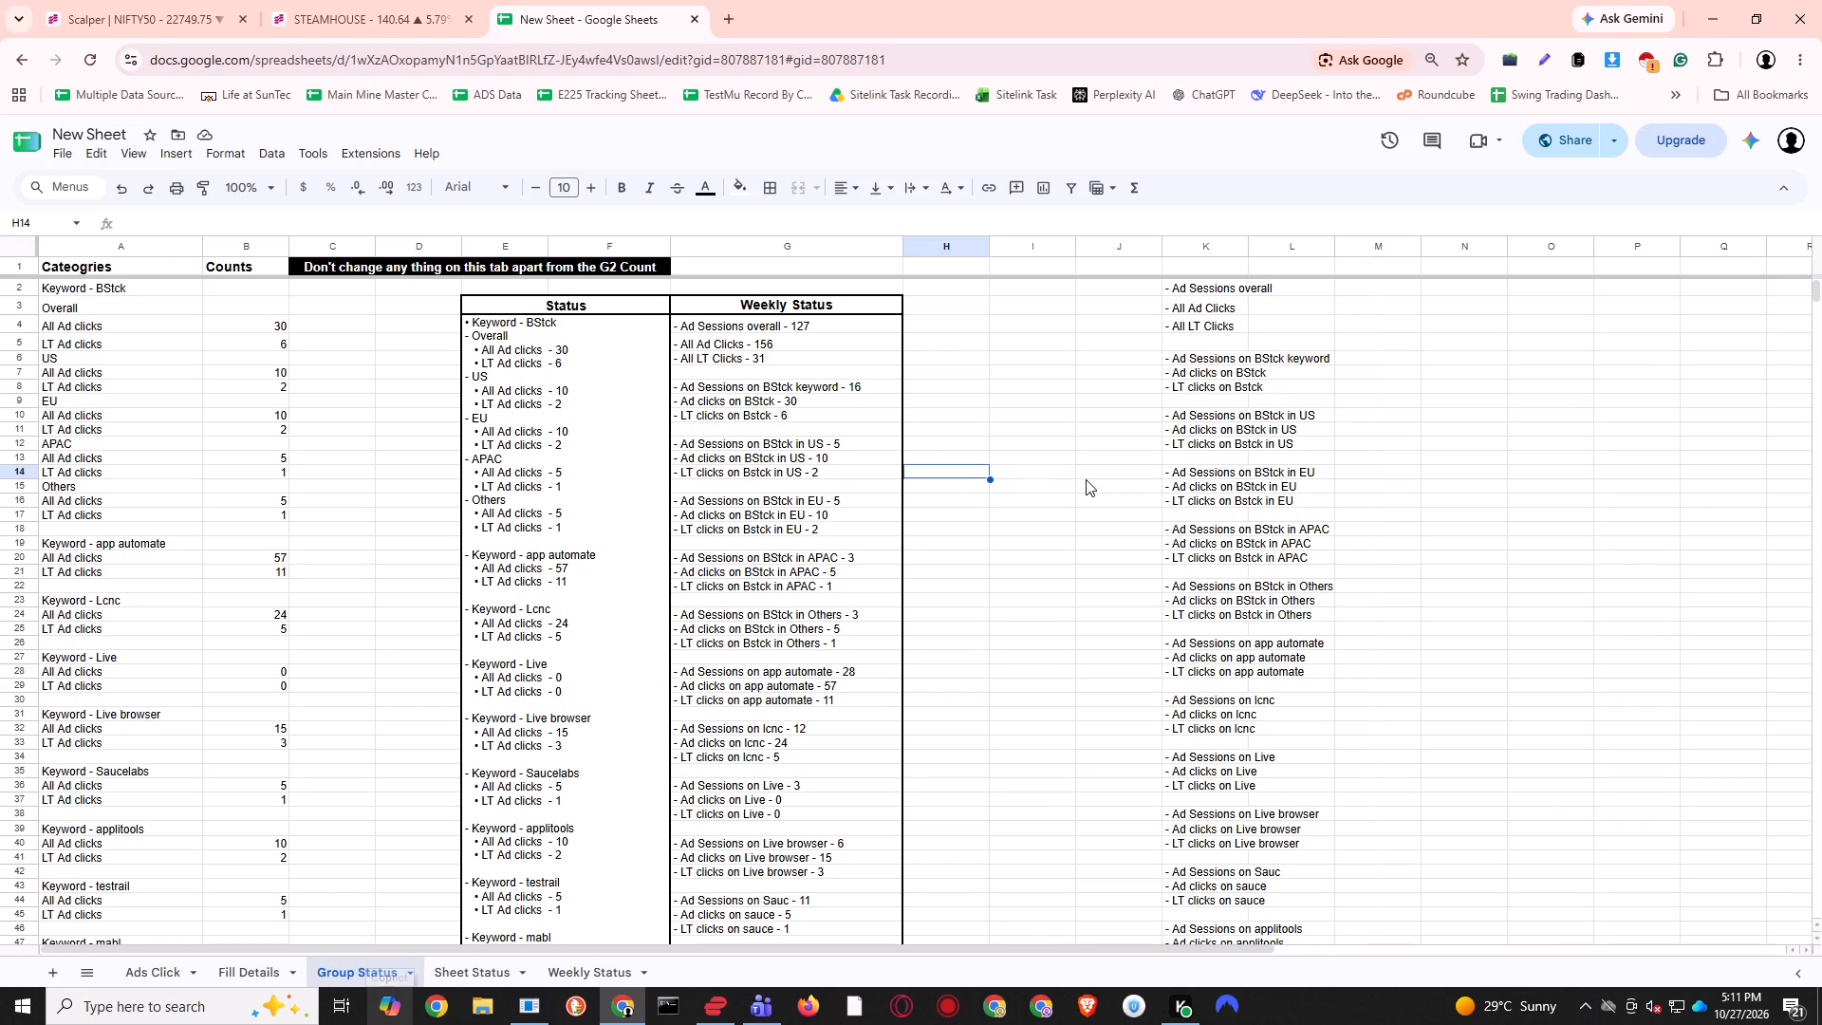
scroll(1088, 484, up, 6)
click(147, 960)
scroll(1120, 498, up, 4)
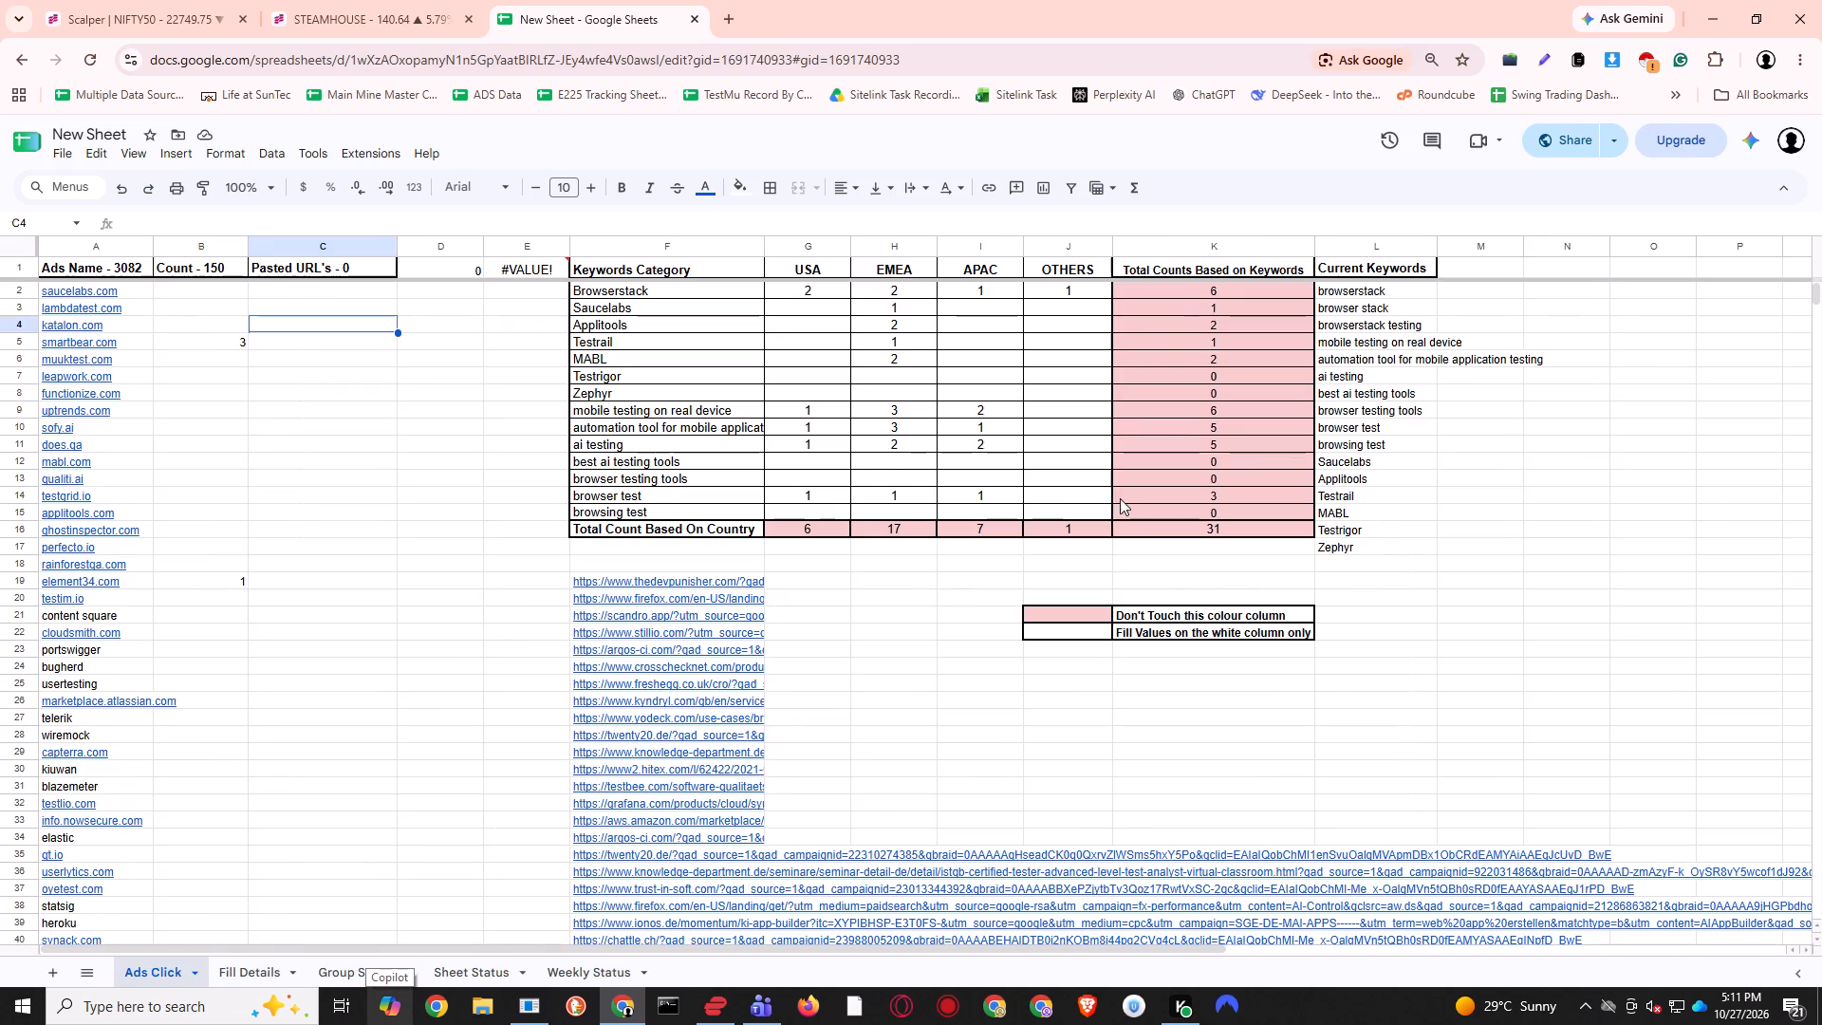
scroll(1120, 498, up, 8)
drag(834, 289, 1081, 482)
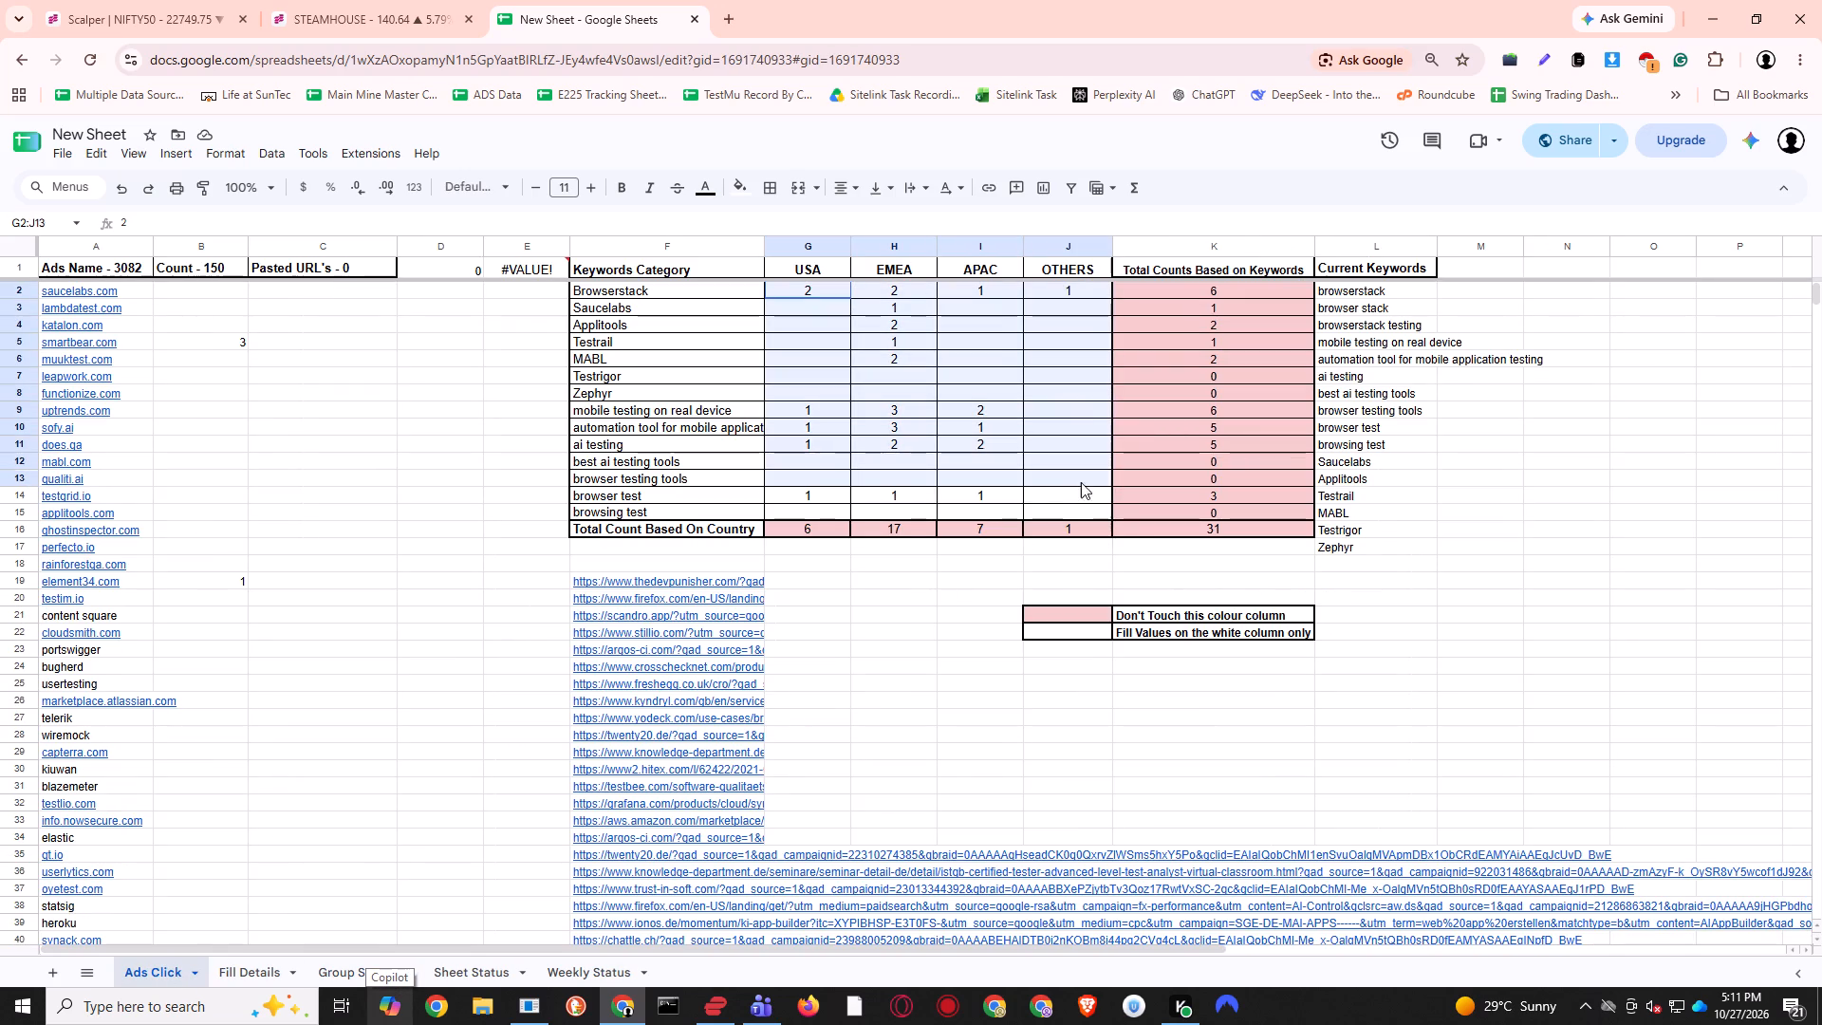
drag(1081, 482, 1080, 511)
key(Delete)
click(1027, 462)
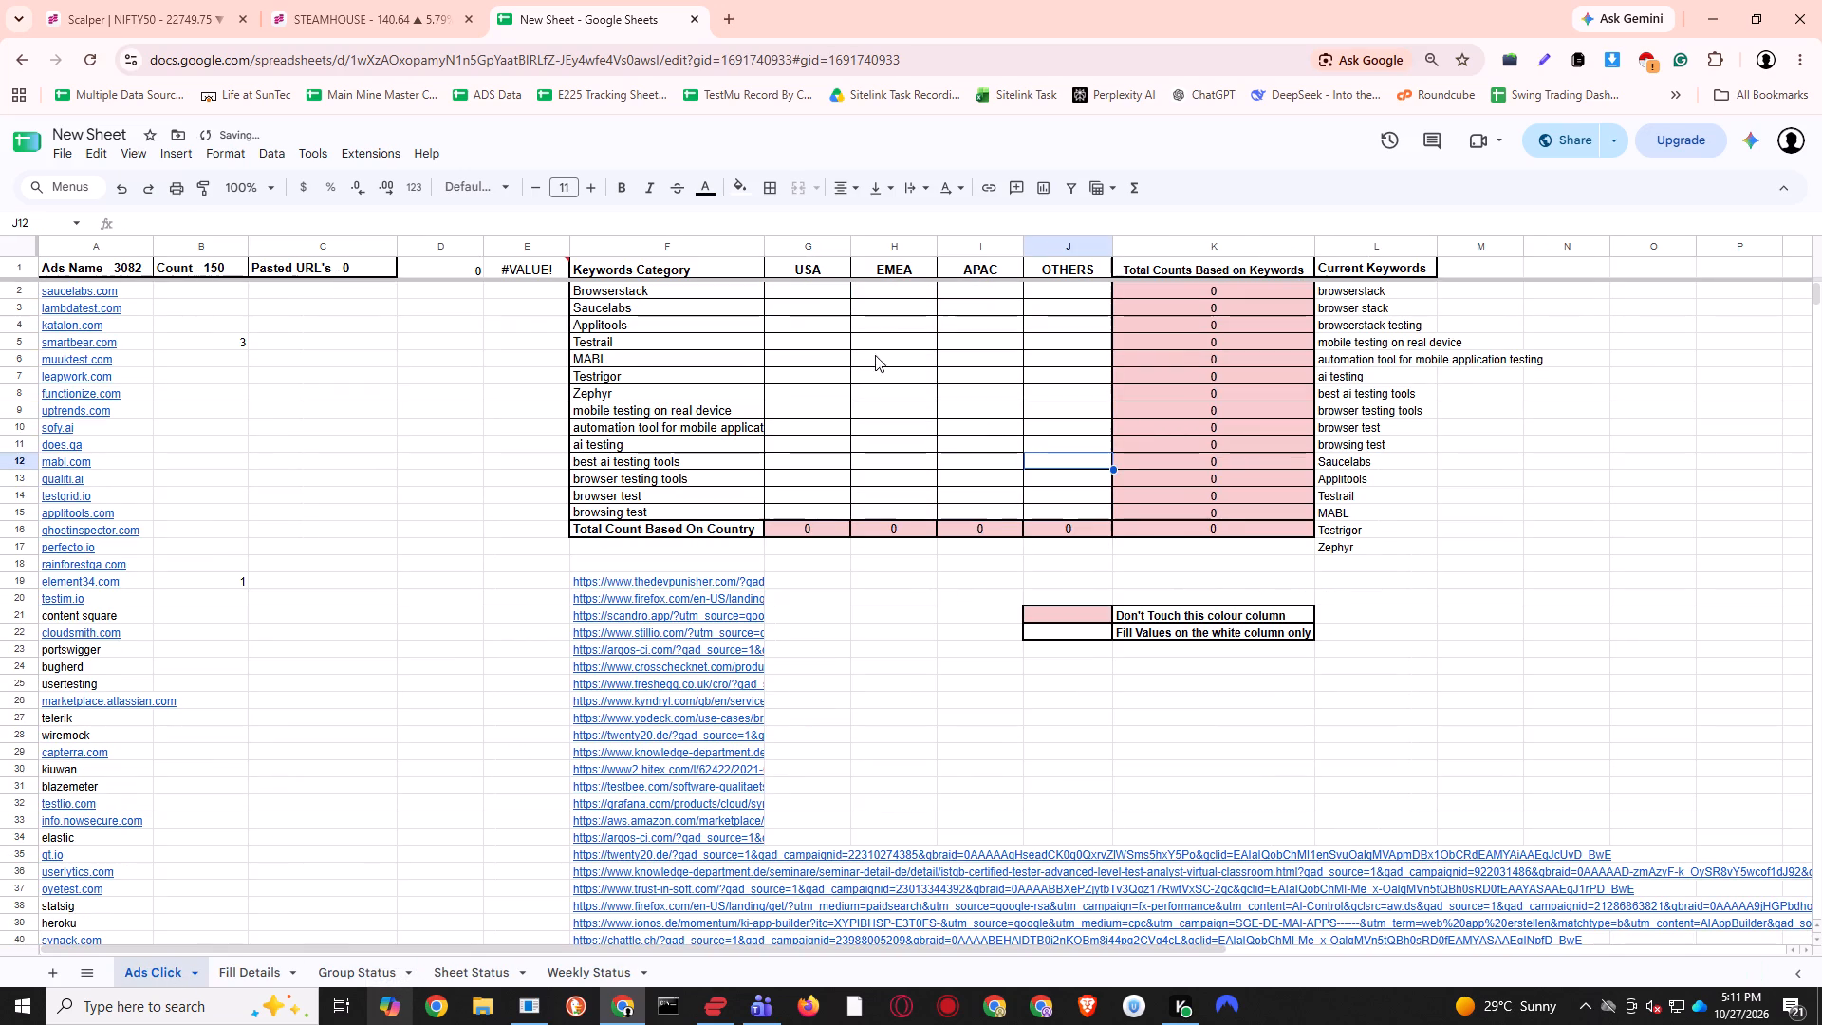
Enter a USA count of 1 for Browserstack, Applitools and Testrail in the keyword table.
click(809, 283)
click(825, 290)
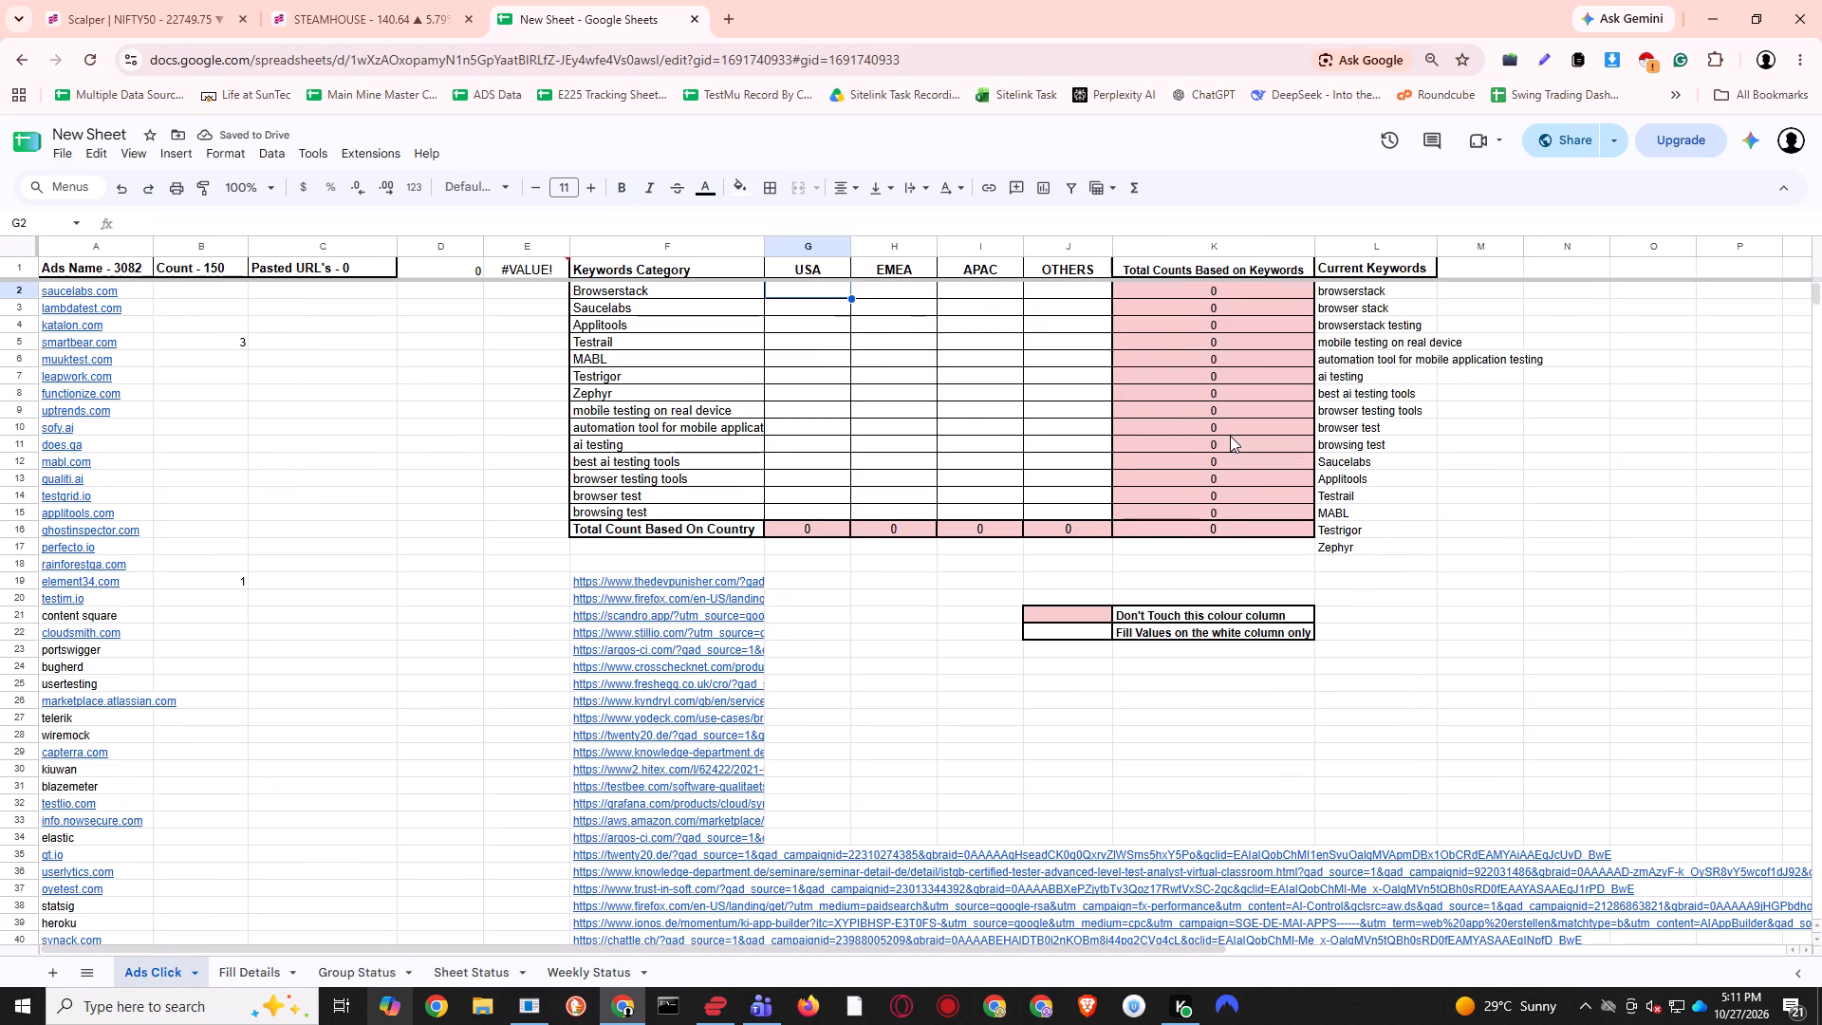
key(1)
key(Down)
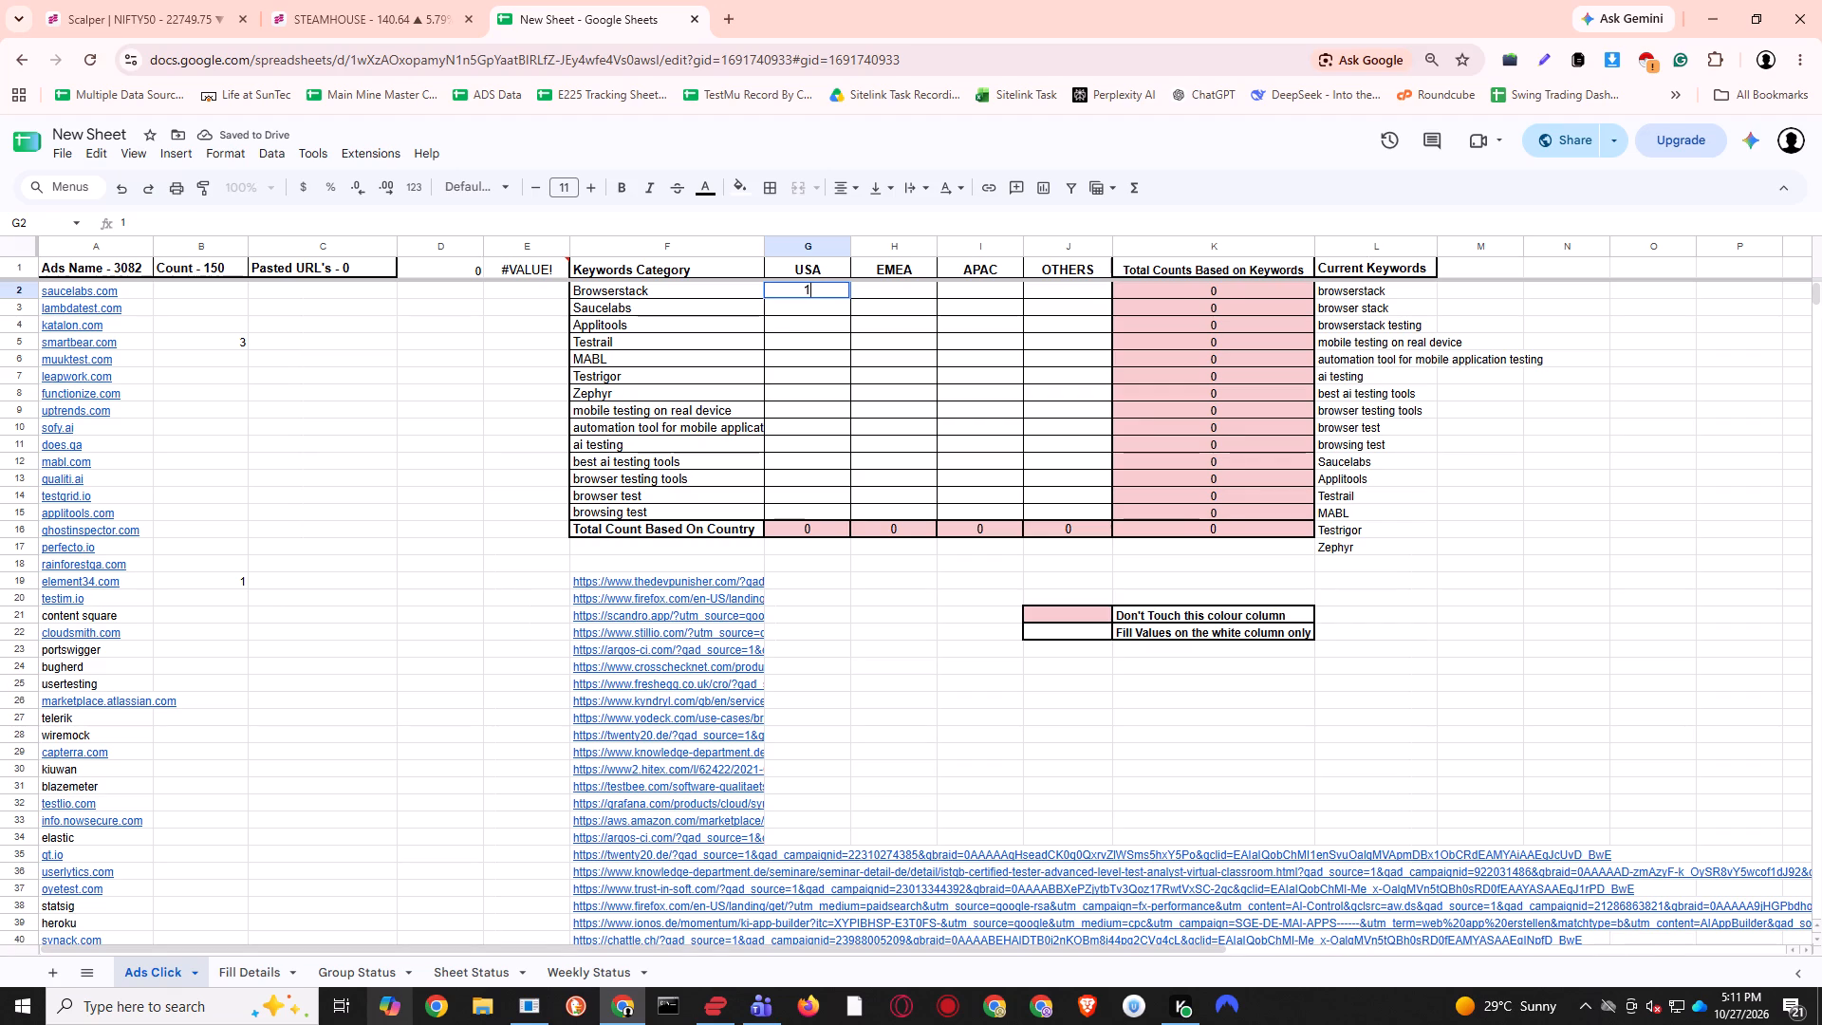
key(Down)
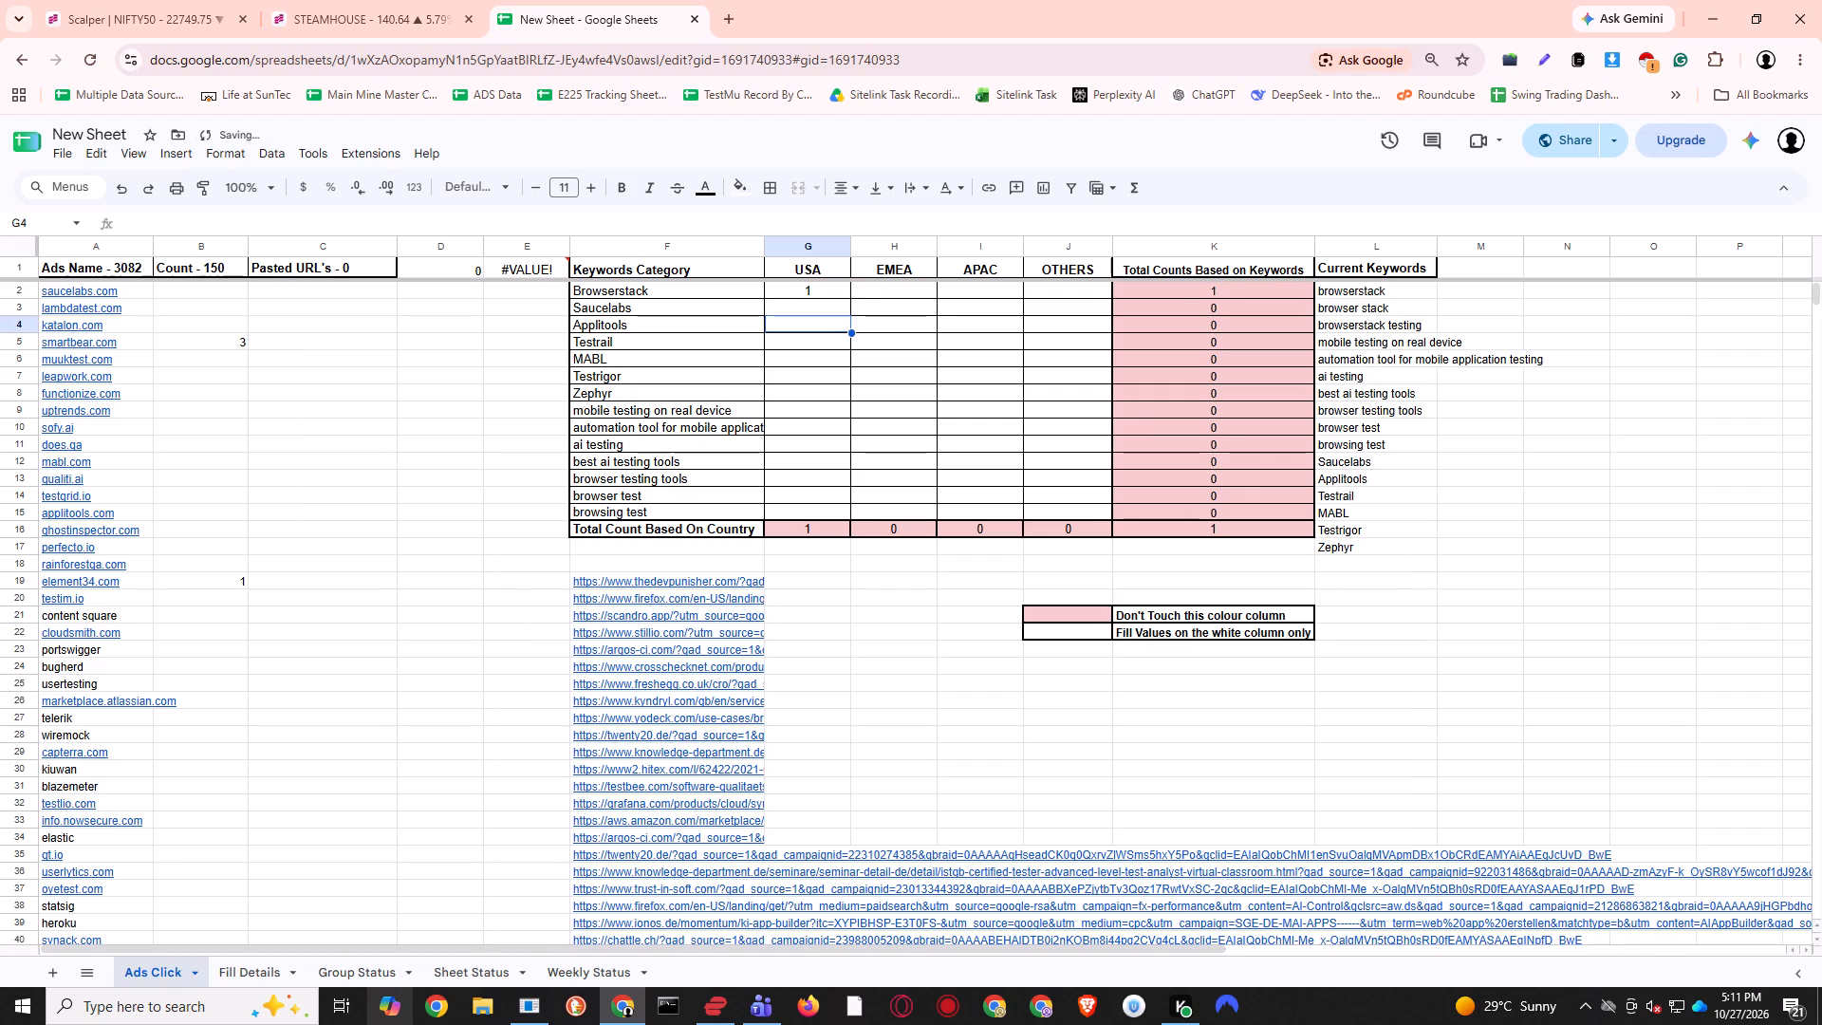
key(Up)
key(Up)
key(Down)
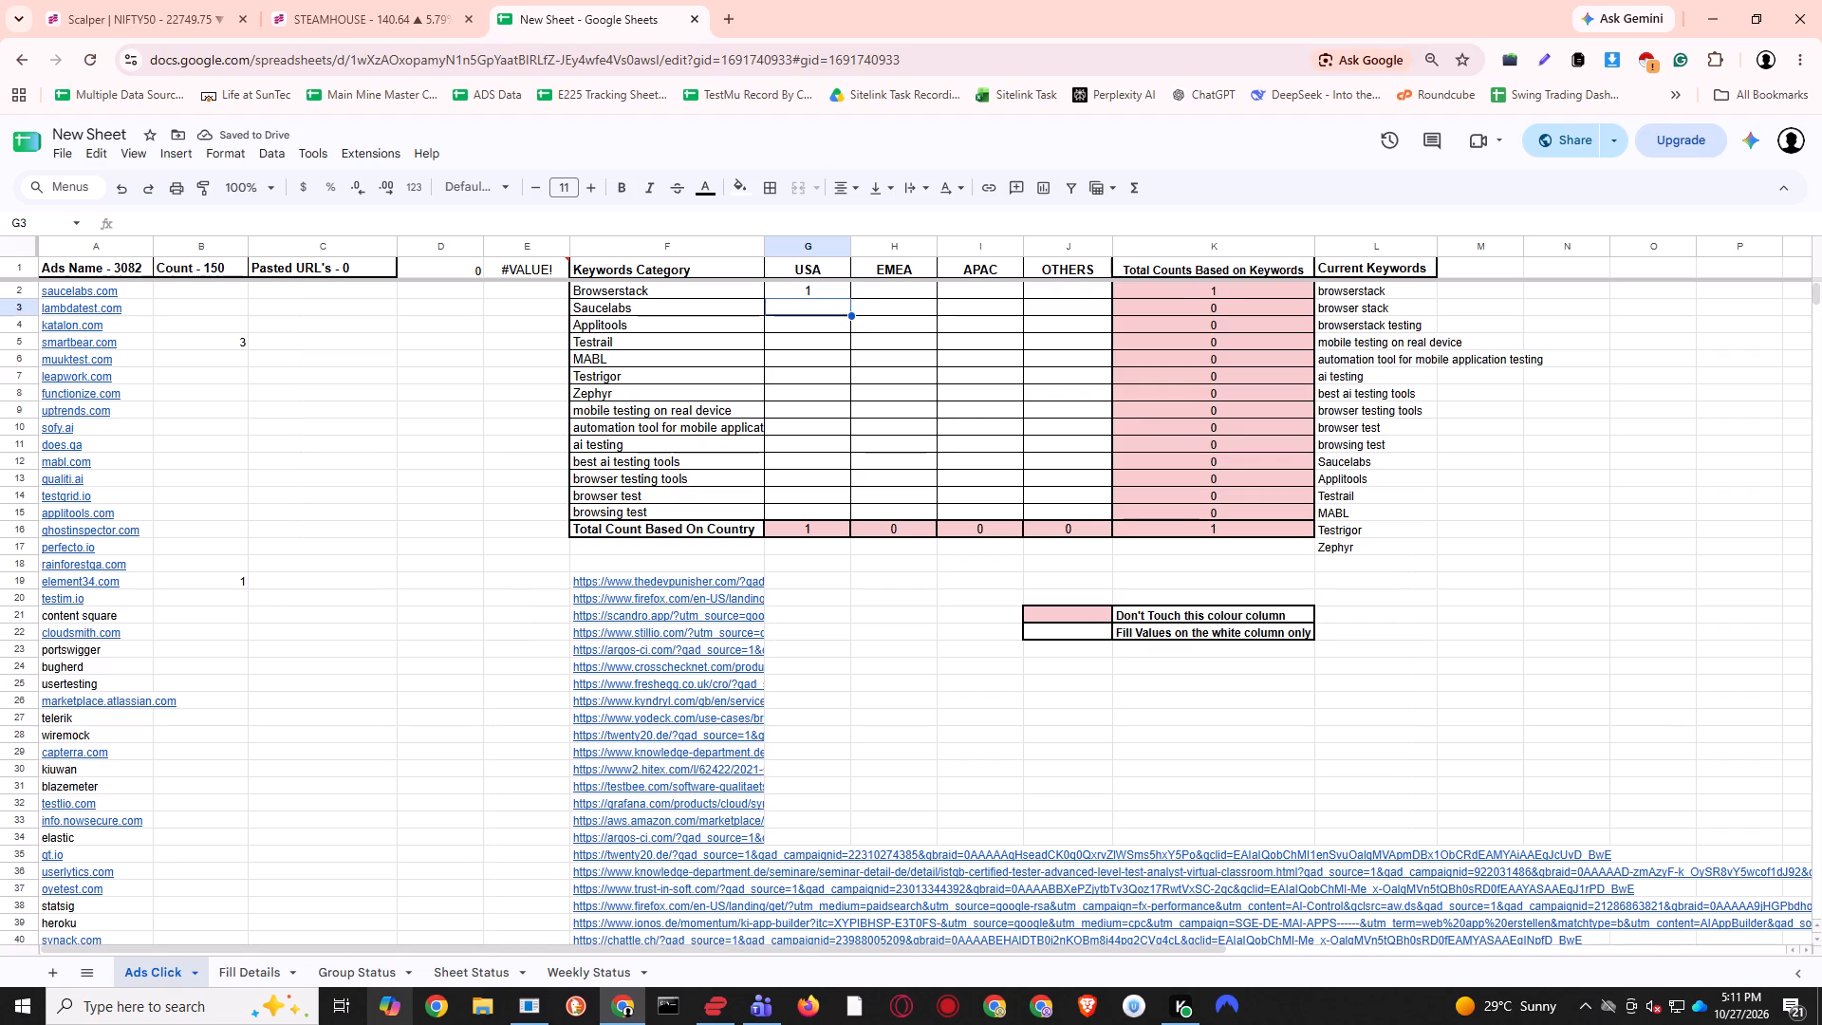
key(Down)
key(Down)
key(Up)
key(1)
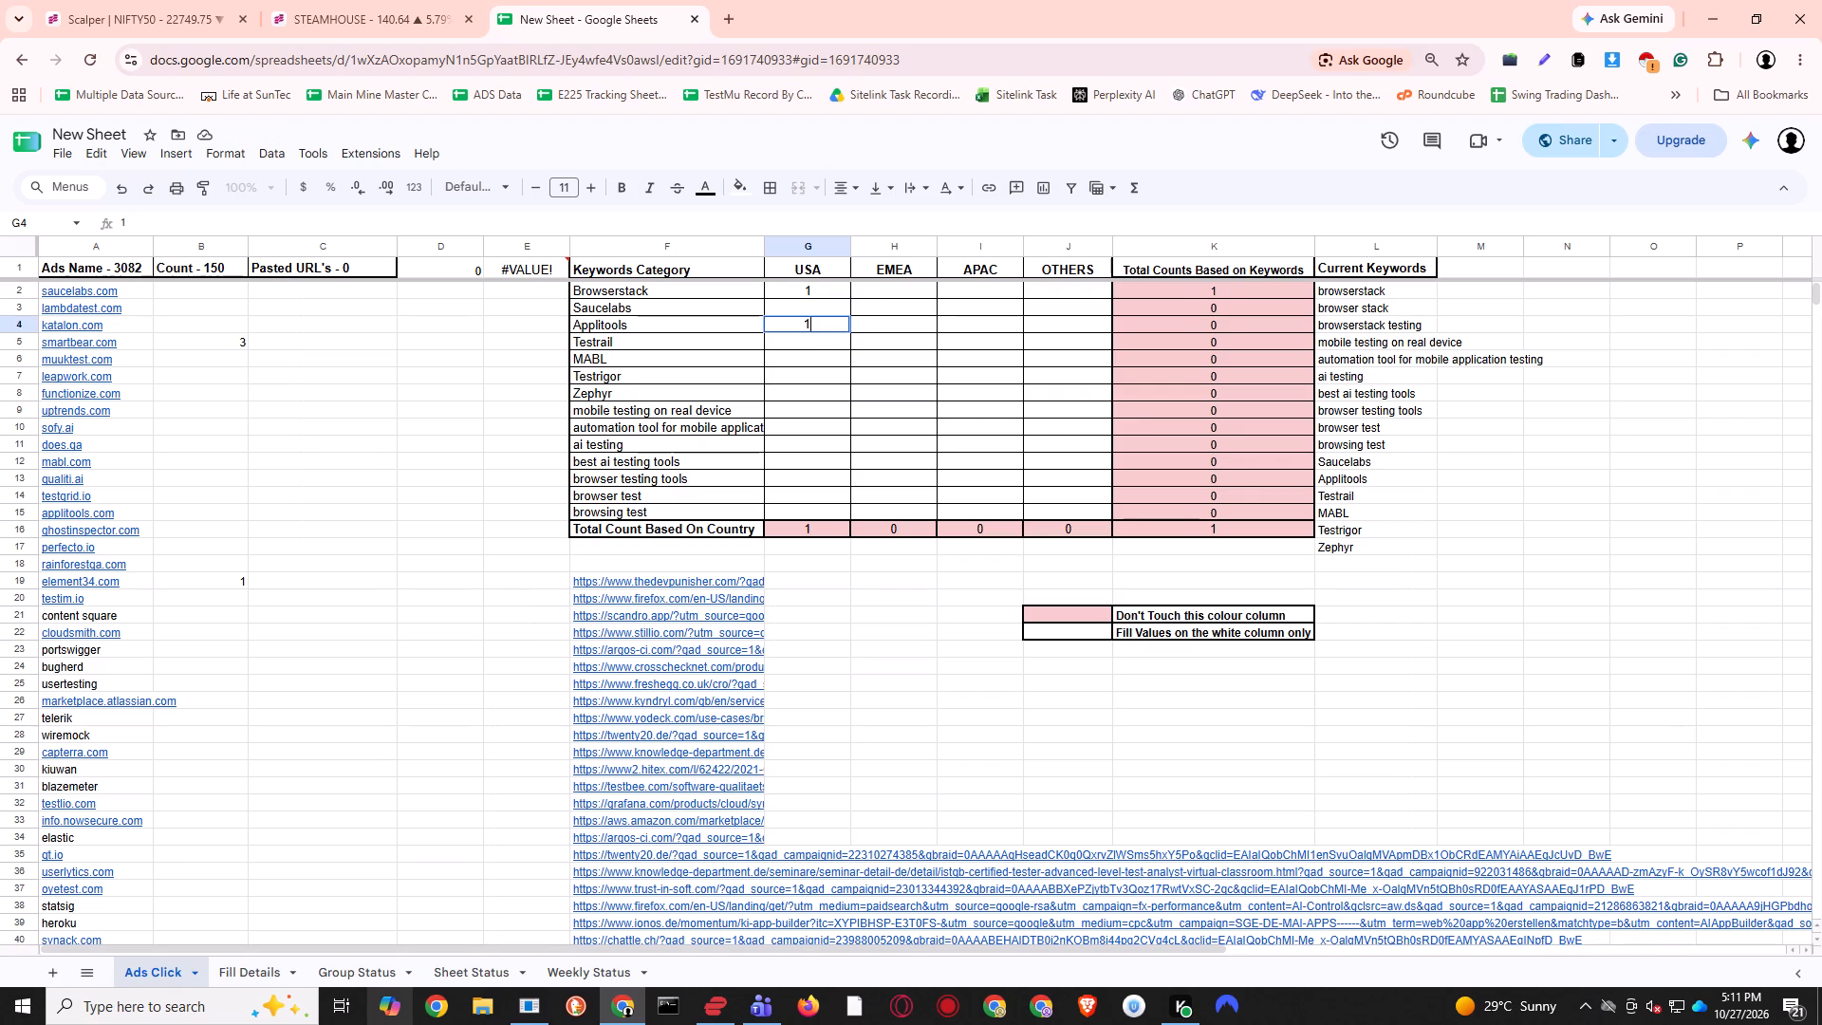
key(Down)
key(1)
key(Down)
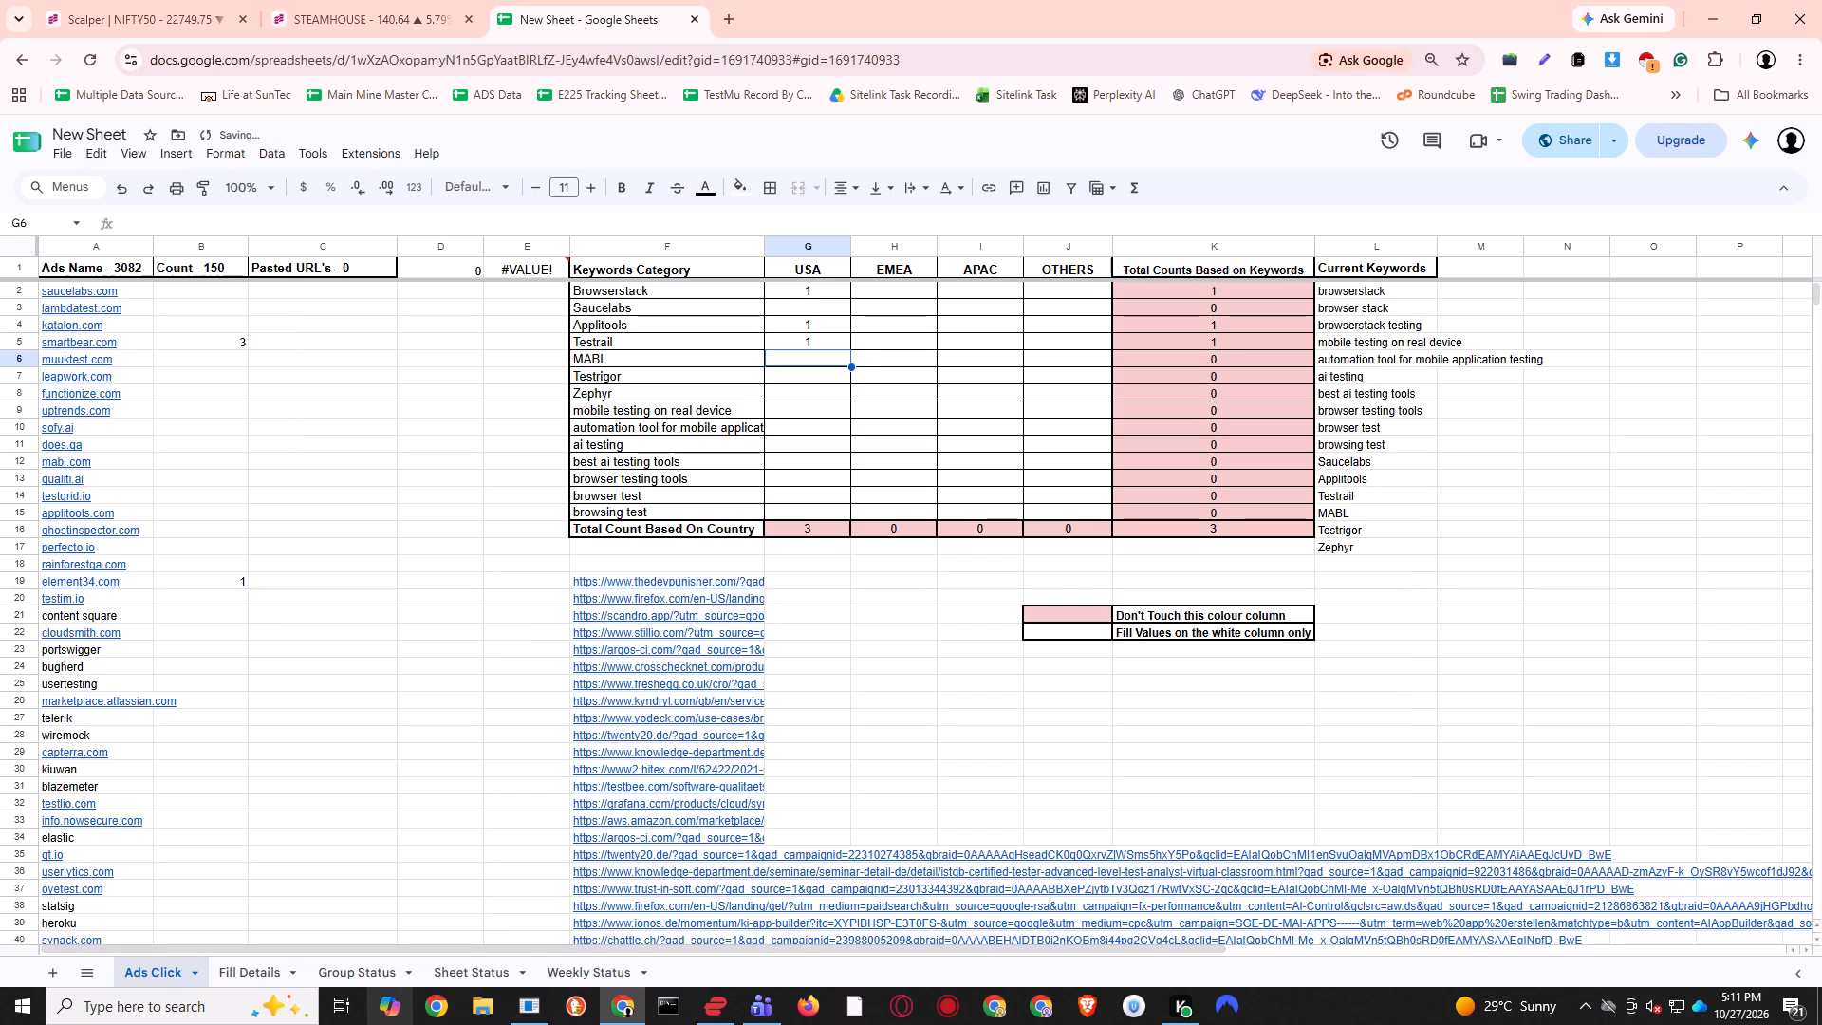
Enter a USA count of 1 for mobile testing on real device and for the automation tool keyword below it.
key(Down)
key(Down)
key(Down)
key(1)
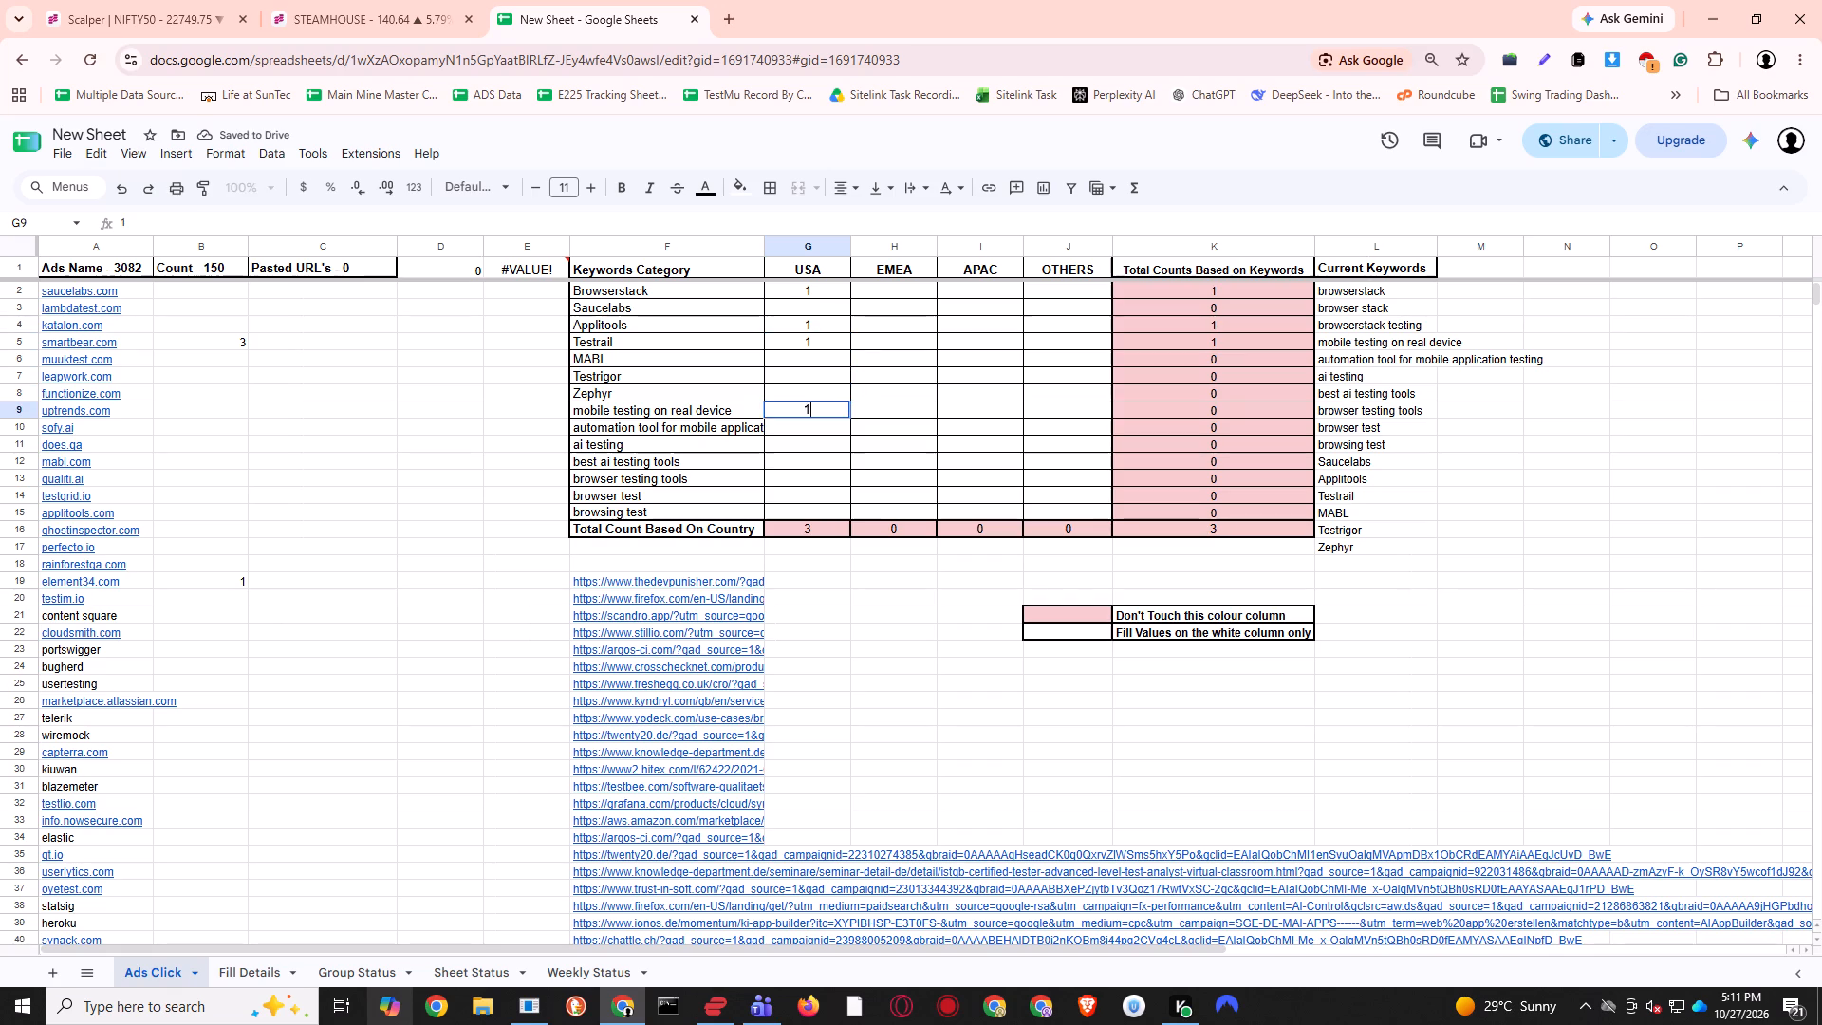
key(Down)
key(Down)
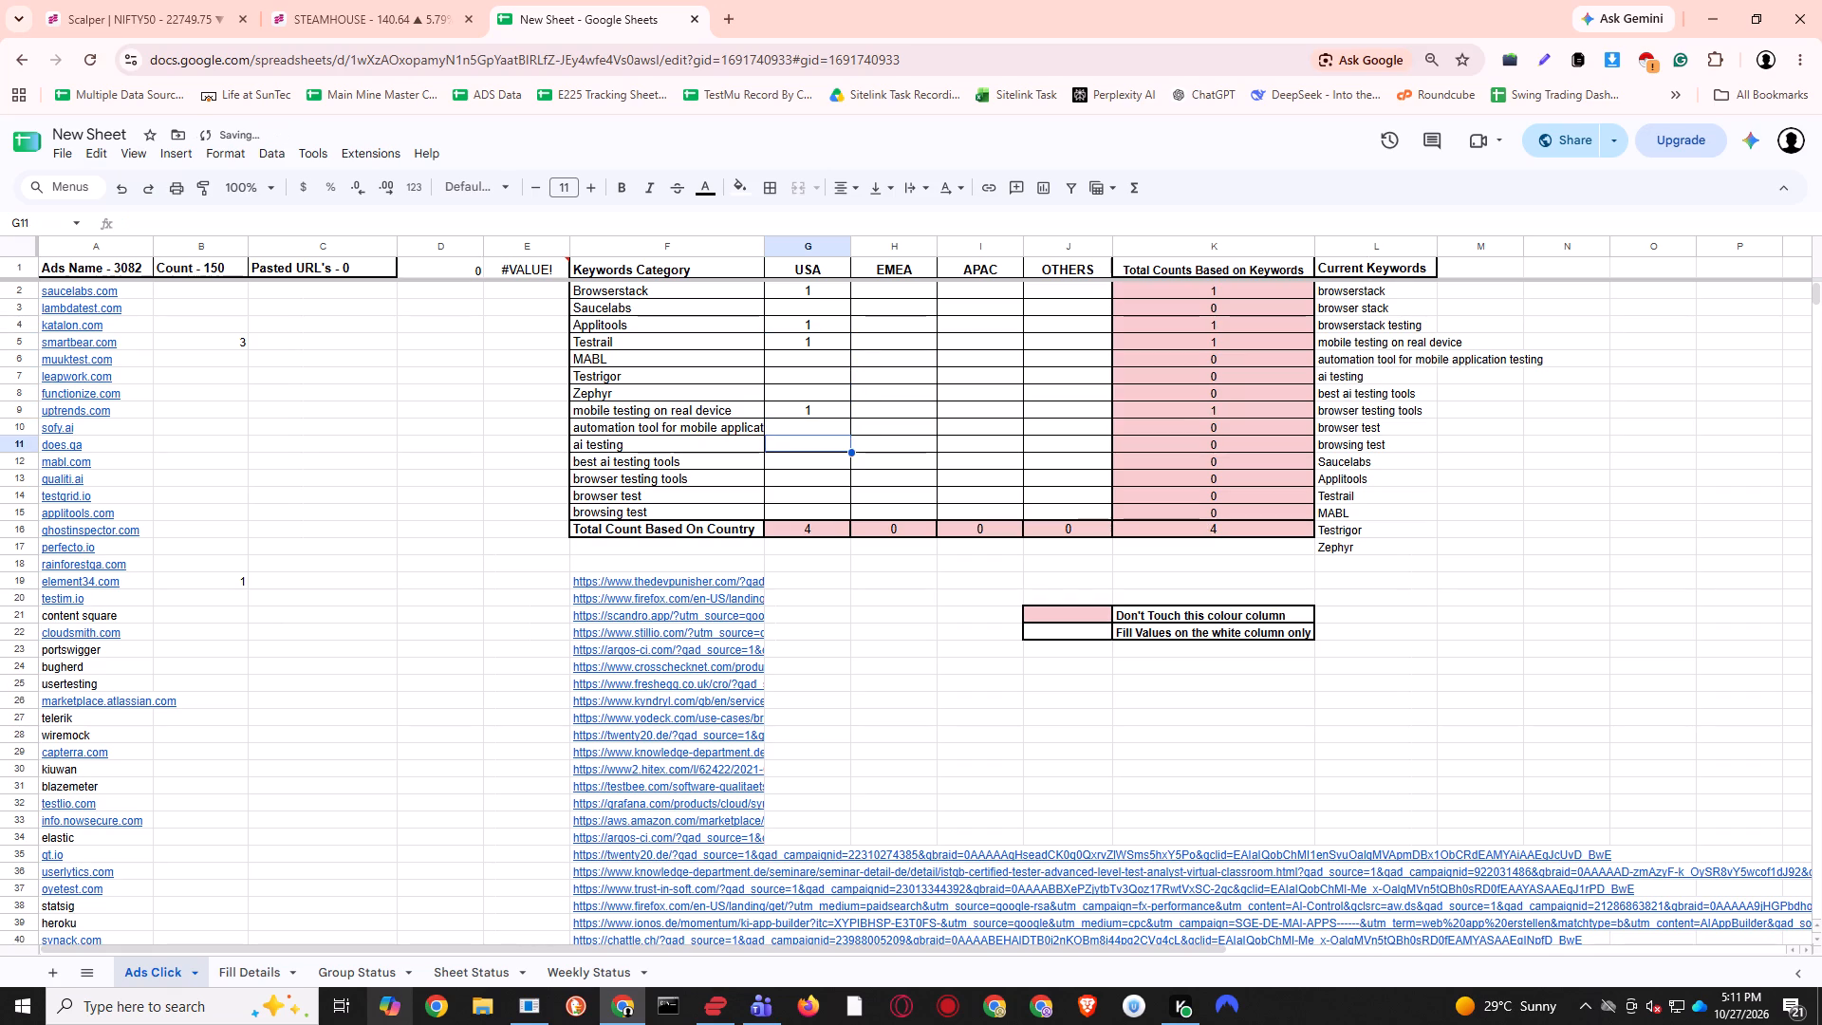
key(Up)
key(Down)
key(Down)
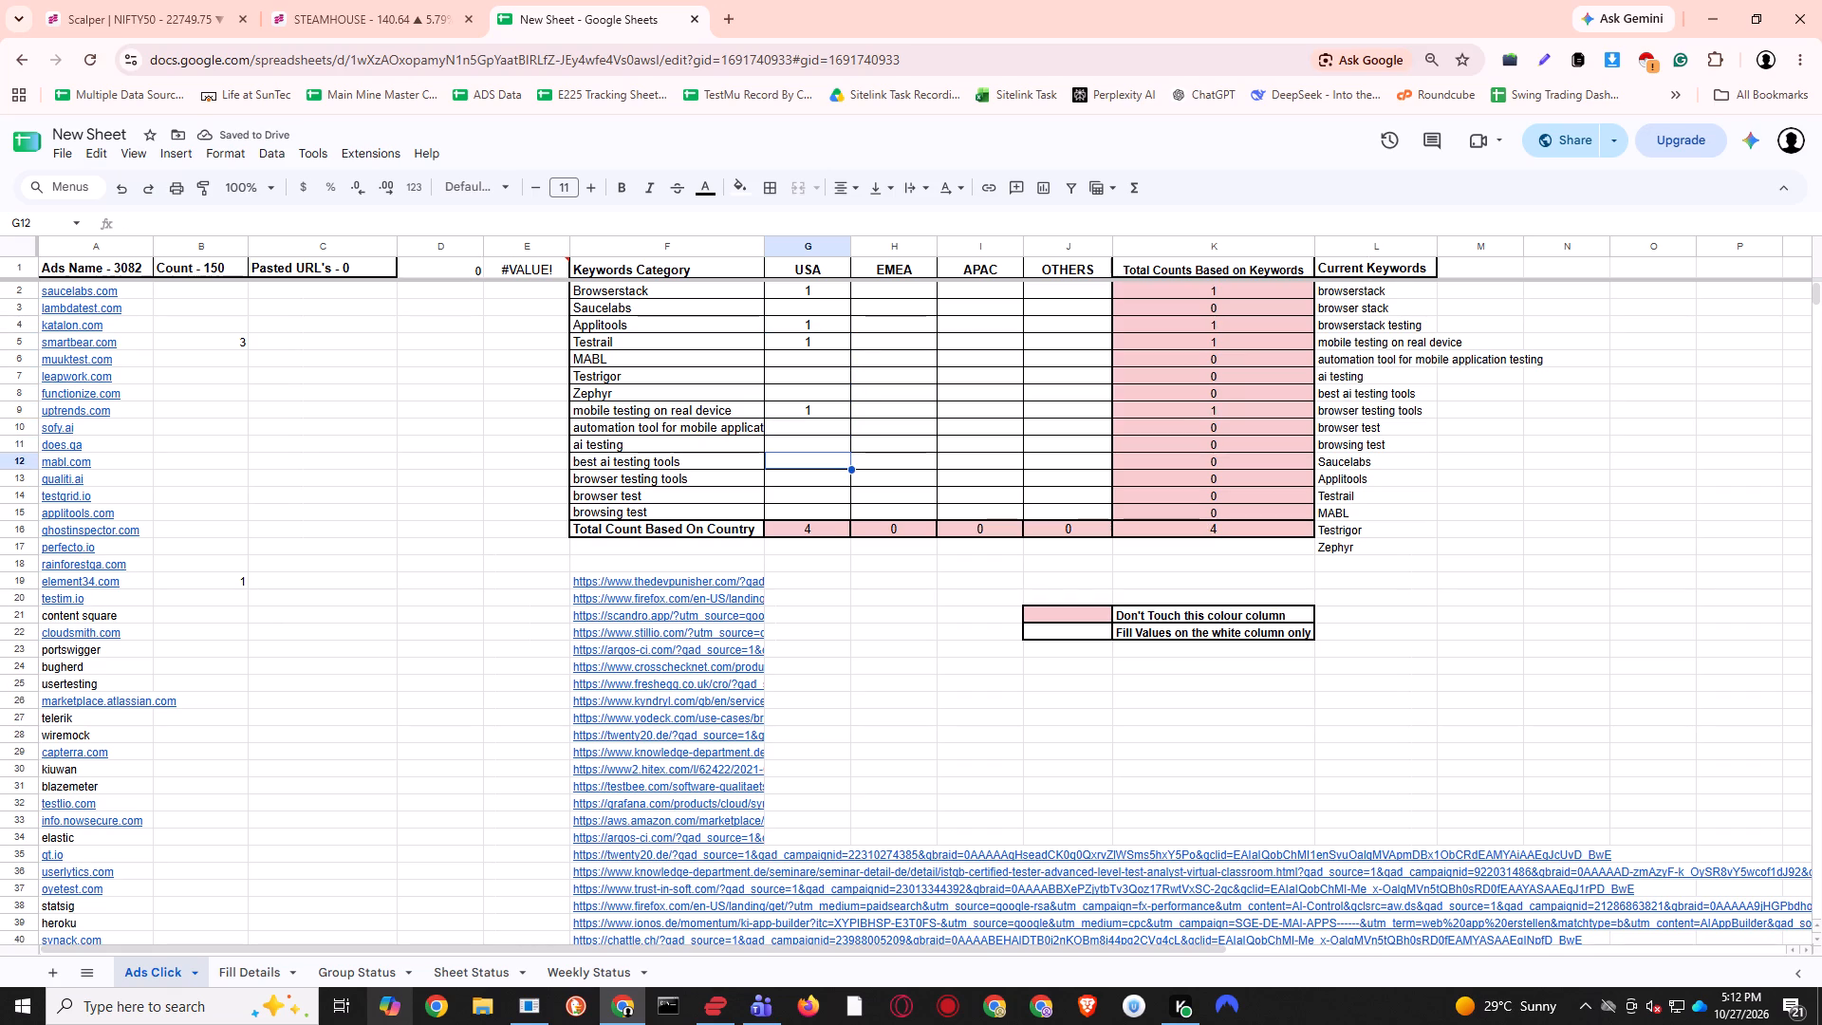
key(Up)
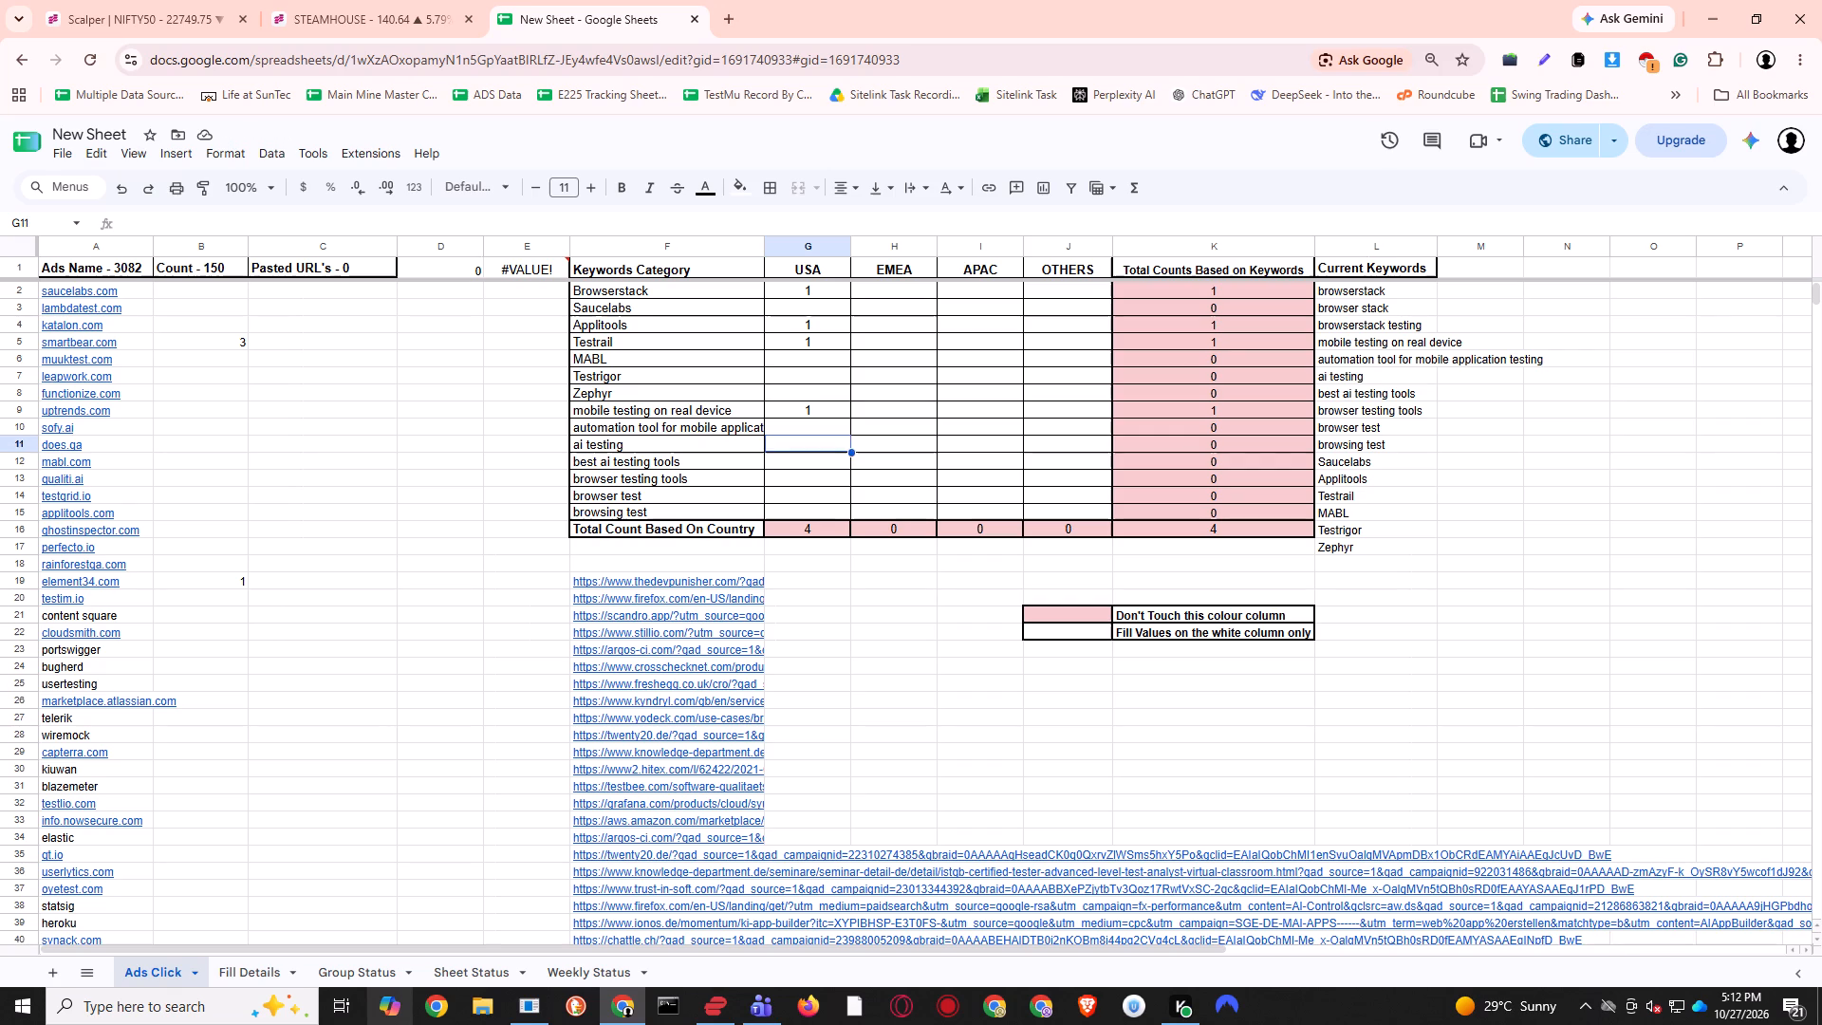
key(Down)
key(Down)
key(Down)
key(Up)
key(Up)
key(Up)
key(Up)
key(Up)
key(Up)
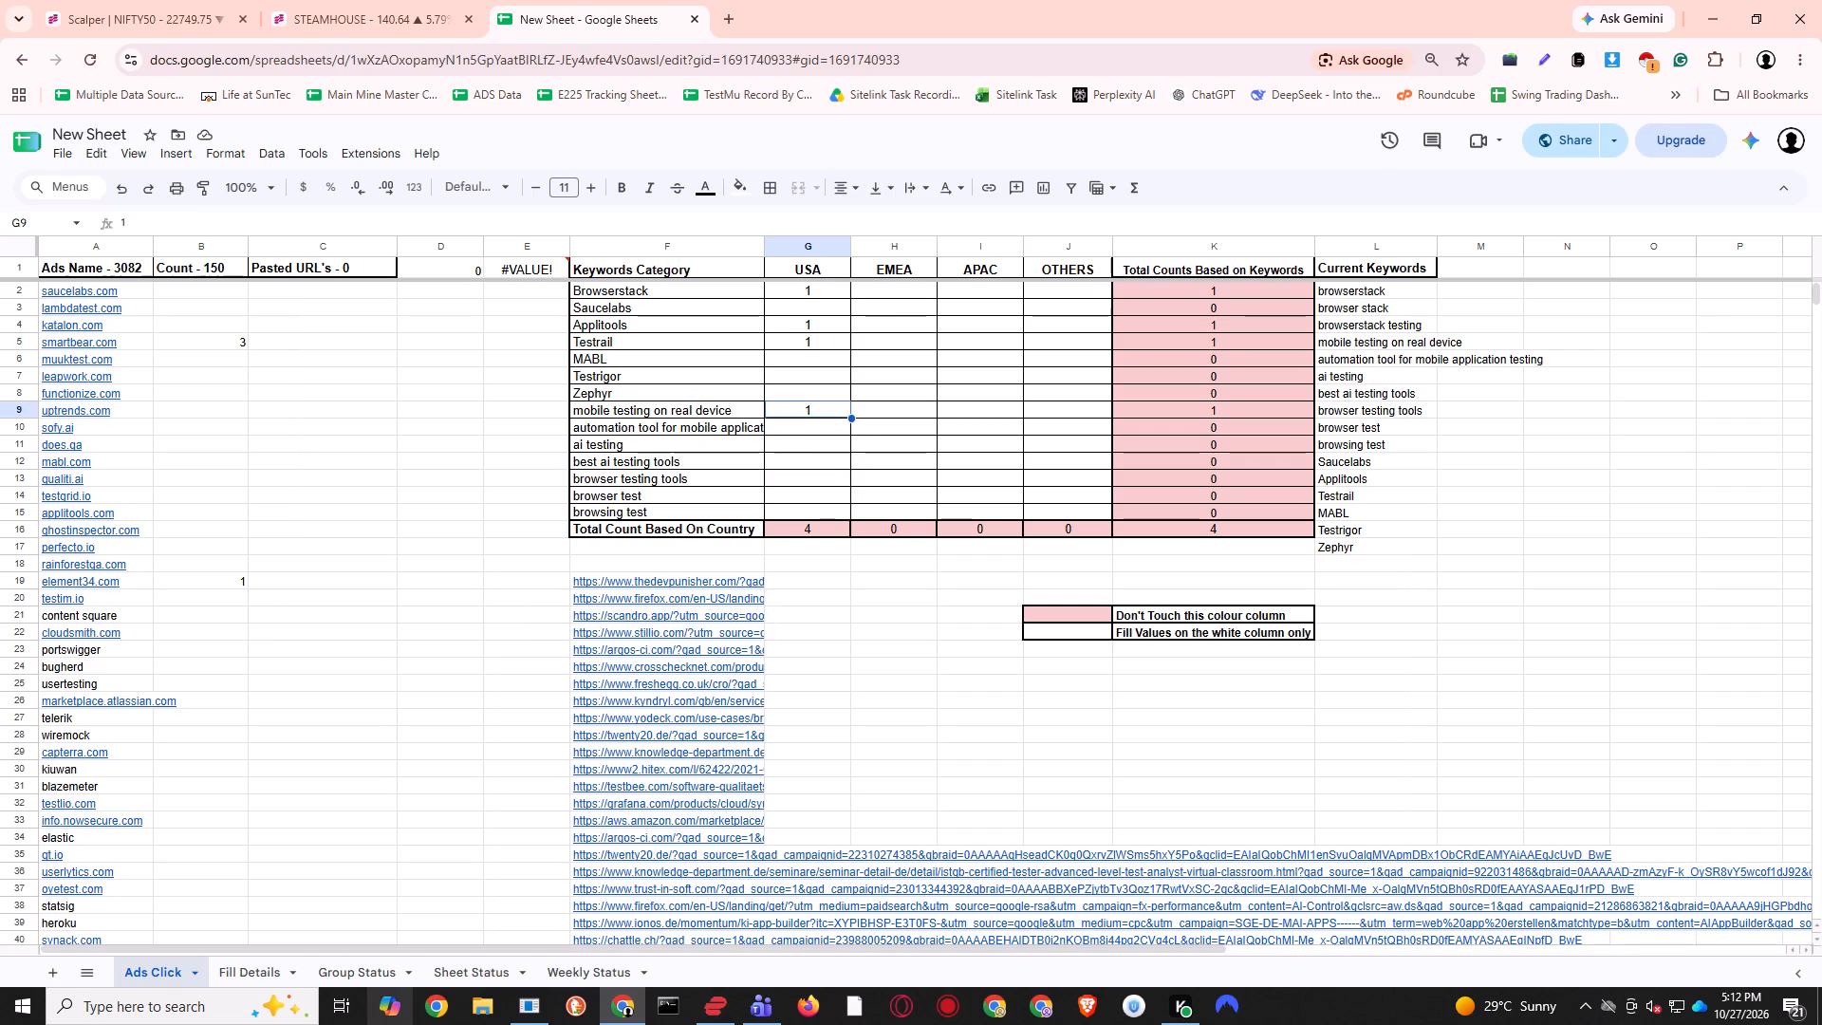
key(Down)
key(Down)
key(1)
key(Up)
Enter 2 for EMEA and 2 for APAC in the Browserstack row.
key(Up)
key(Right)
key(Up)
key(Up)
key(Up)
key(Up)
key(Up)
key(Up)
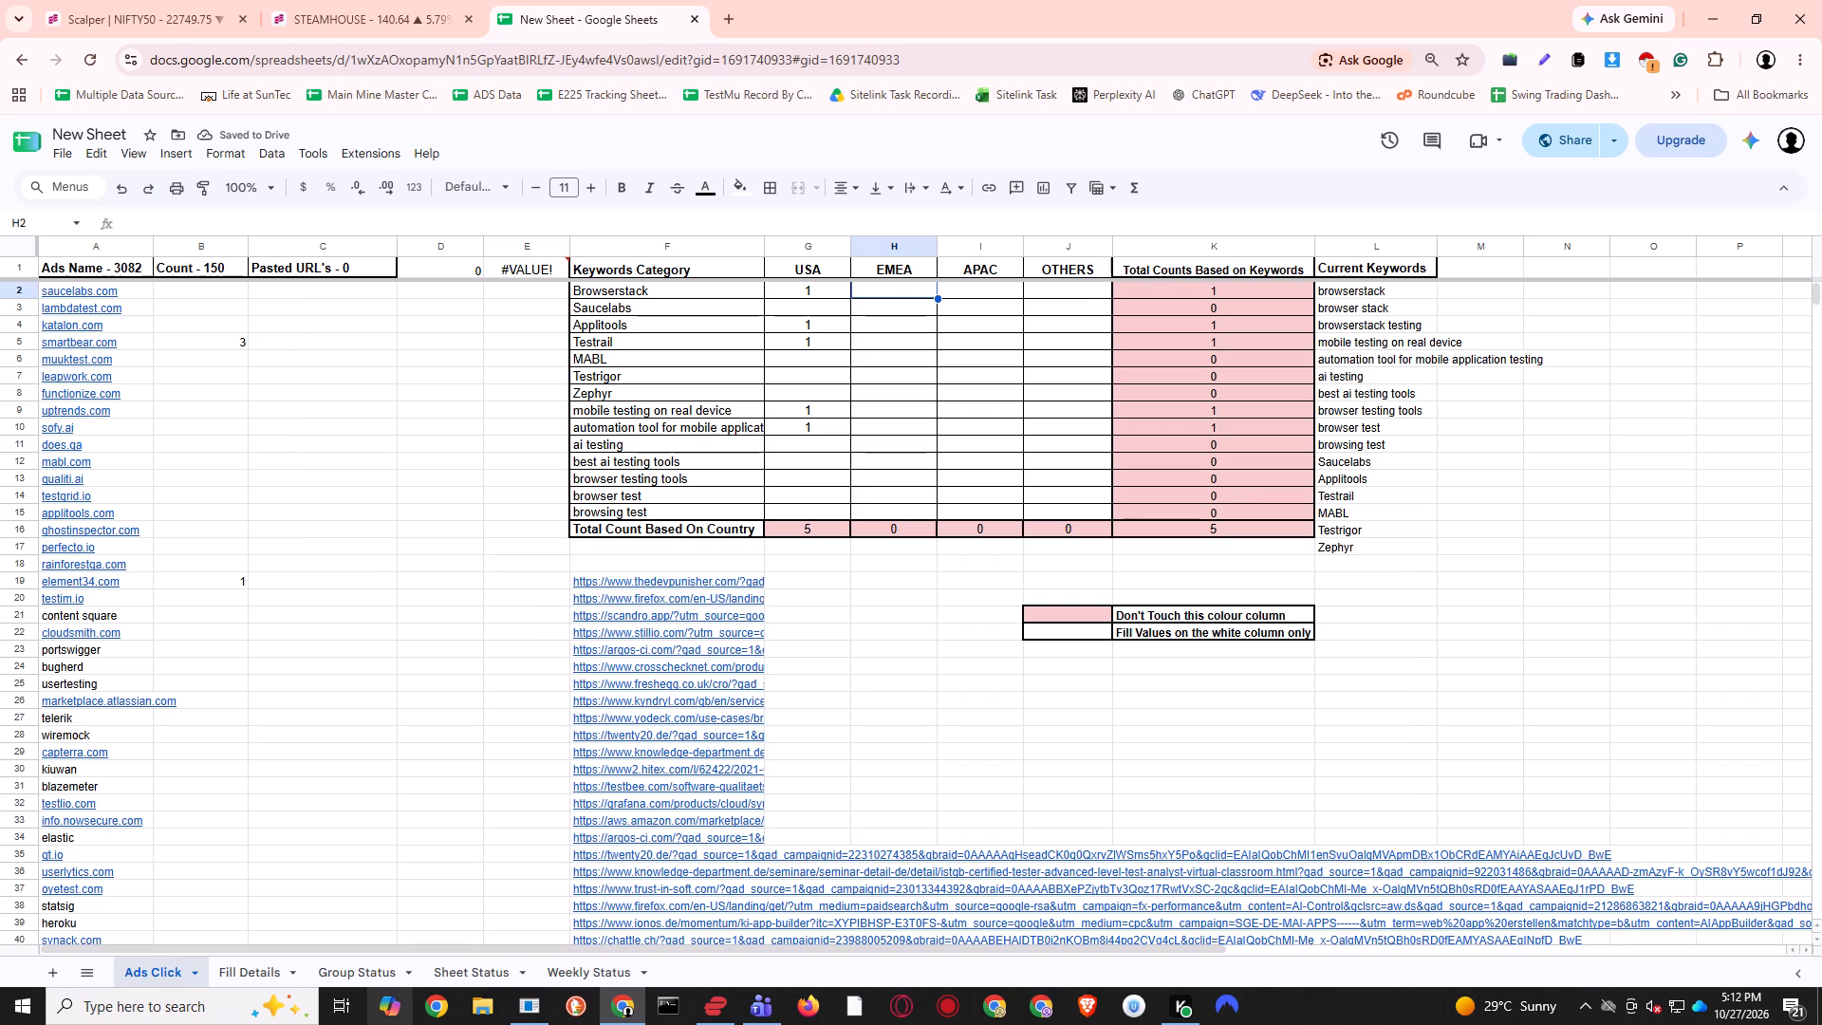
key(2)
key(Left)
key(Right)
key(Right)
key(2)
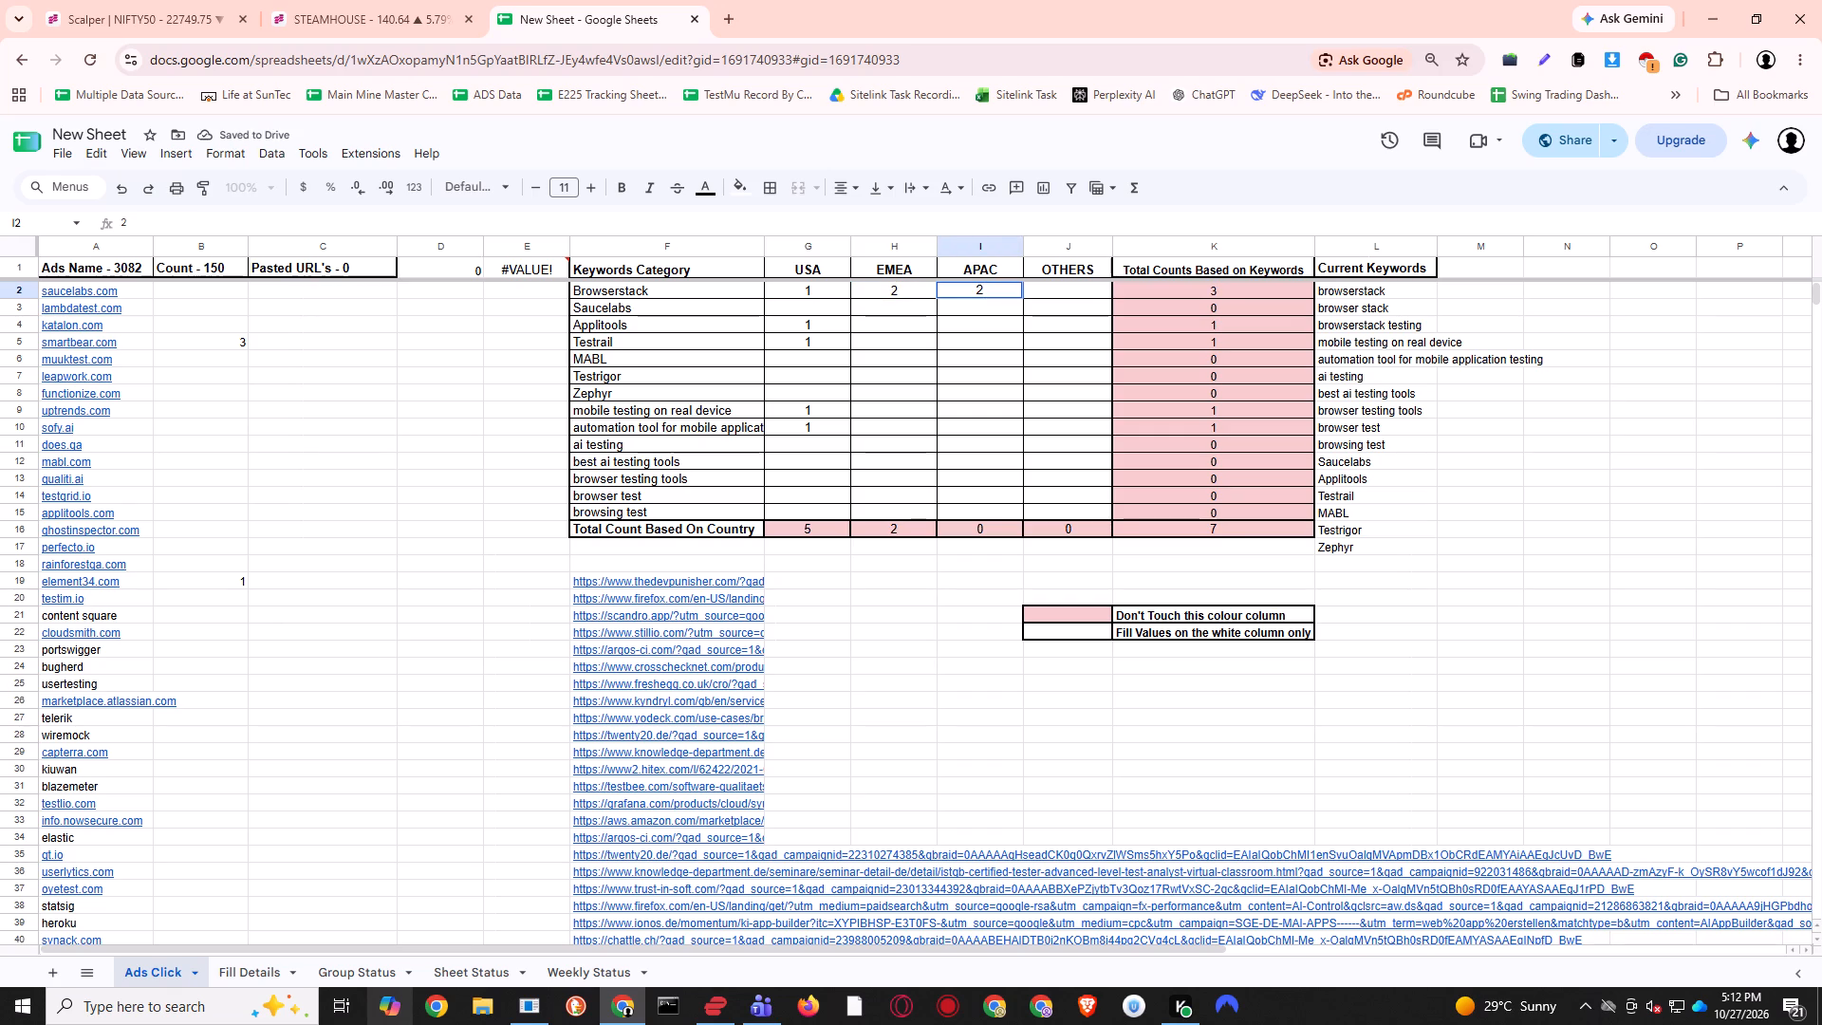
key(Right)
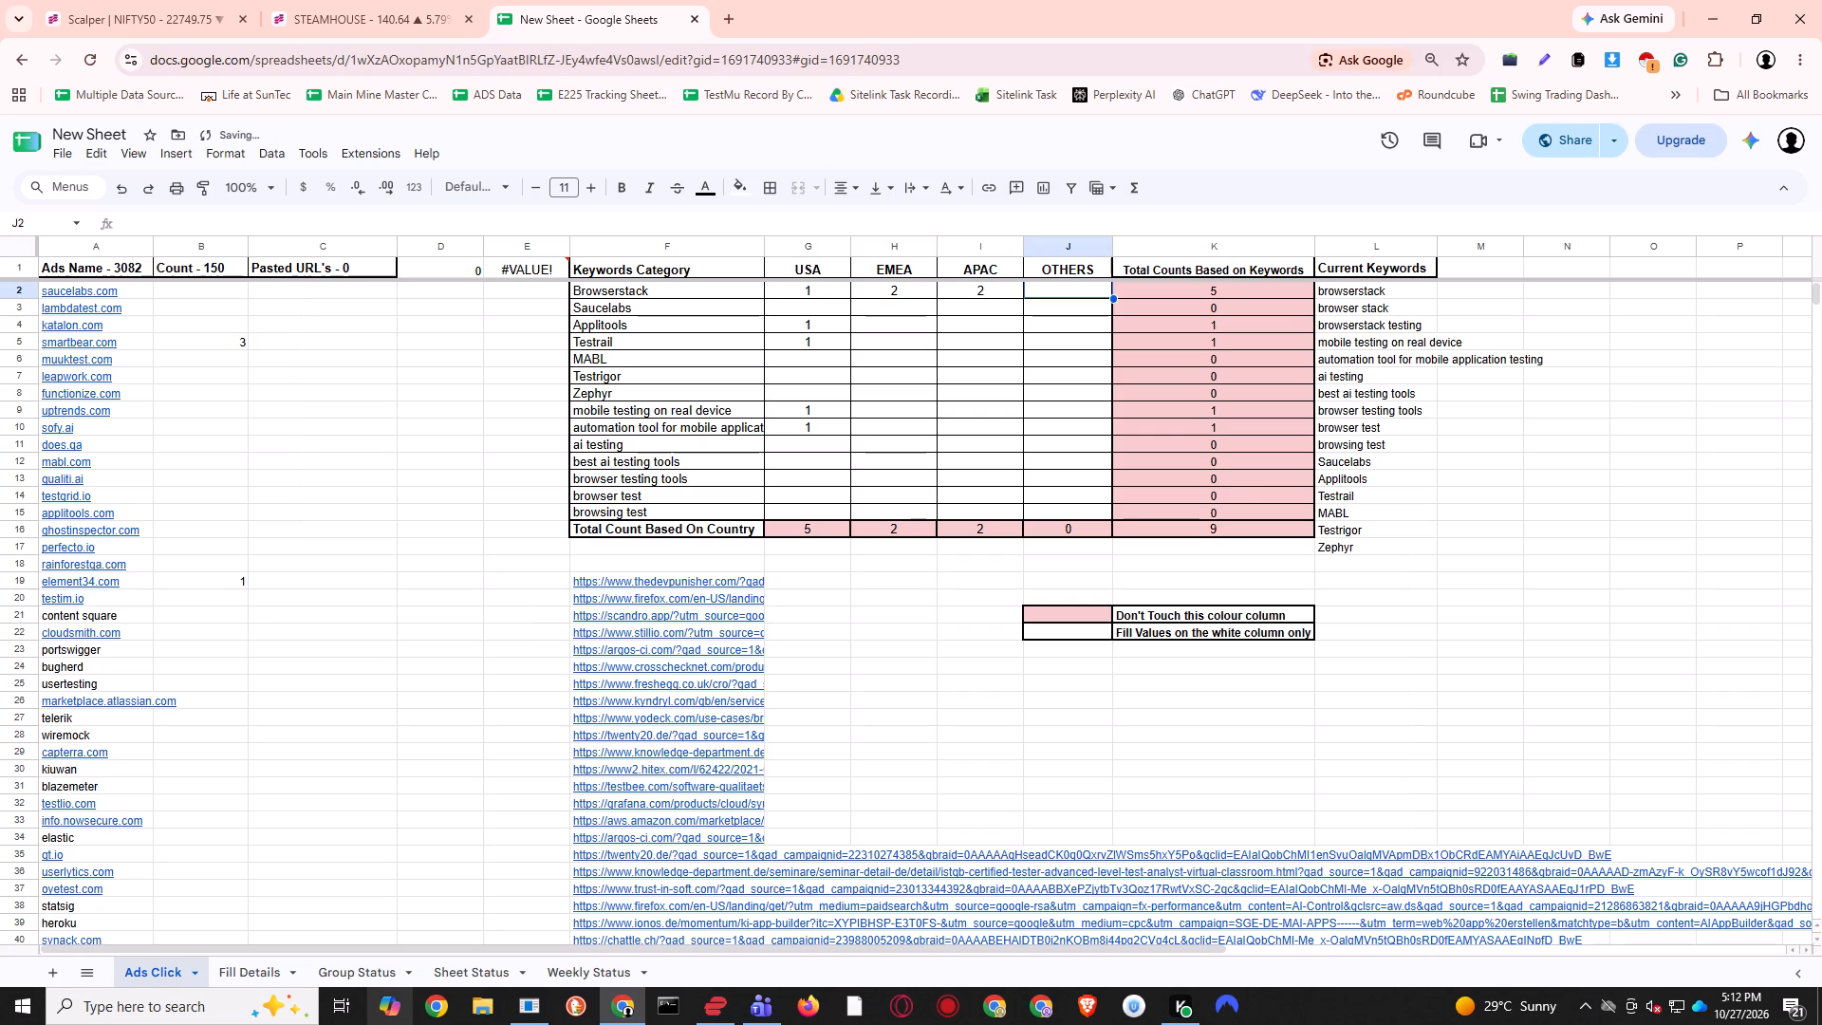
key(Left)
key(Left)
key(Down)
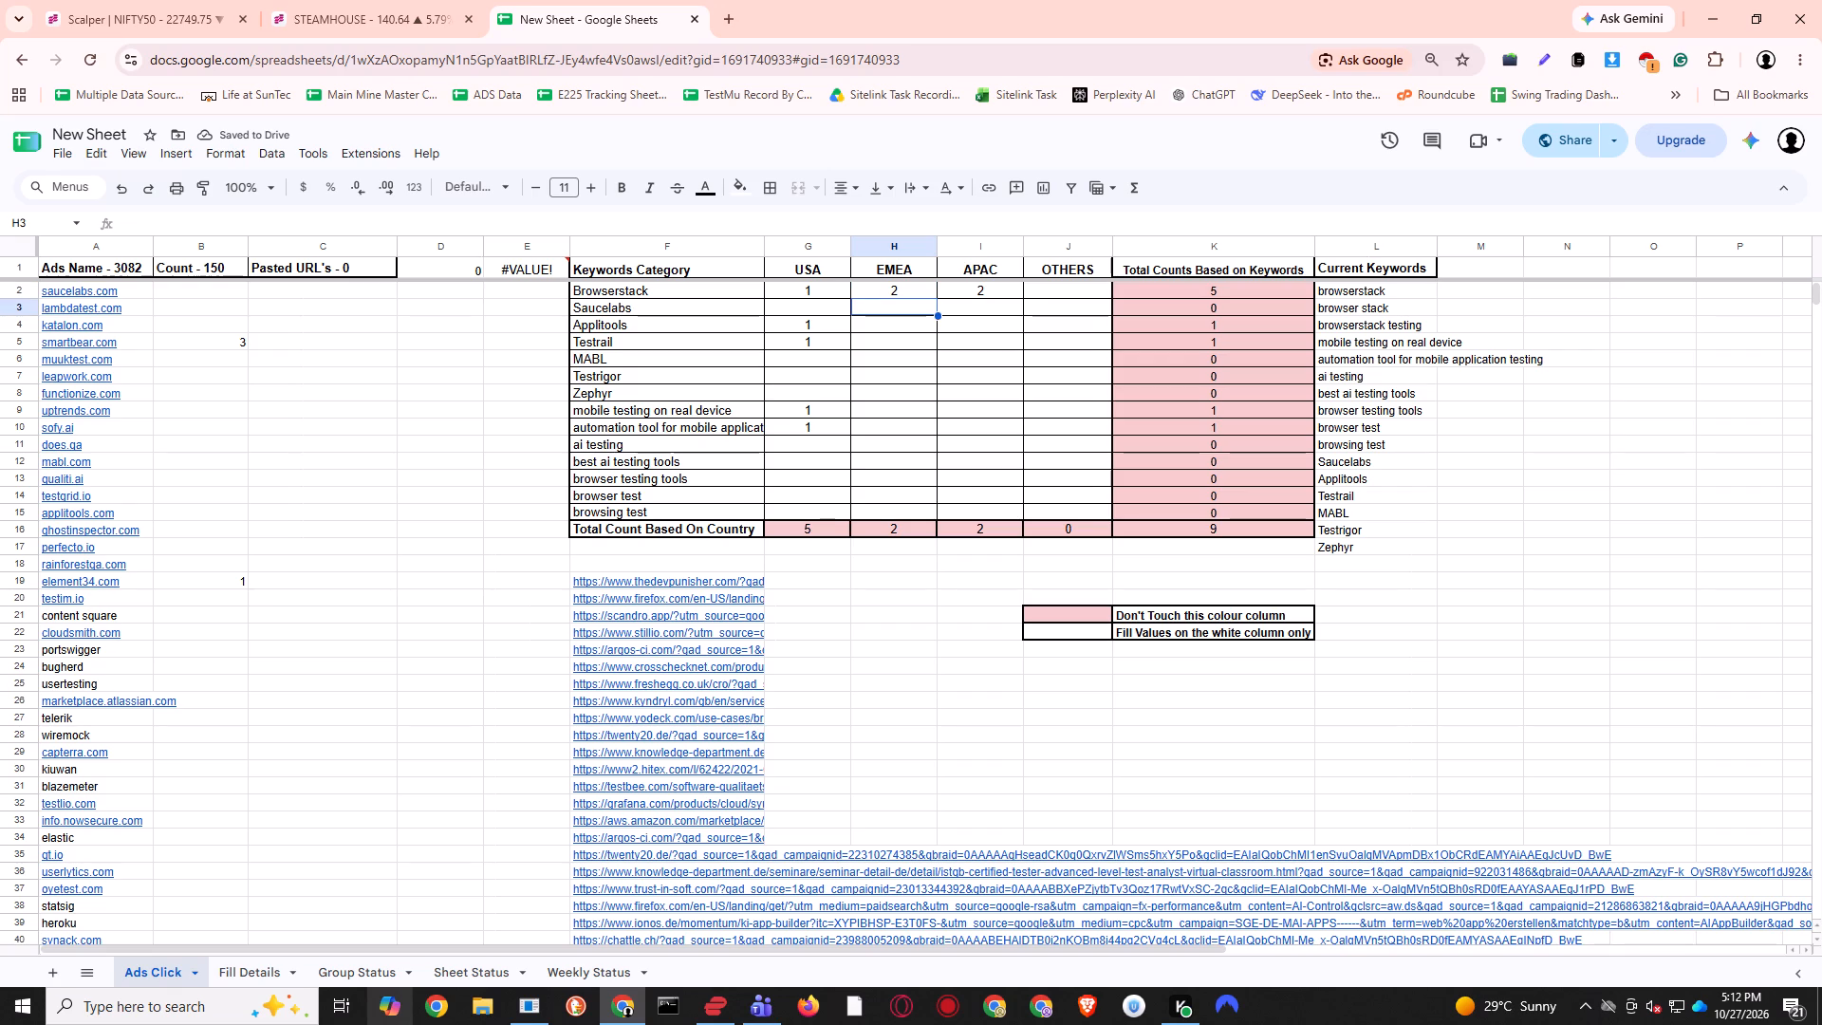
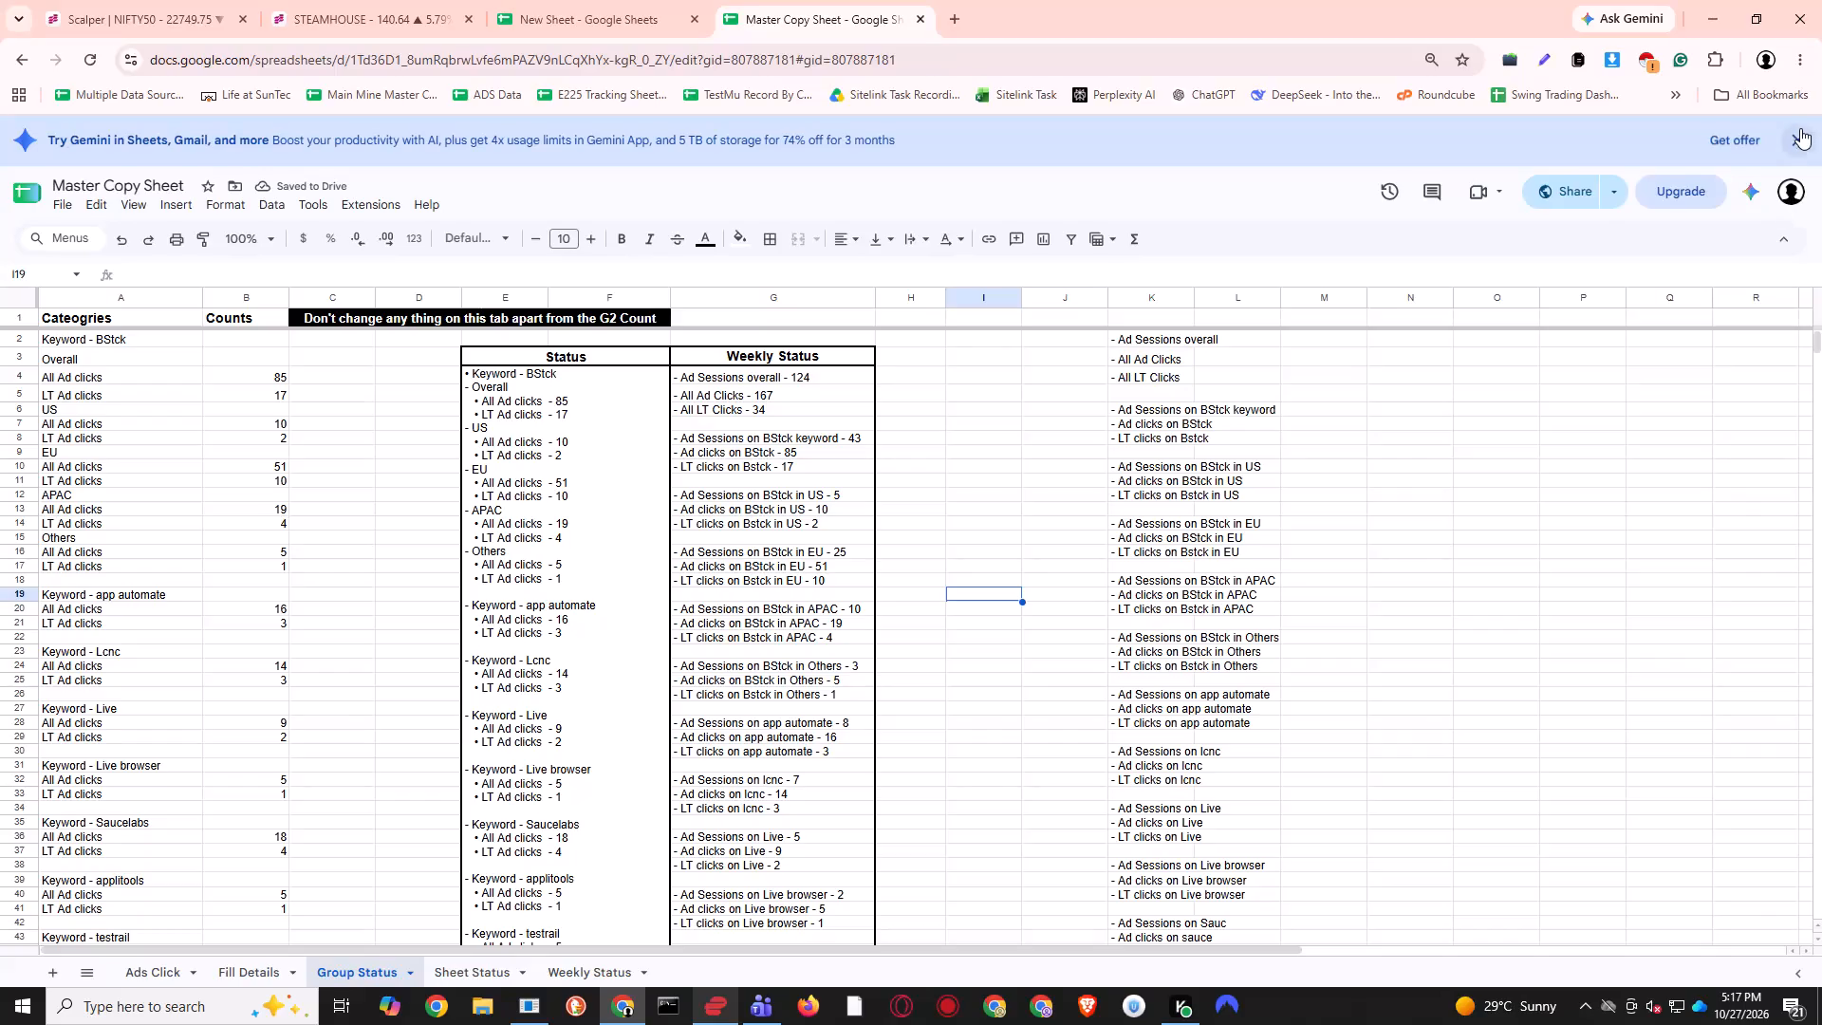
Review the Group Status, Weekly Status and Sheet Status sheets of Master Copy Sheet and compare Group Status with New Sheet.
scroll(1064, 544, down, 5)
scroll(1048, 544, up, 19)
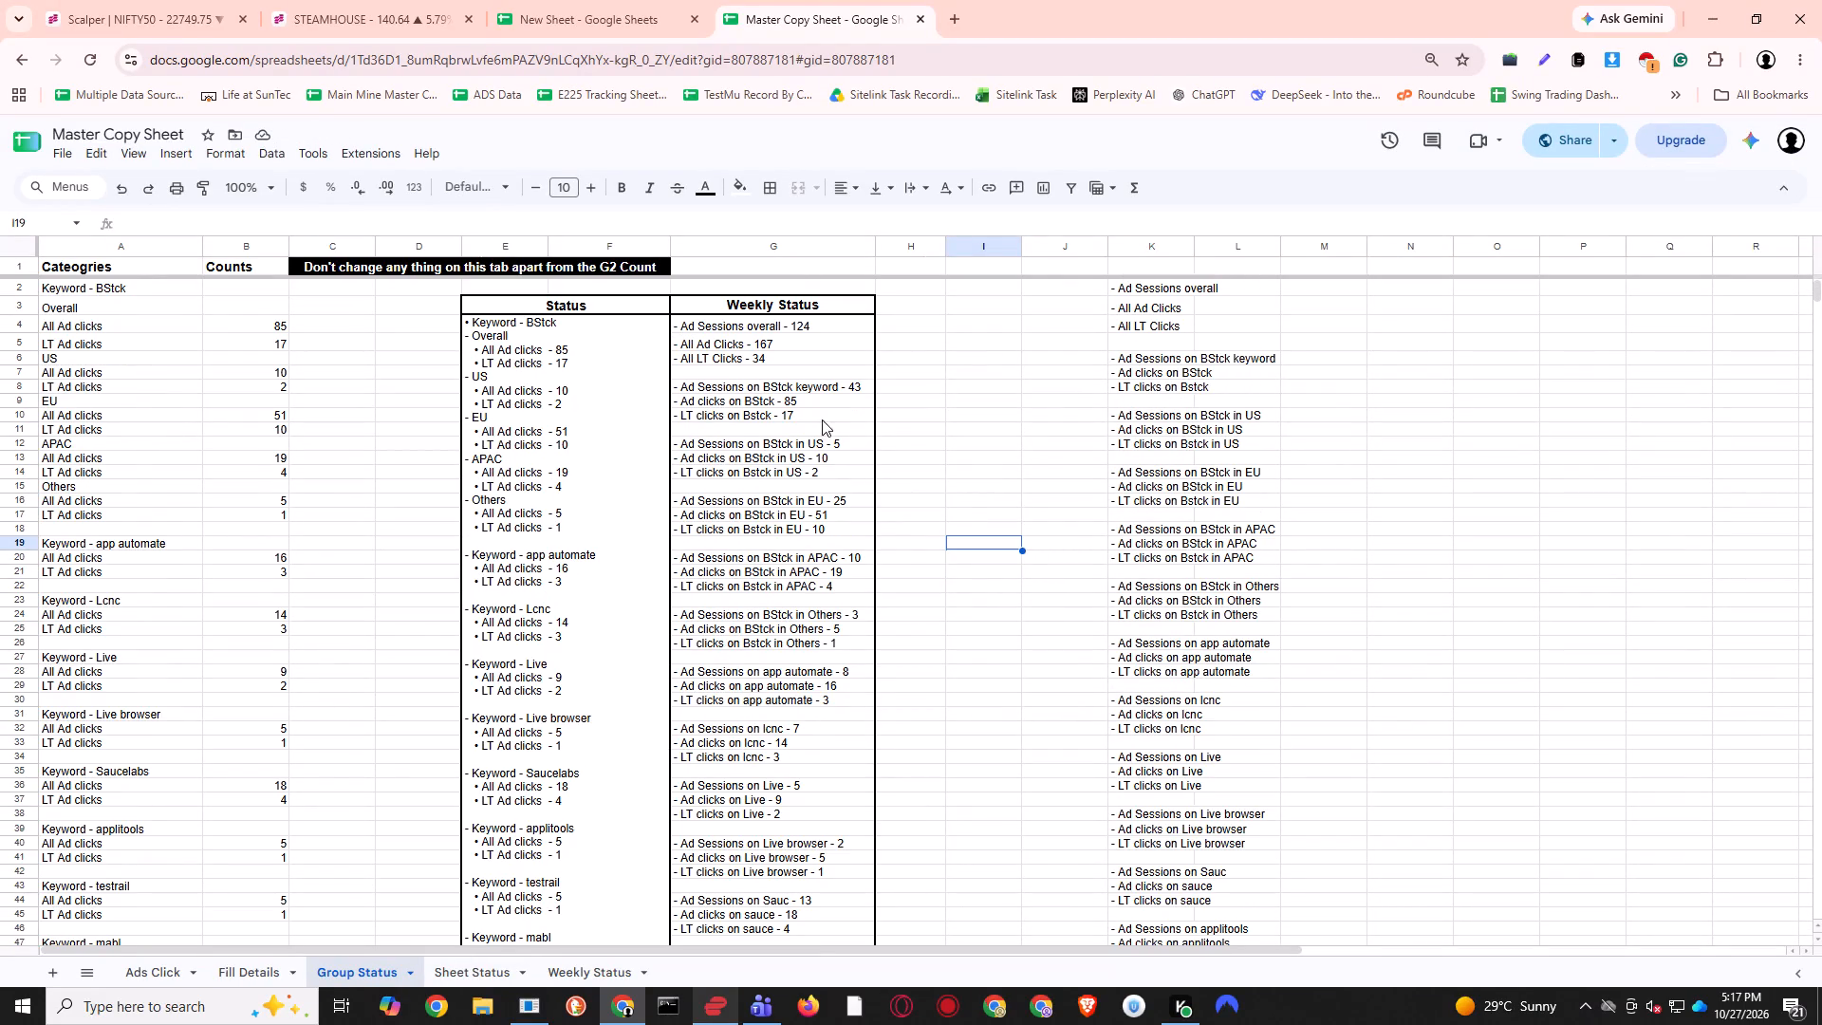
click(819, 0)
click(1016, 493)
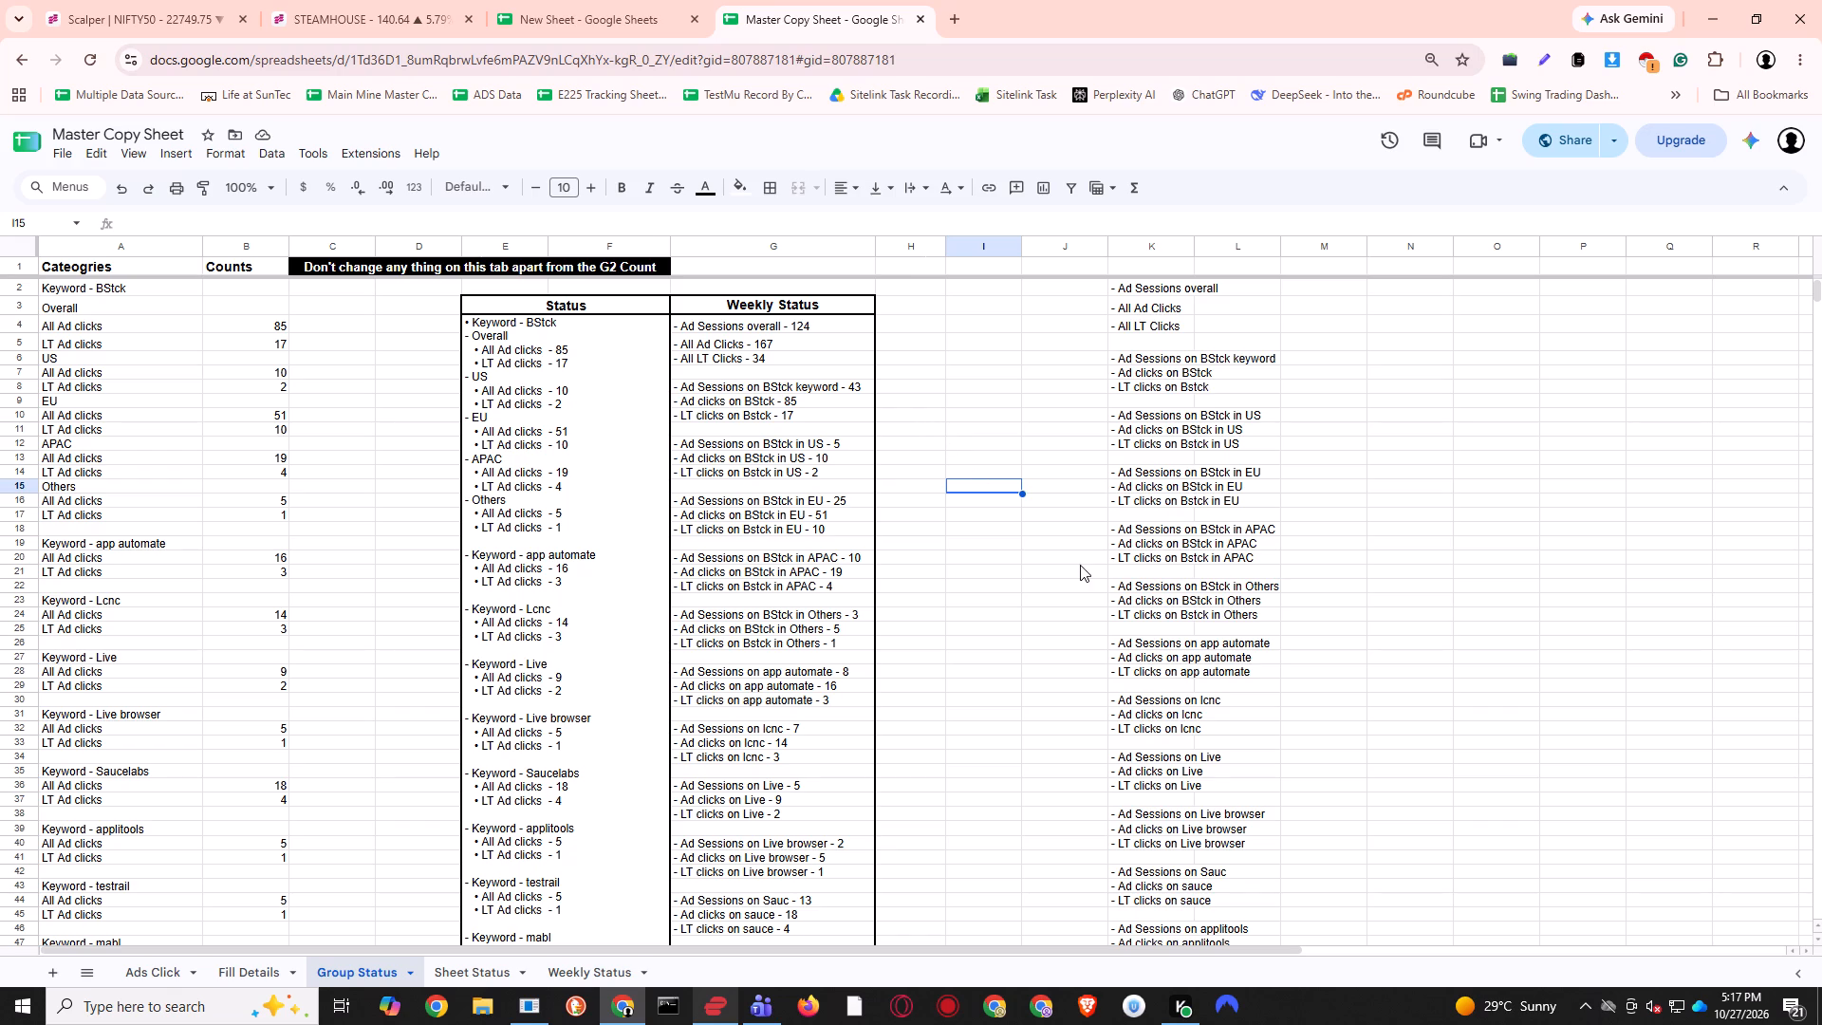
click(586, 976)
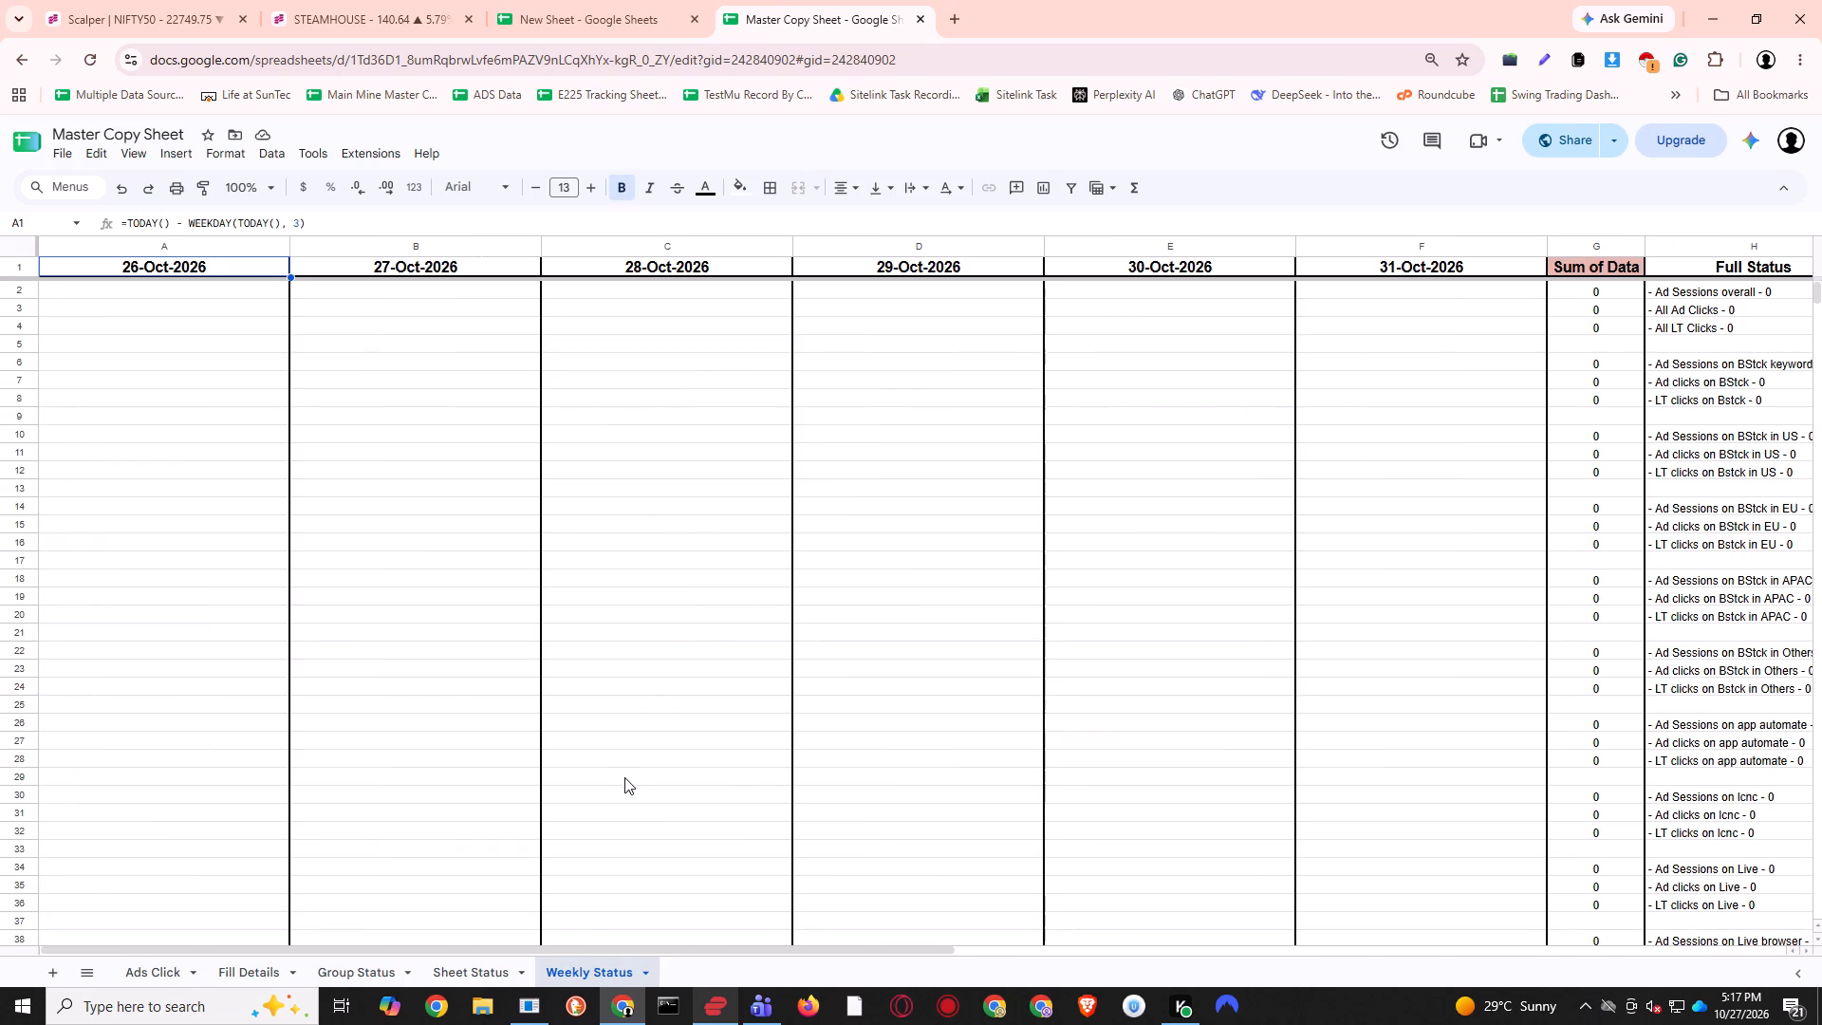
click(459, 972)
click(592, 969)
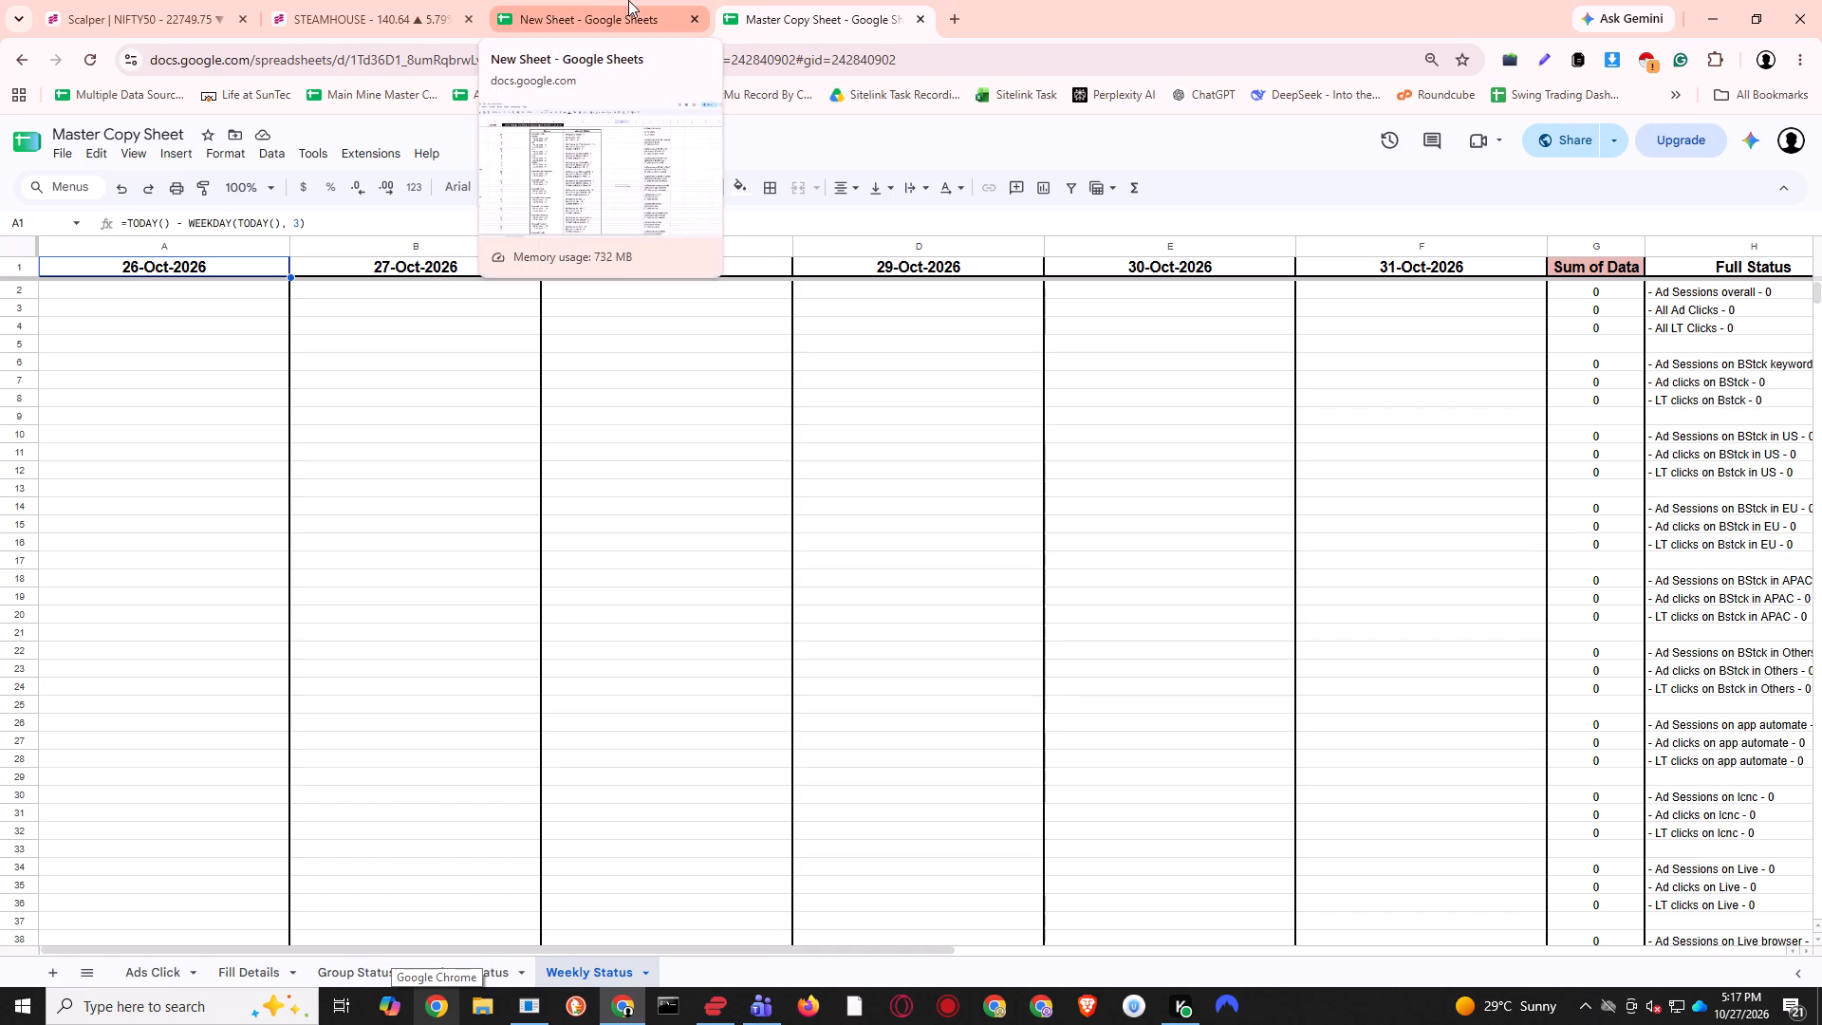
click(477, 984)
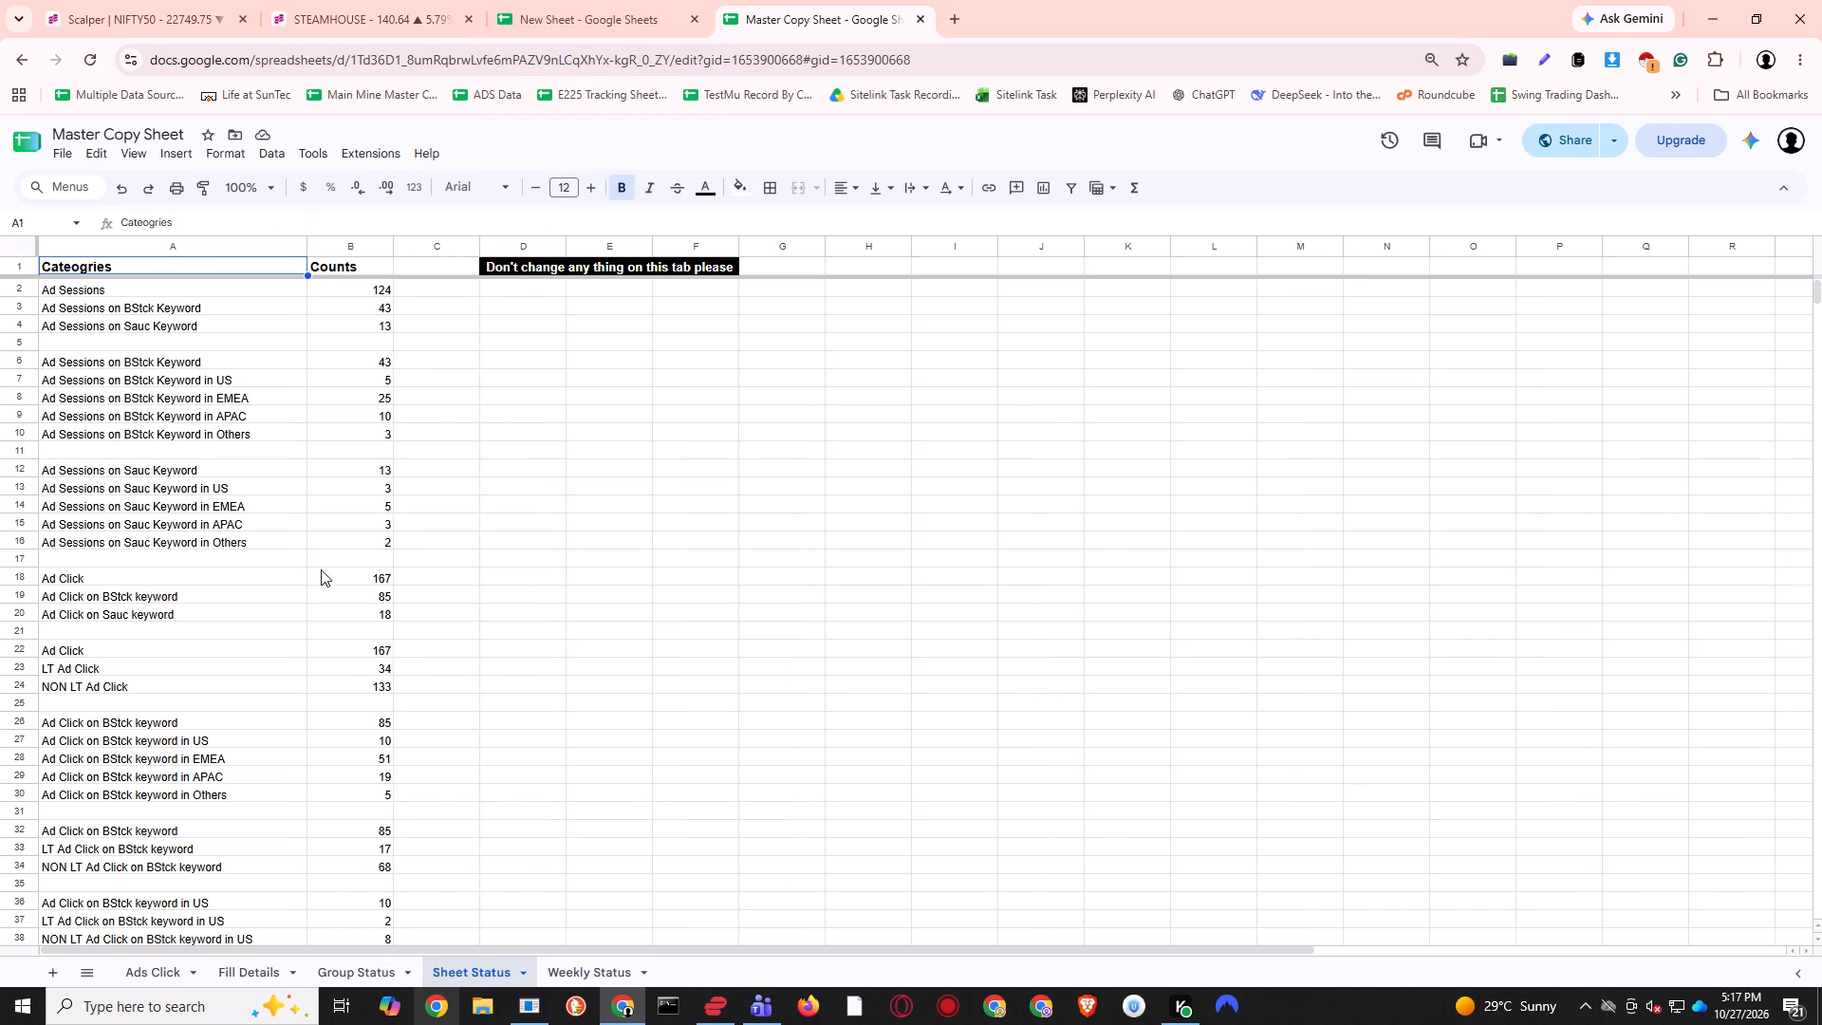
click(336, 969)
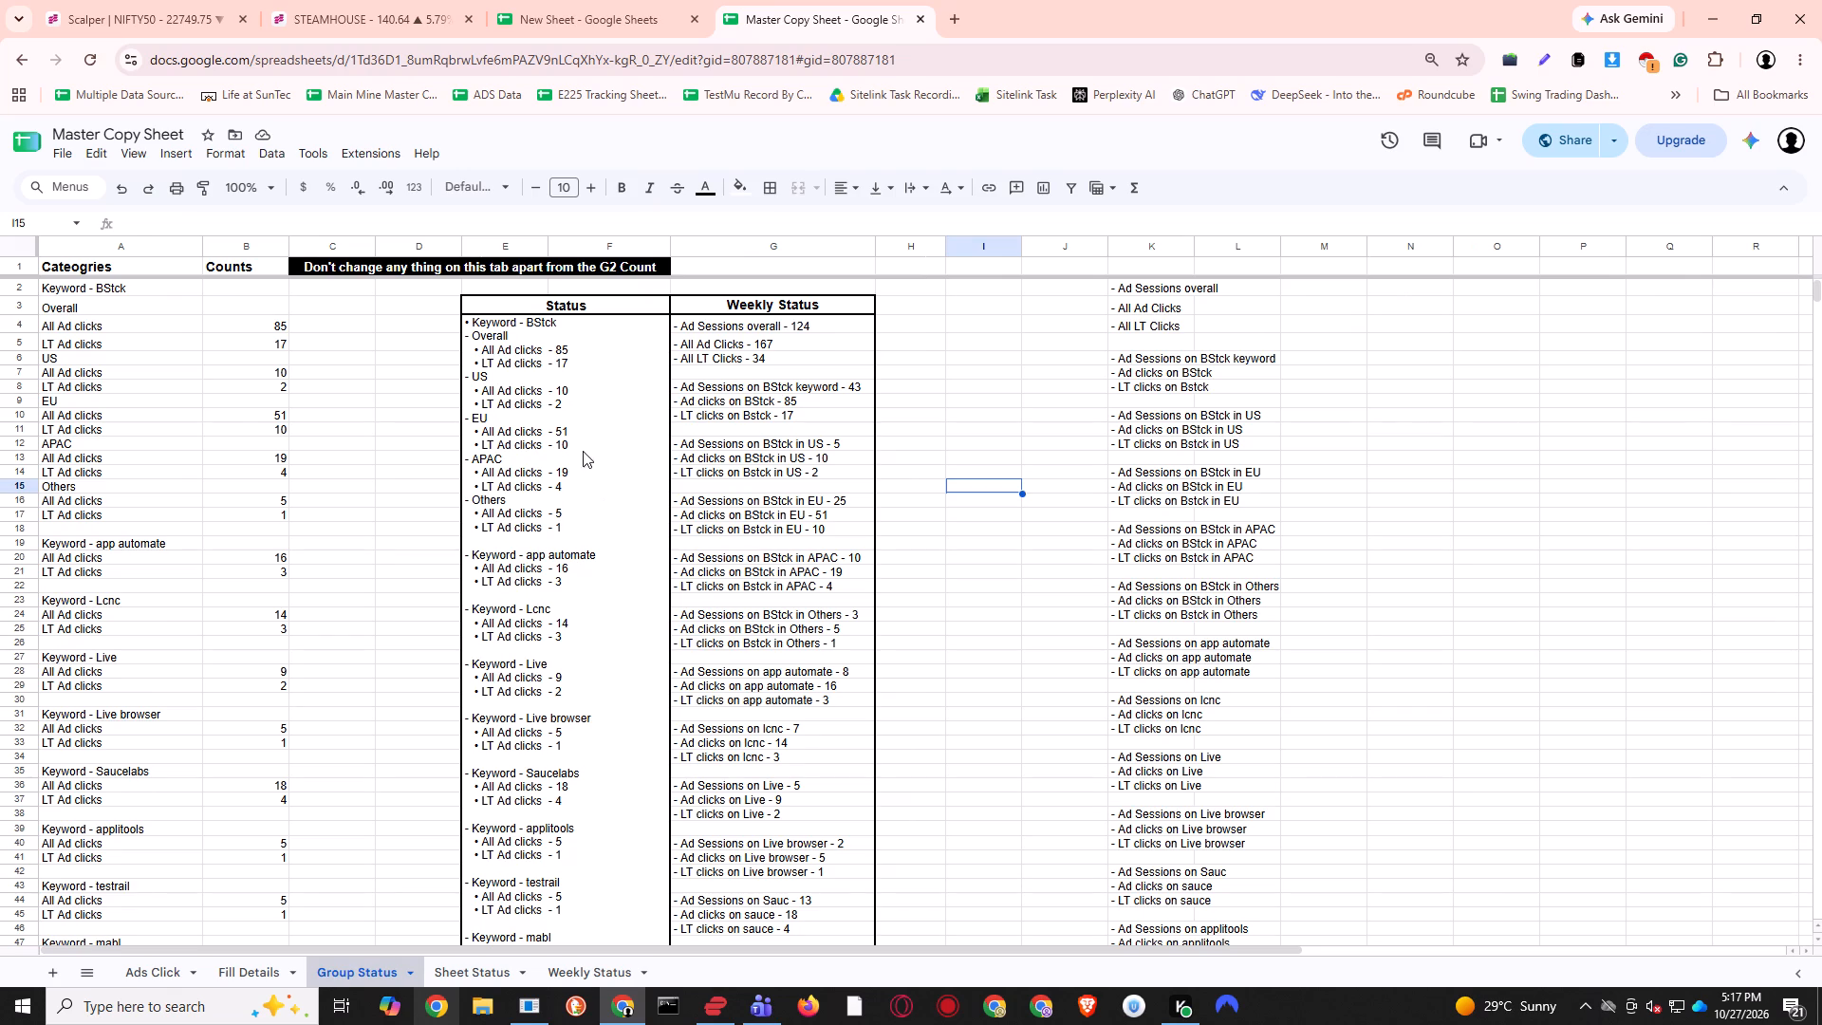
click(563, 0)
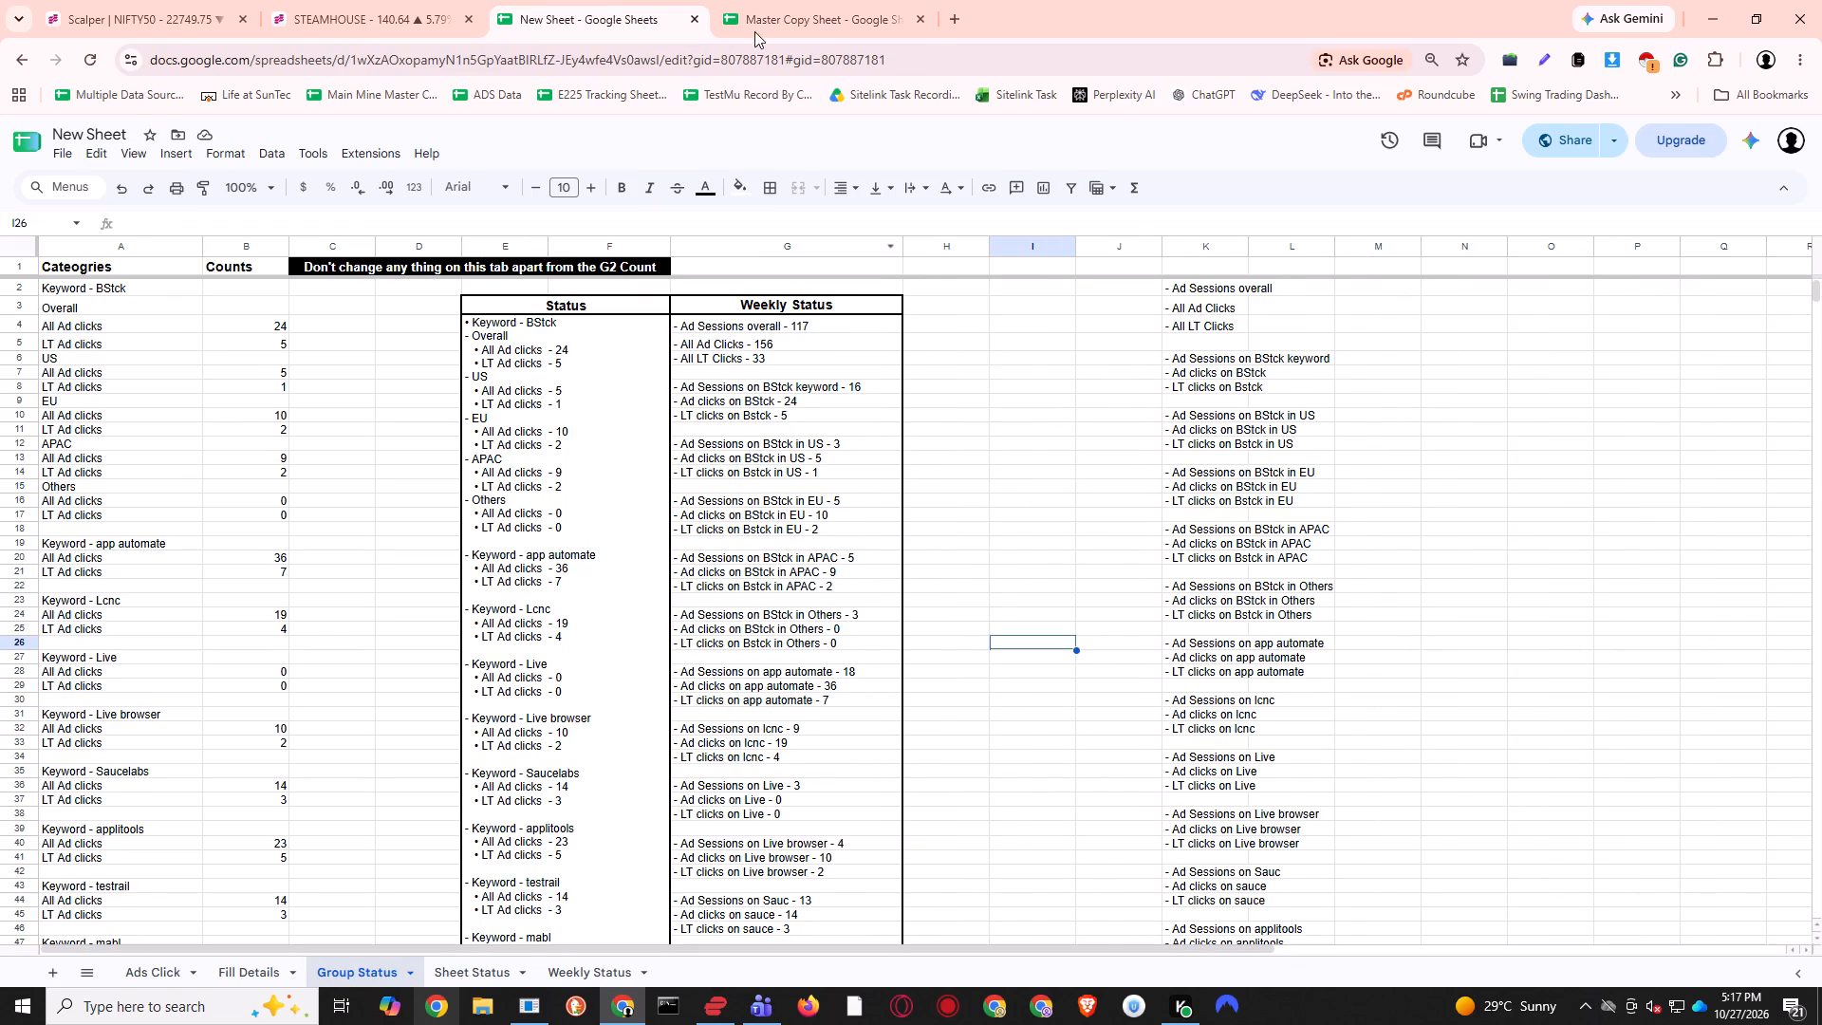
click(824, 0)
click(538, 0)
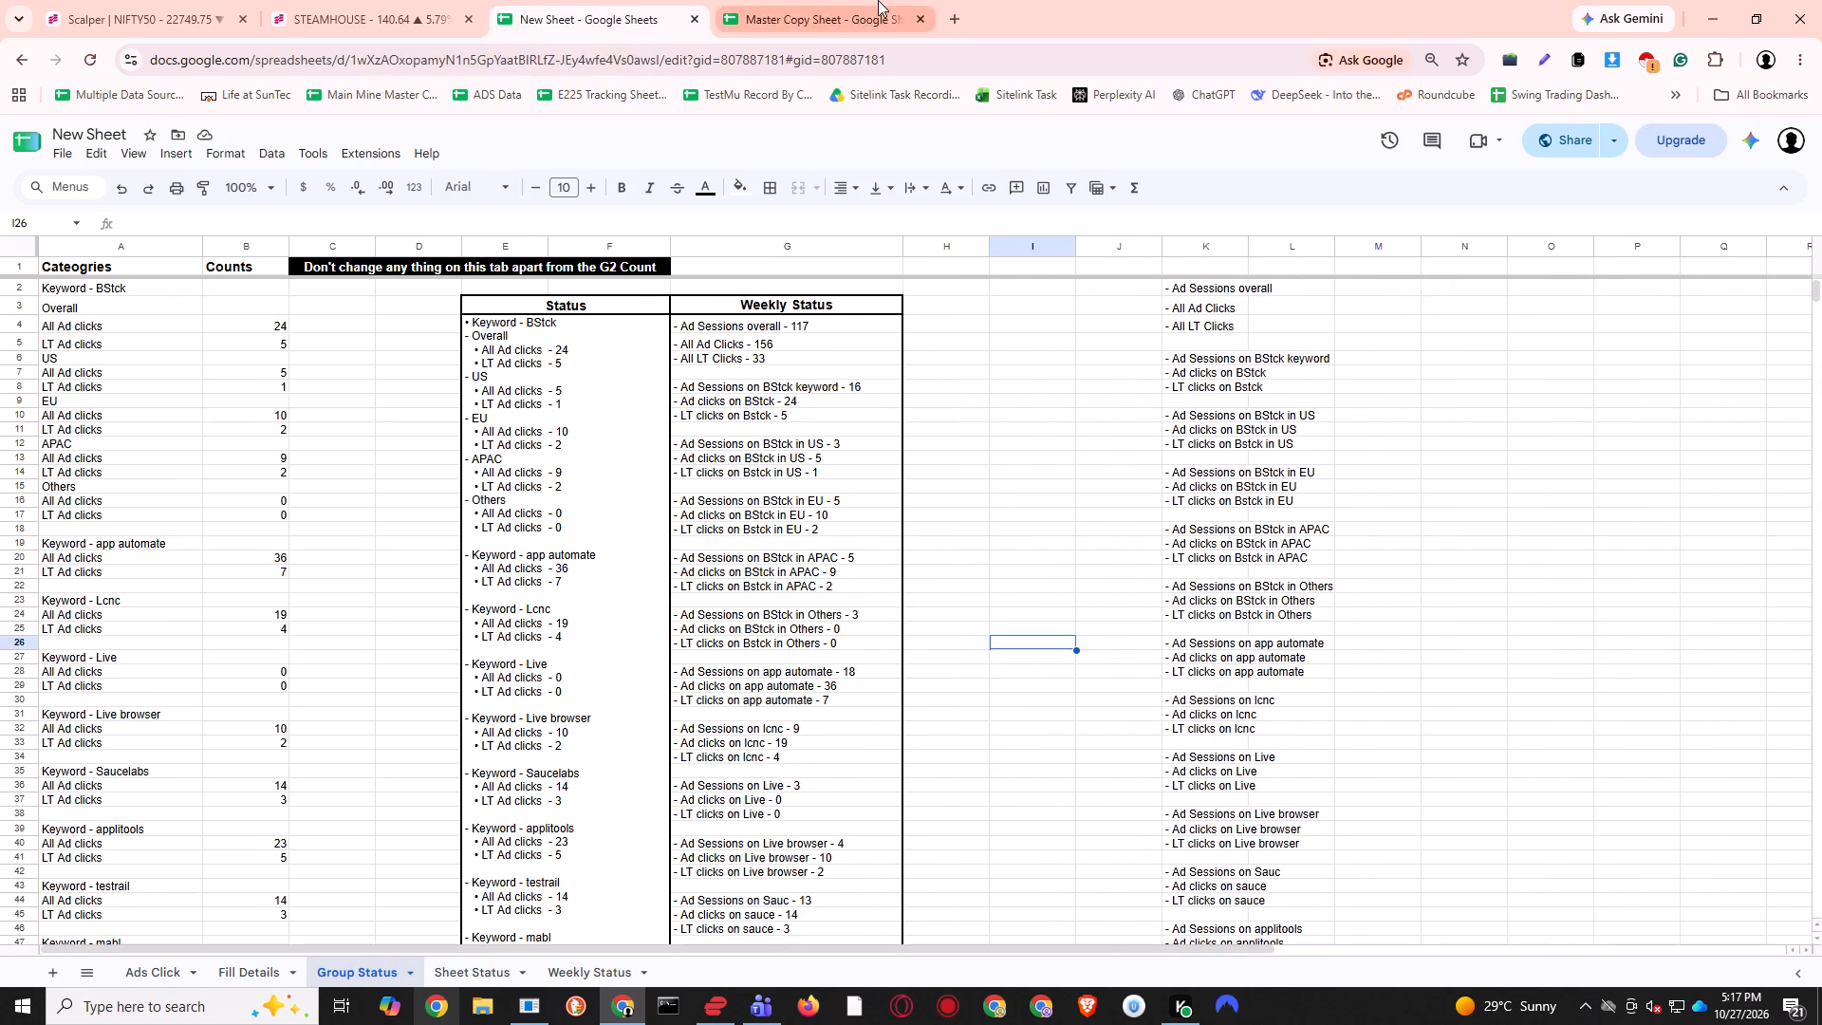
Close the Master Copy Sheet spreadsheet.
click(878, 0)
key(ctrl+w)
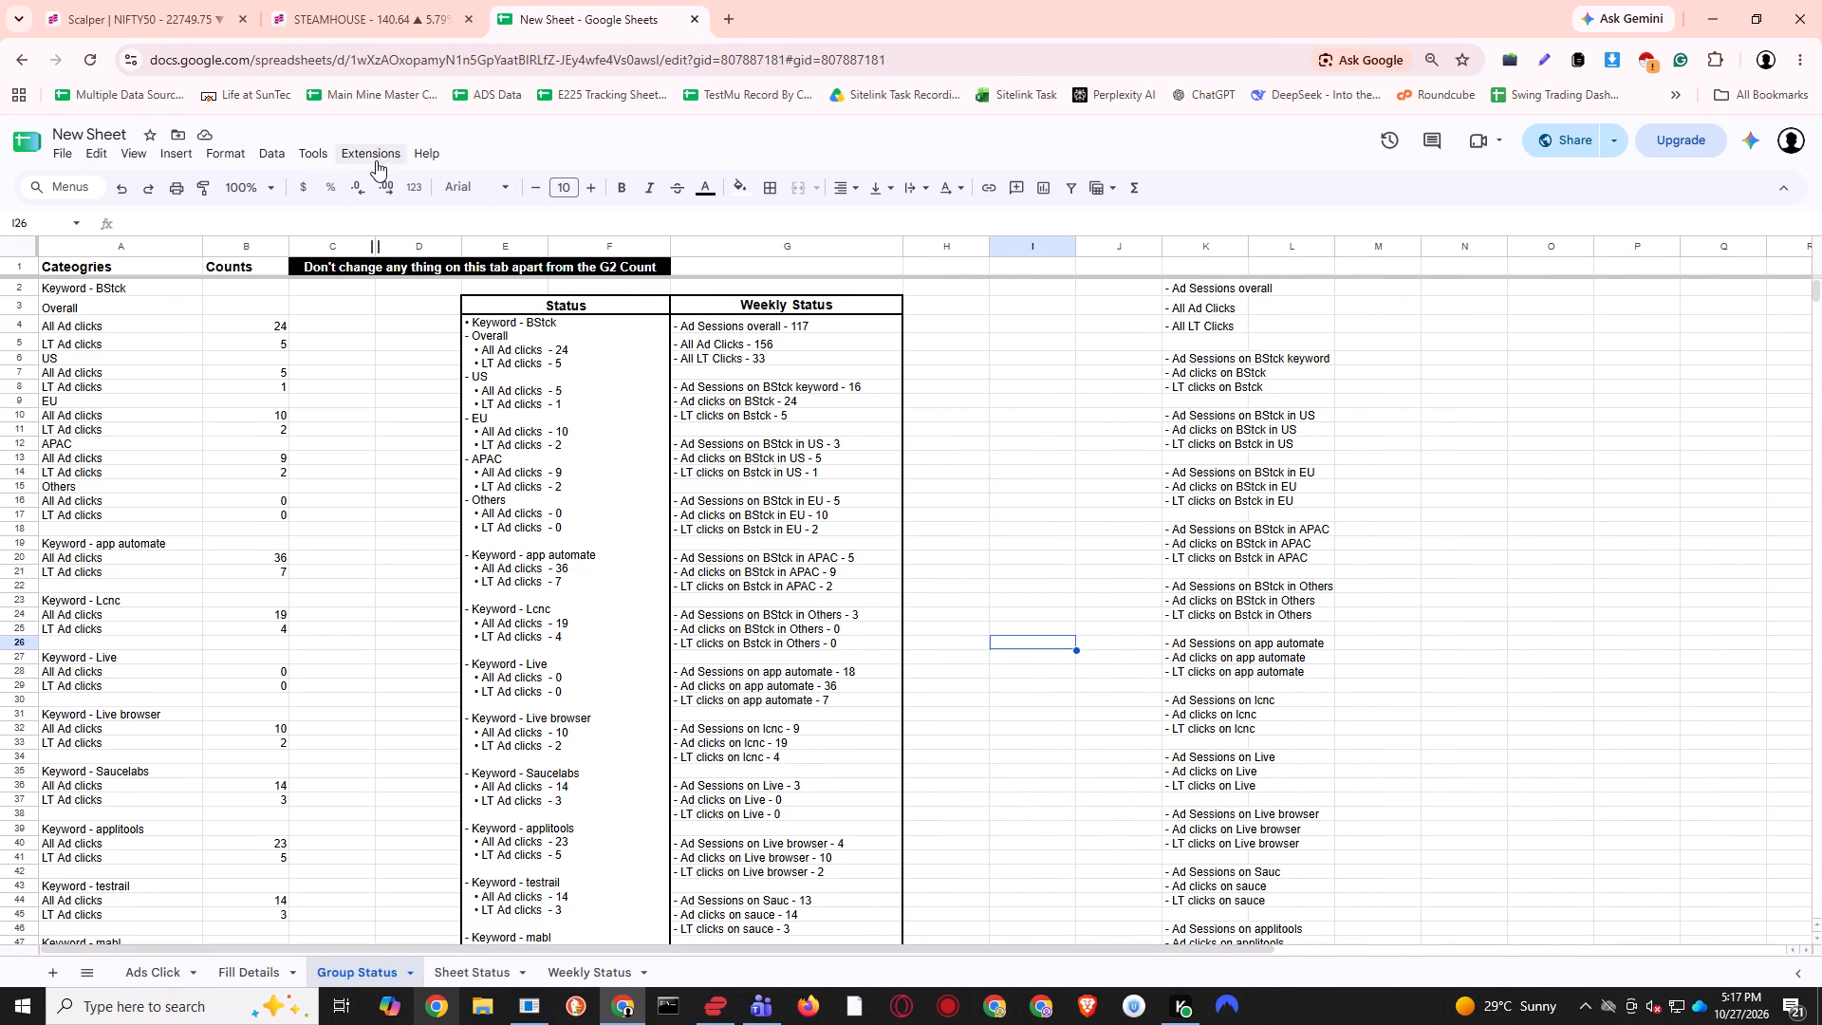
Copy the entire code of archiveDailyStatus.gs from New Sheet's Apps Script project.
click(376, 160)
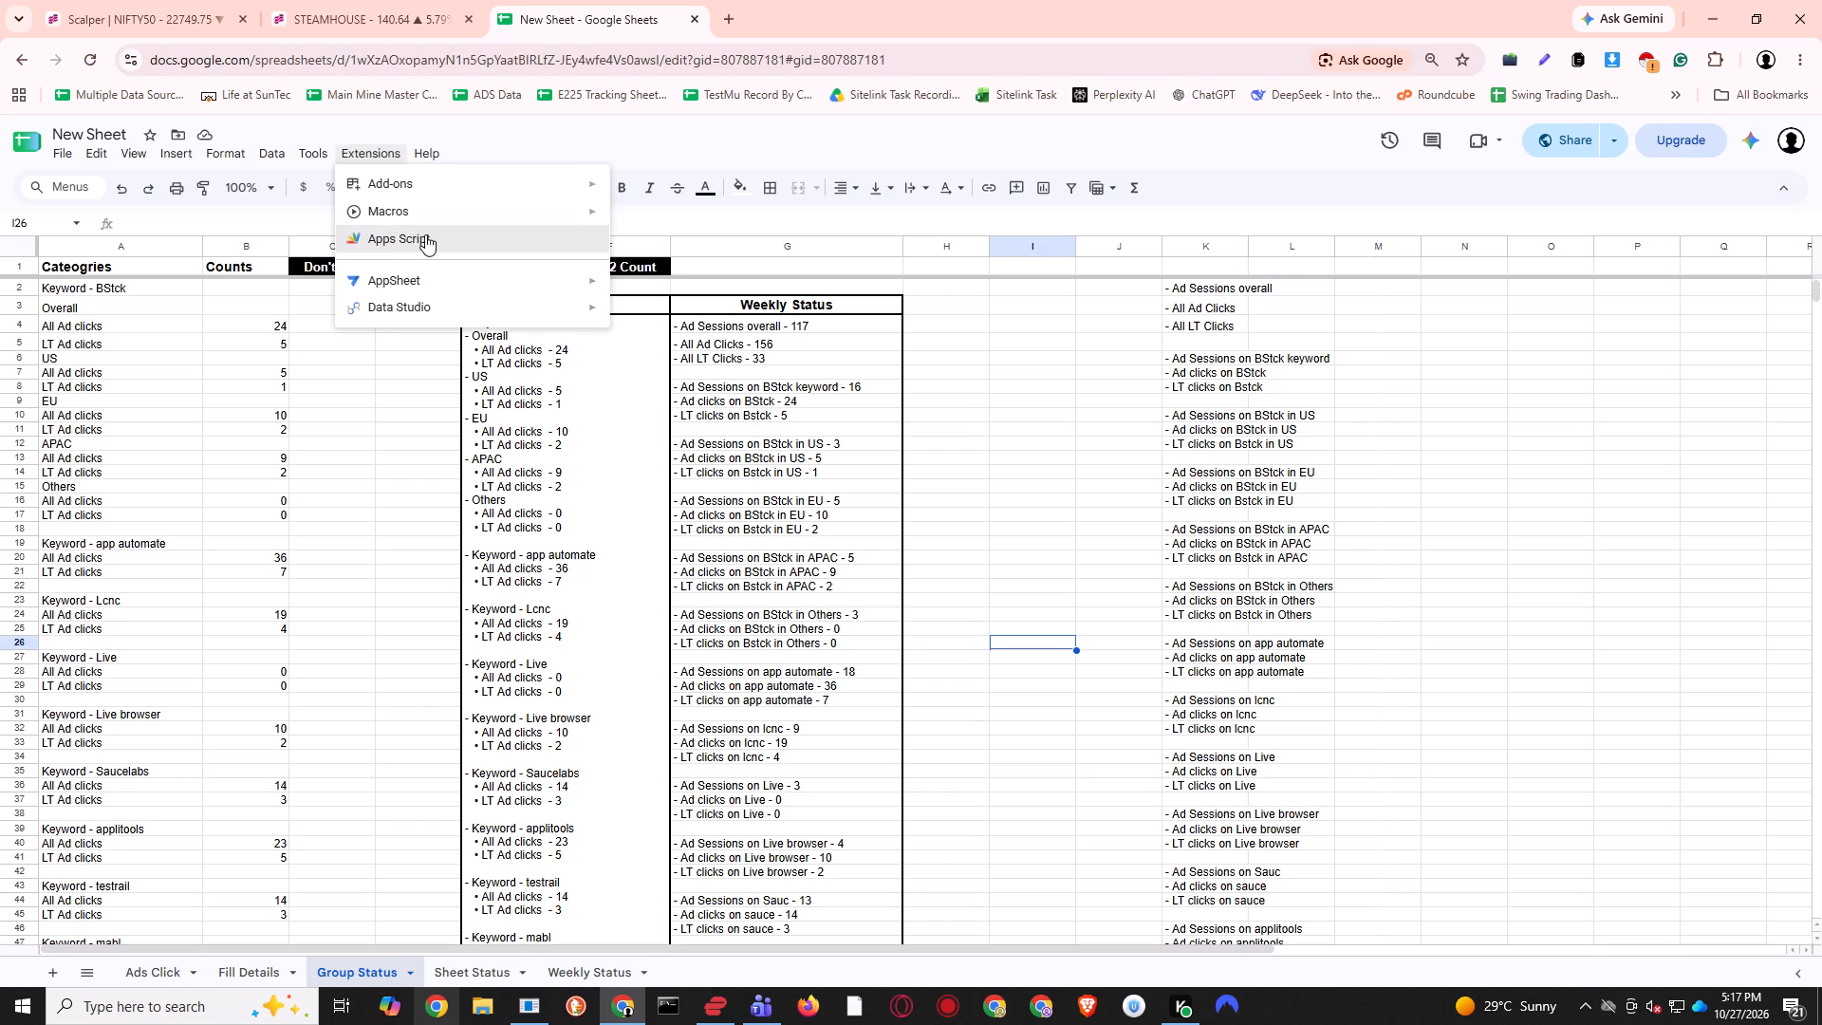
click(425, 234)
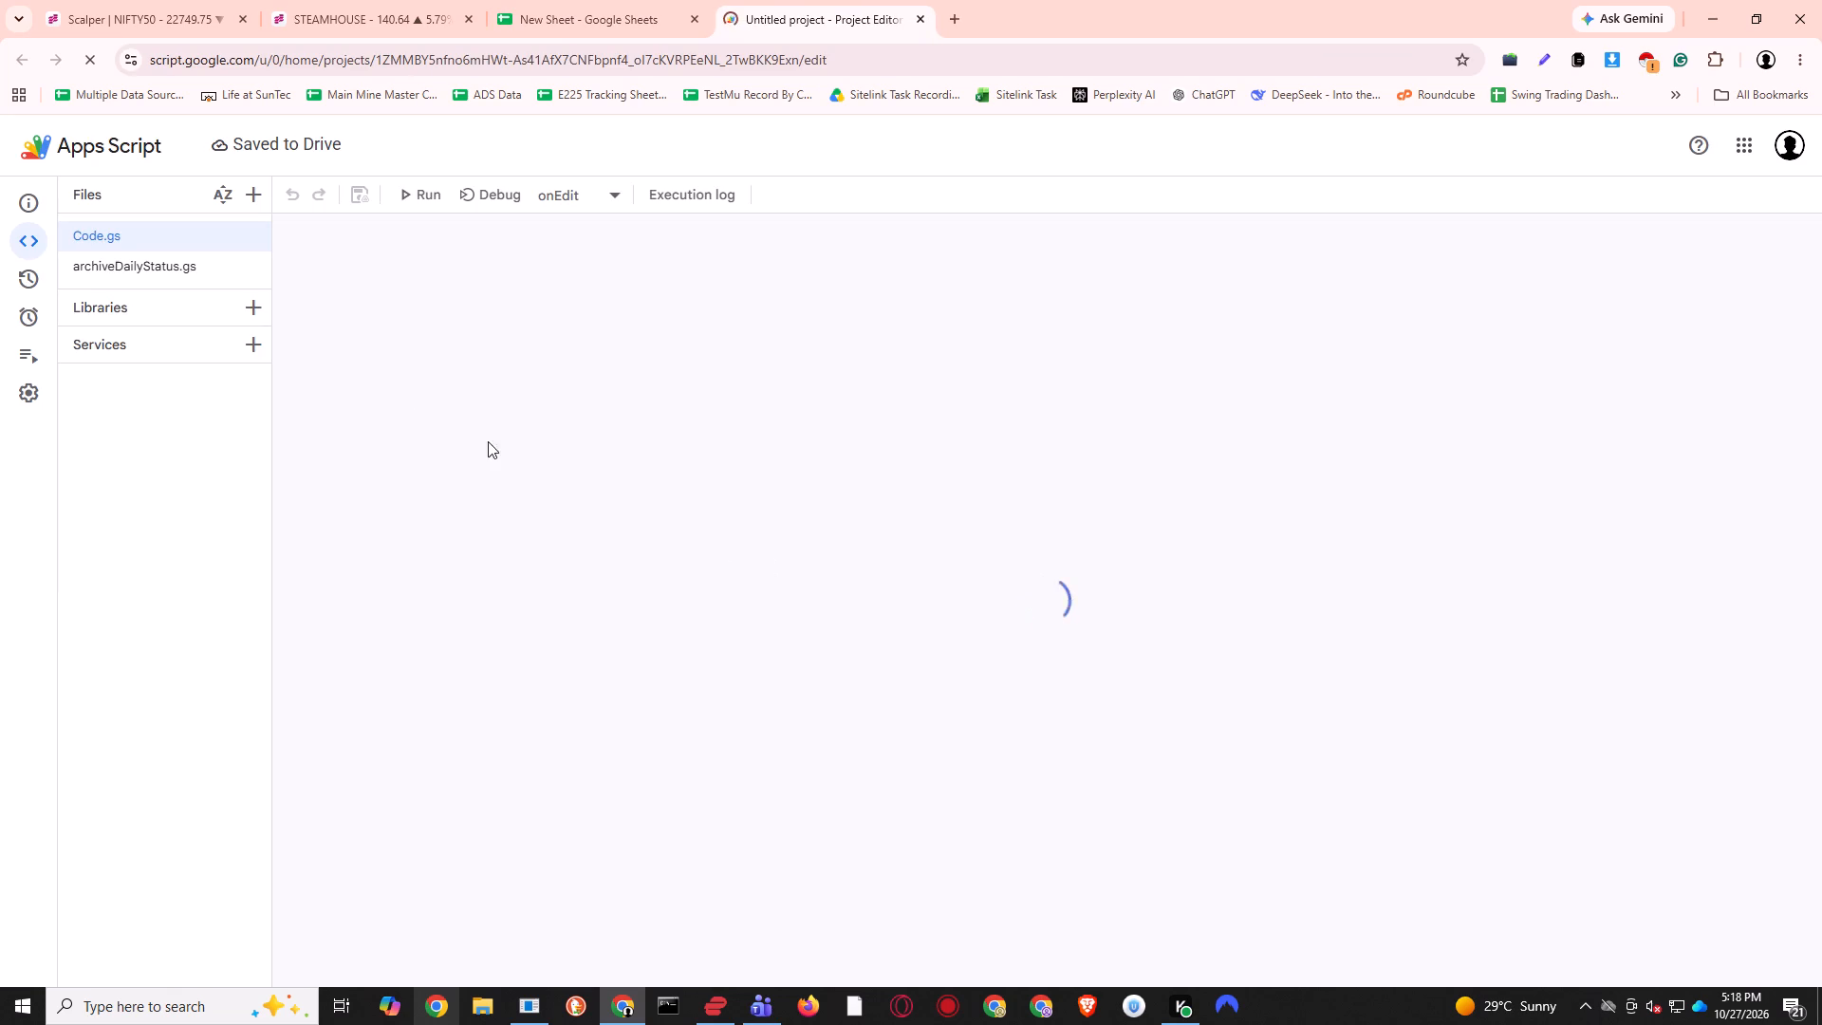
click(150, 274)
click(153, 265)
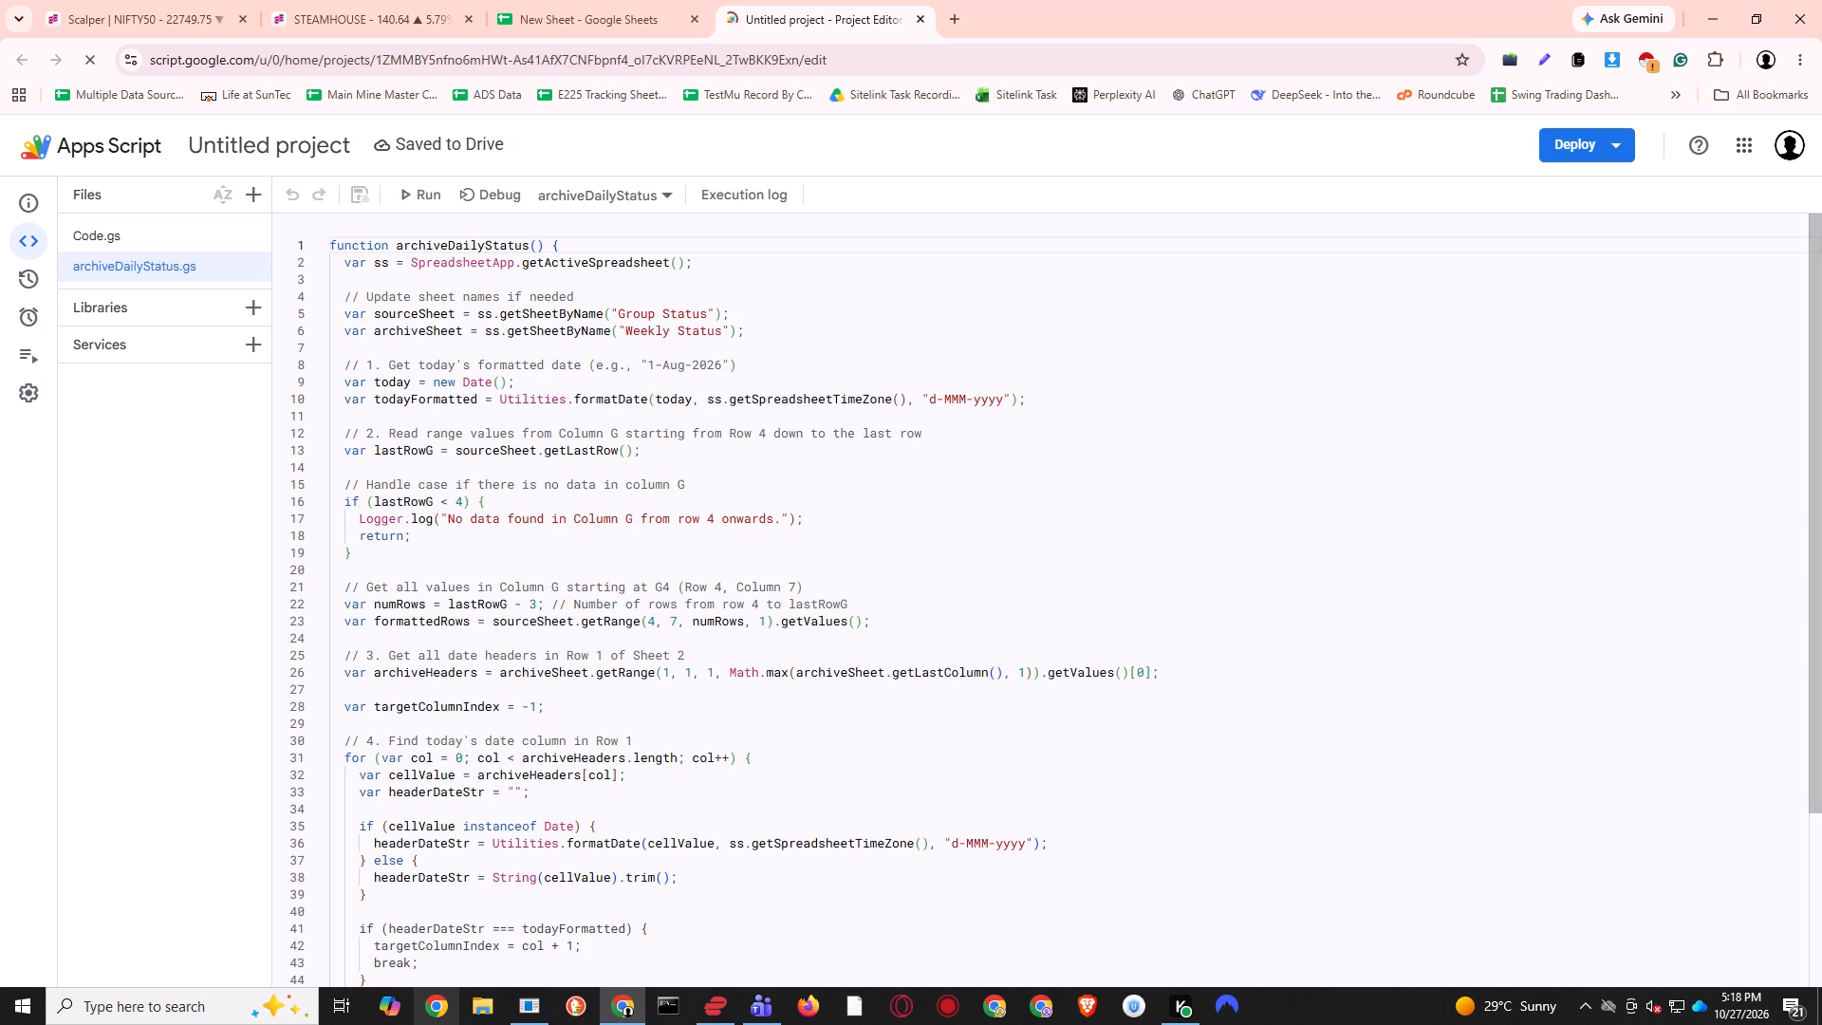
key(ctrl+a)
key(ctrl+c)
key(ctrl+c)
key(ctrl+c)
key(ctrl+c)
key(ctrl+c)
key(ctrl+c)
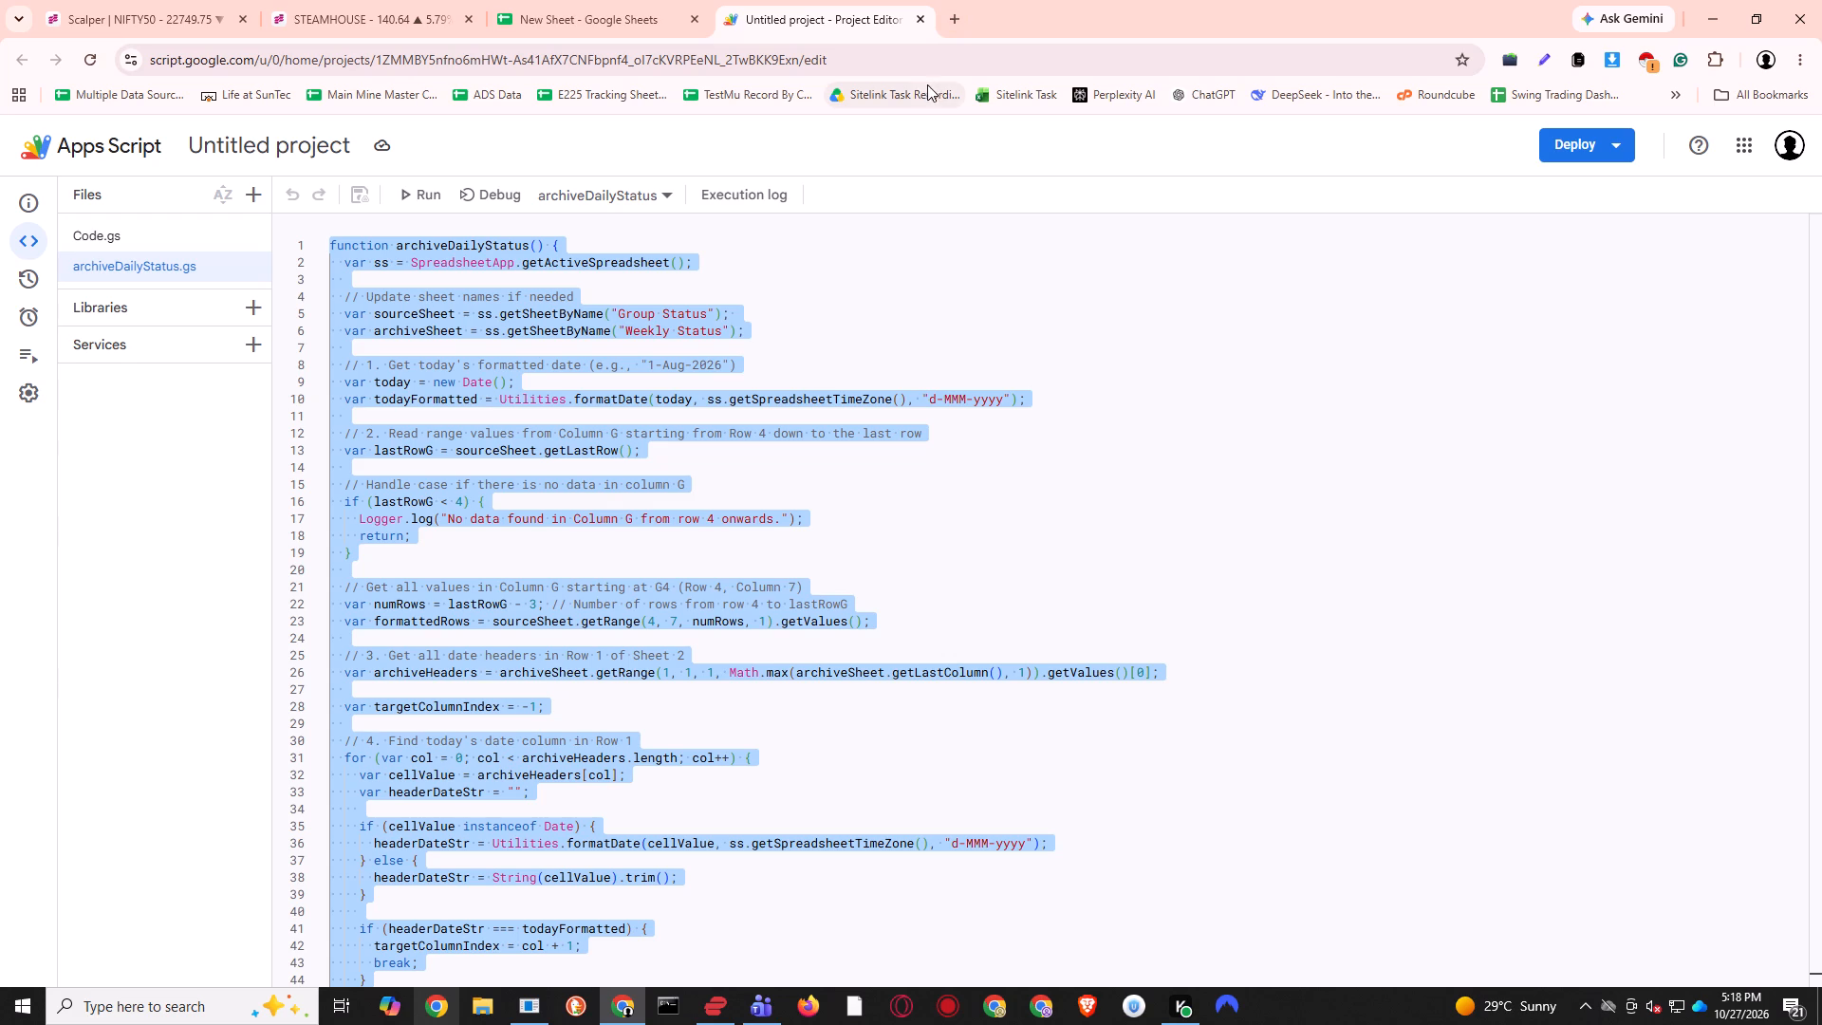
Return to the New Sheet spreadsheet.
click(545, 0)
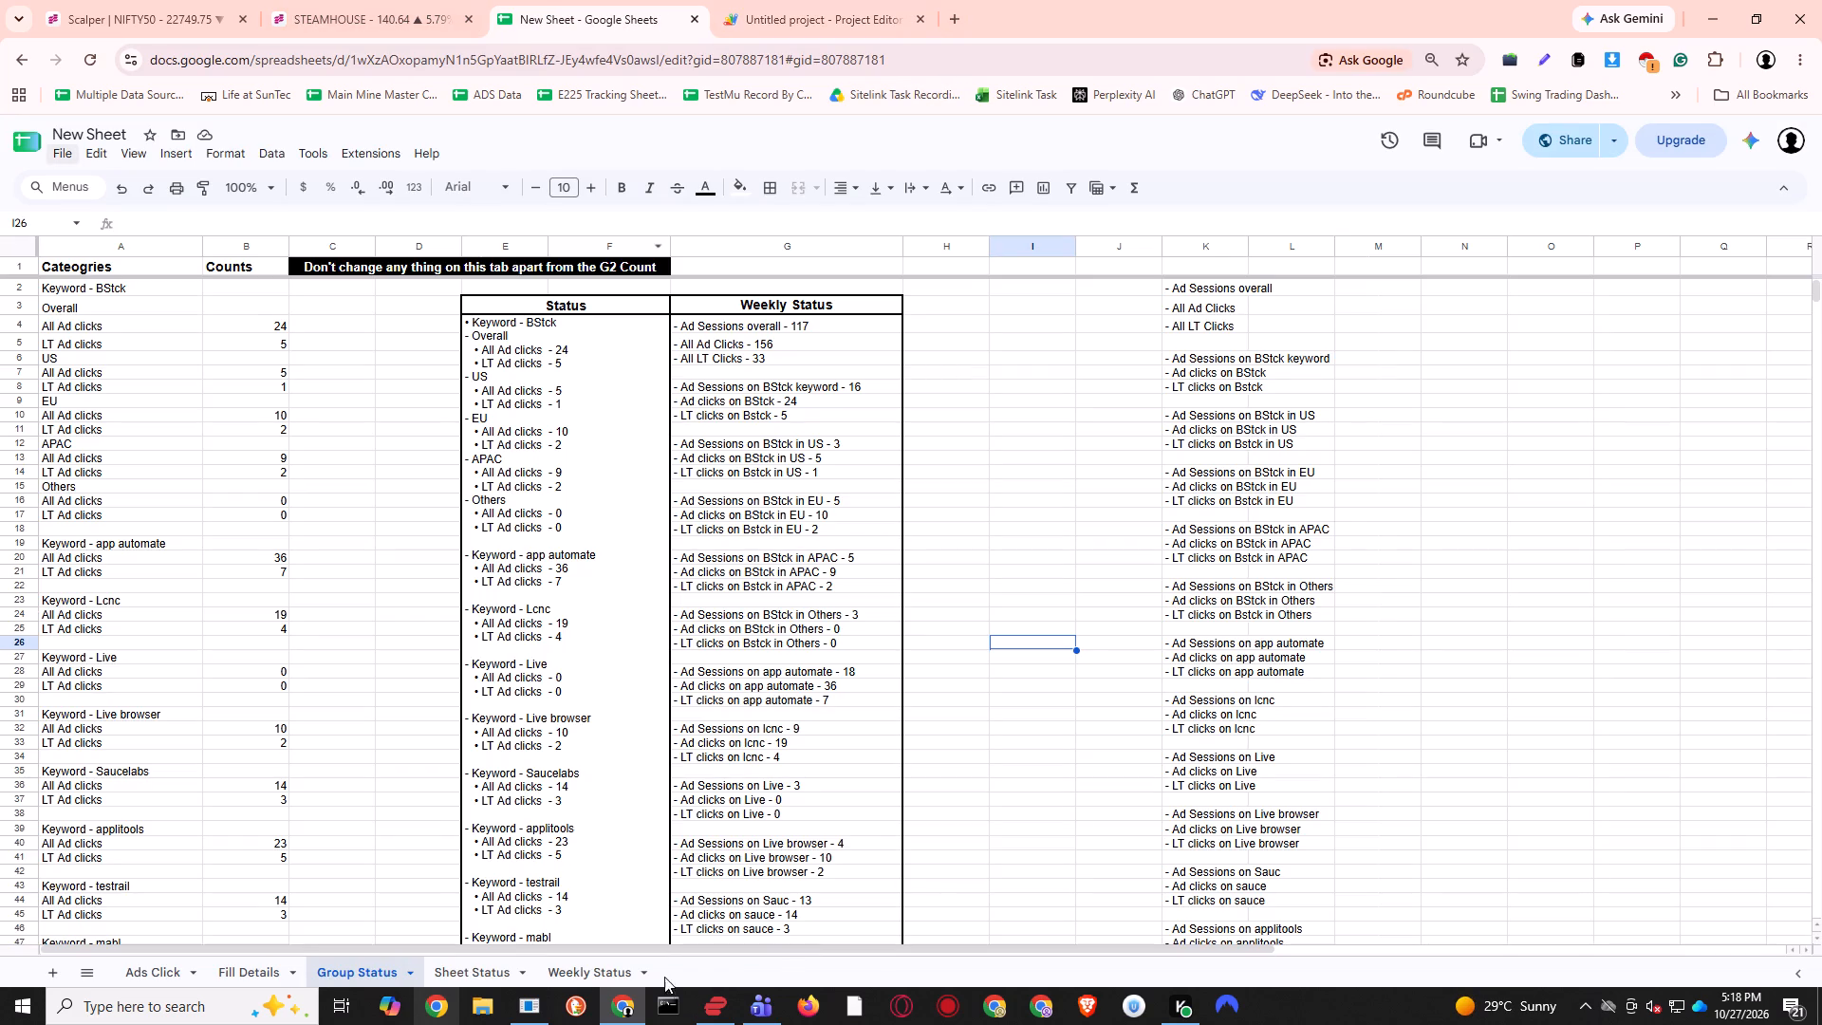
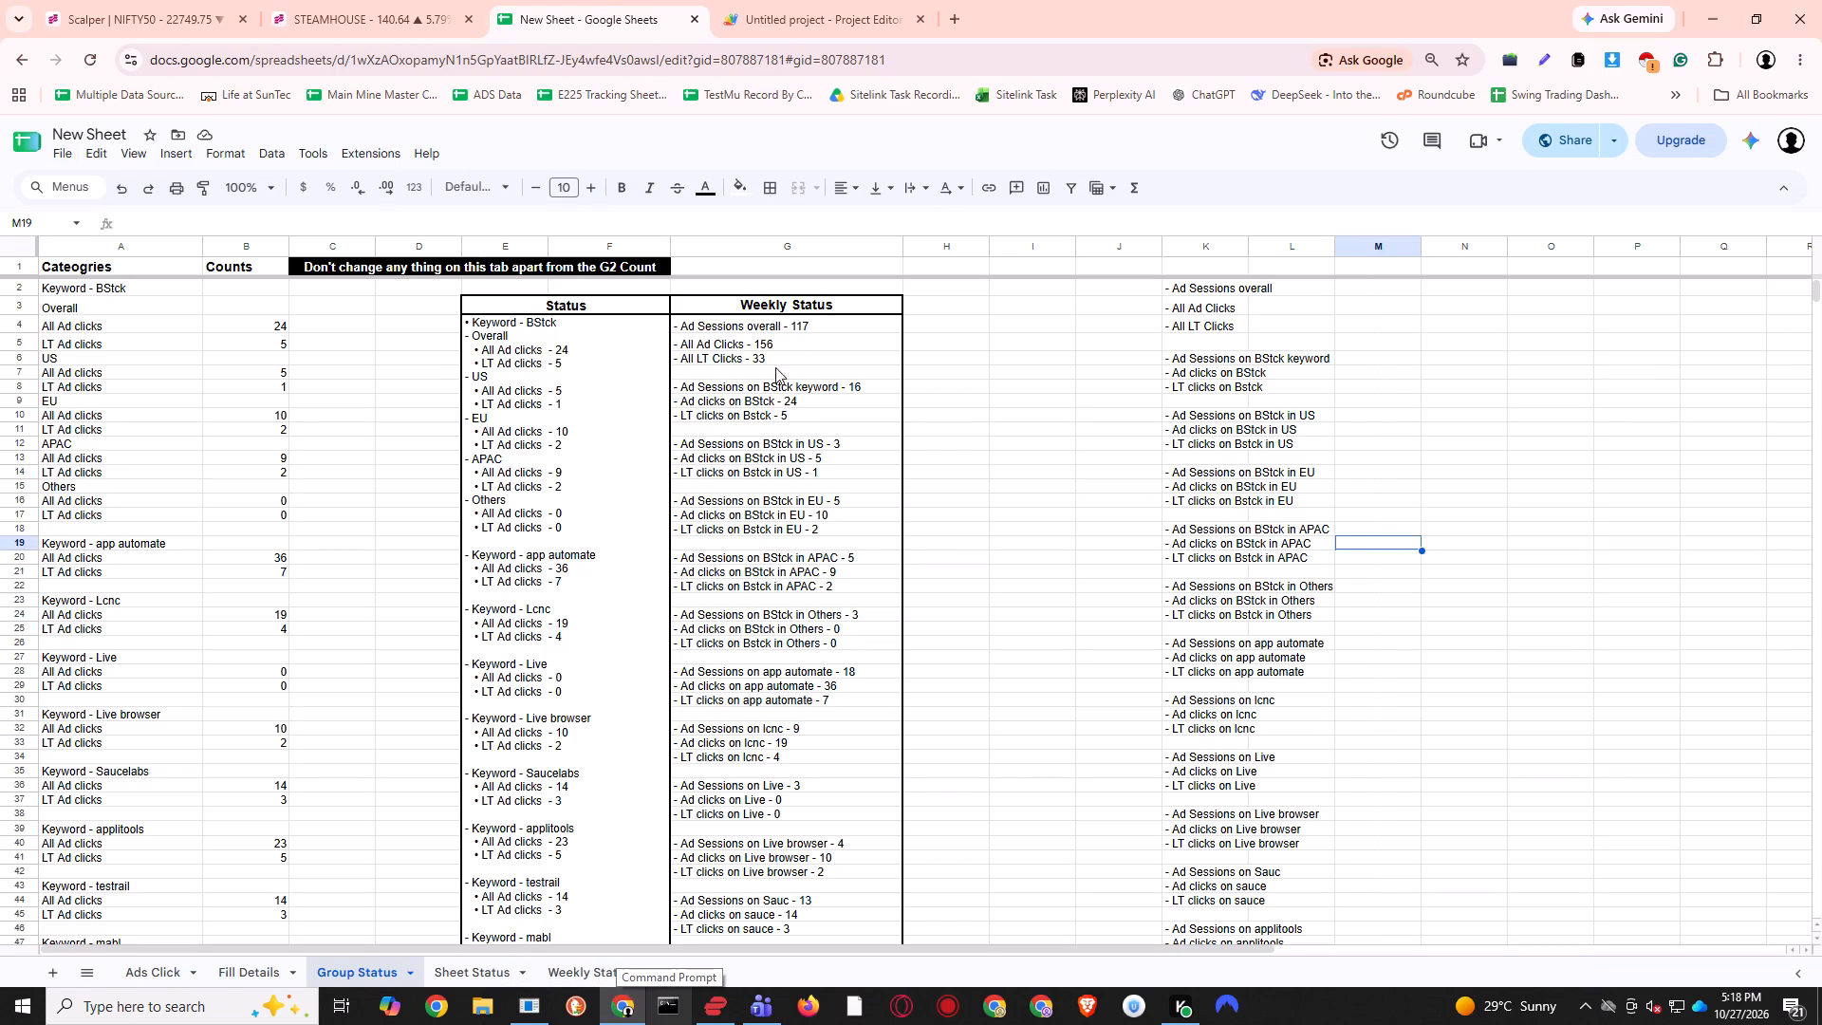
Capture a screenshot of the Weekly Status column on the Group Status sheet, from the column header down to the last visible row.
key(shift+super+s)
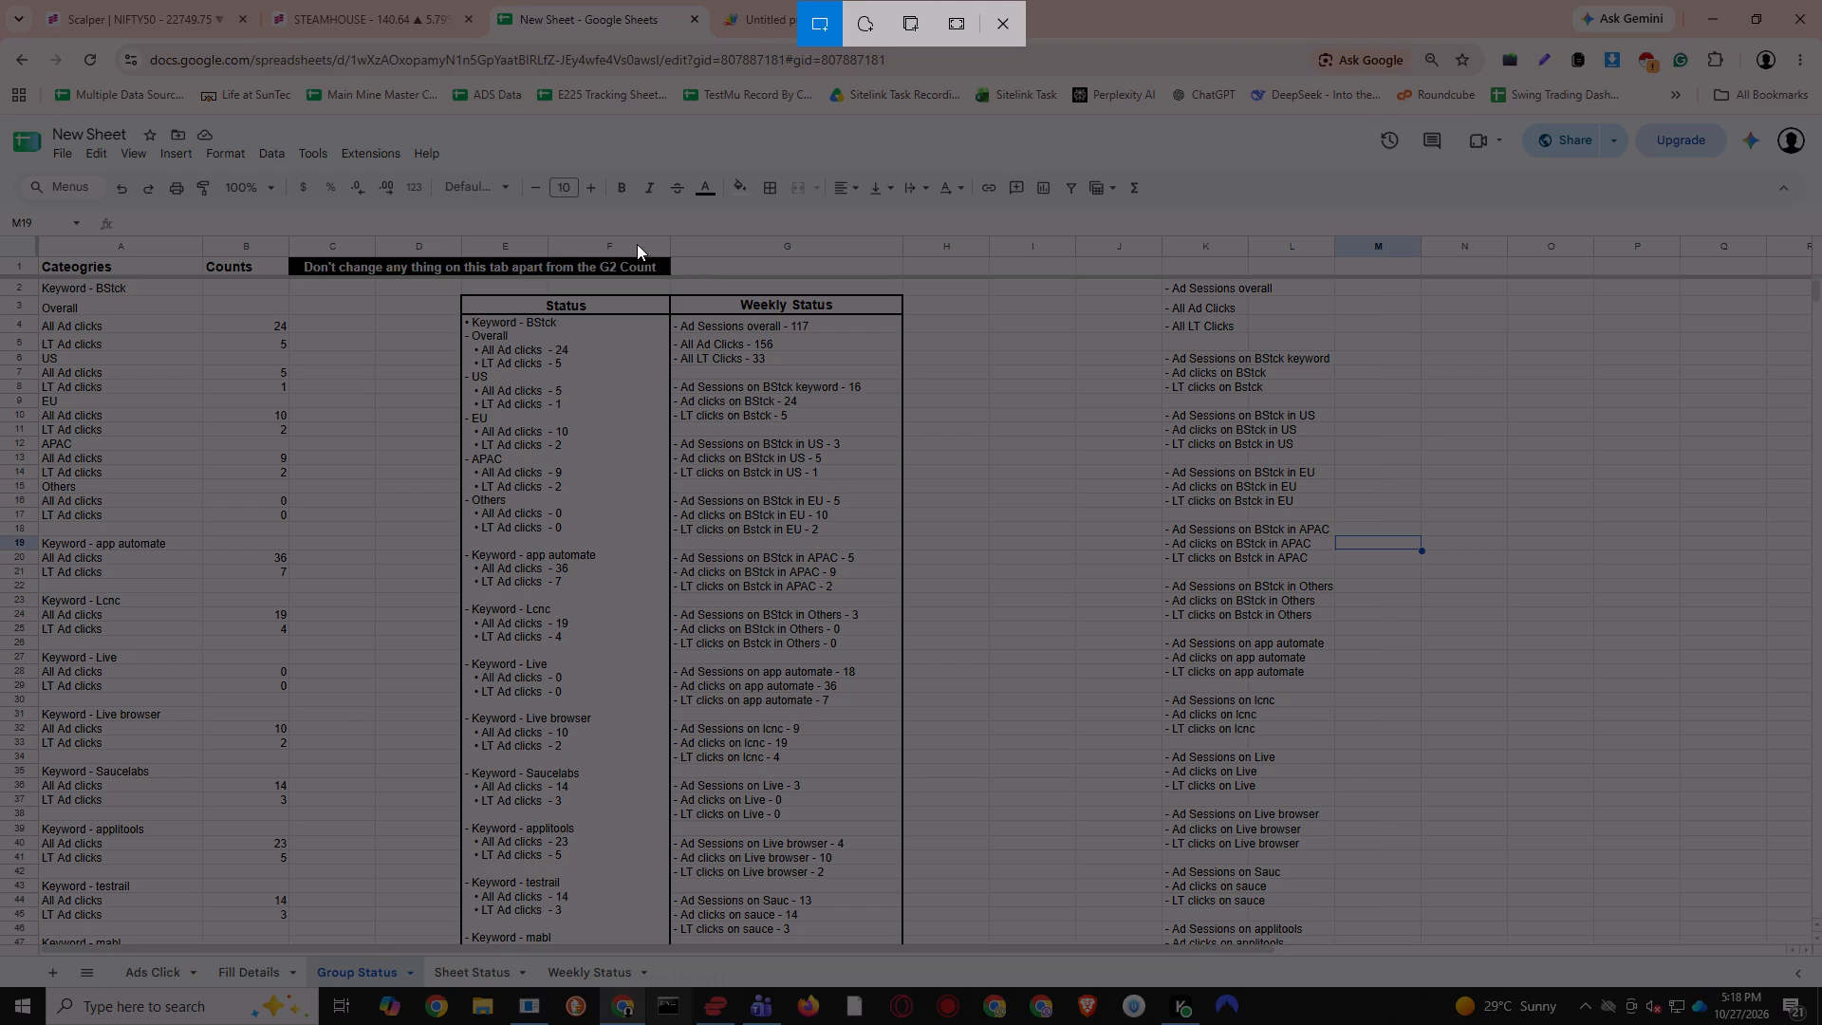
drag(638, 240, 982, 958)
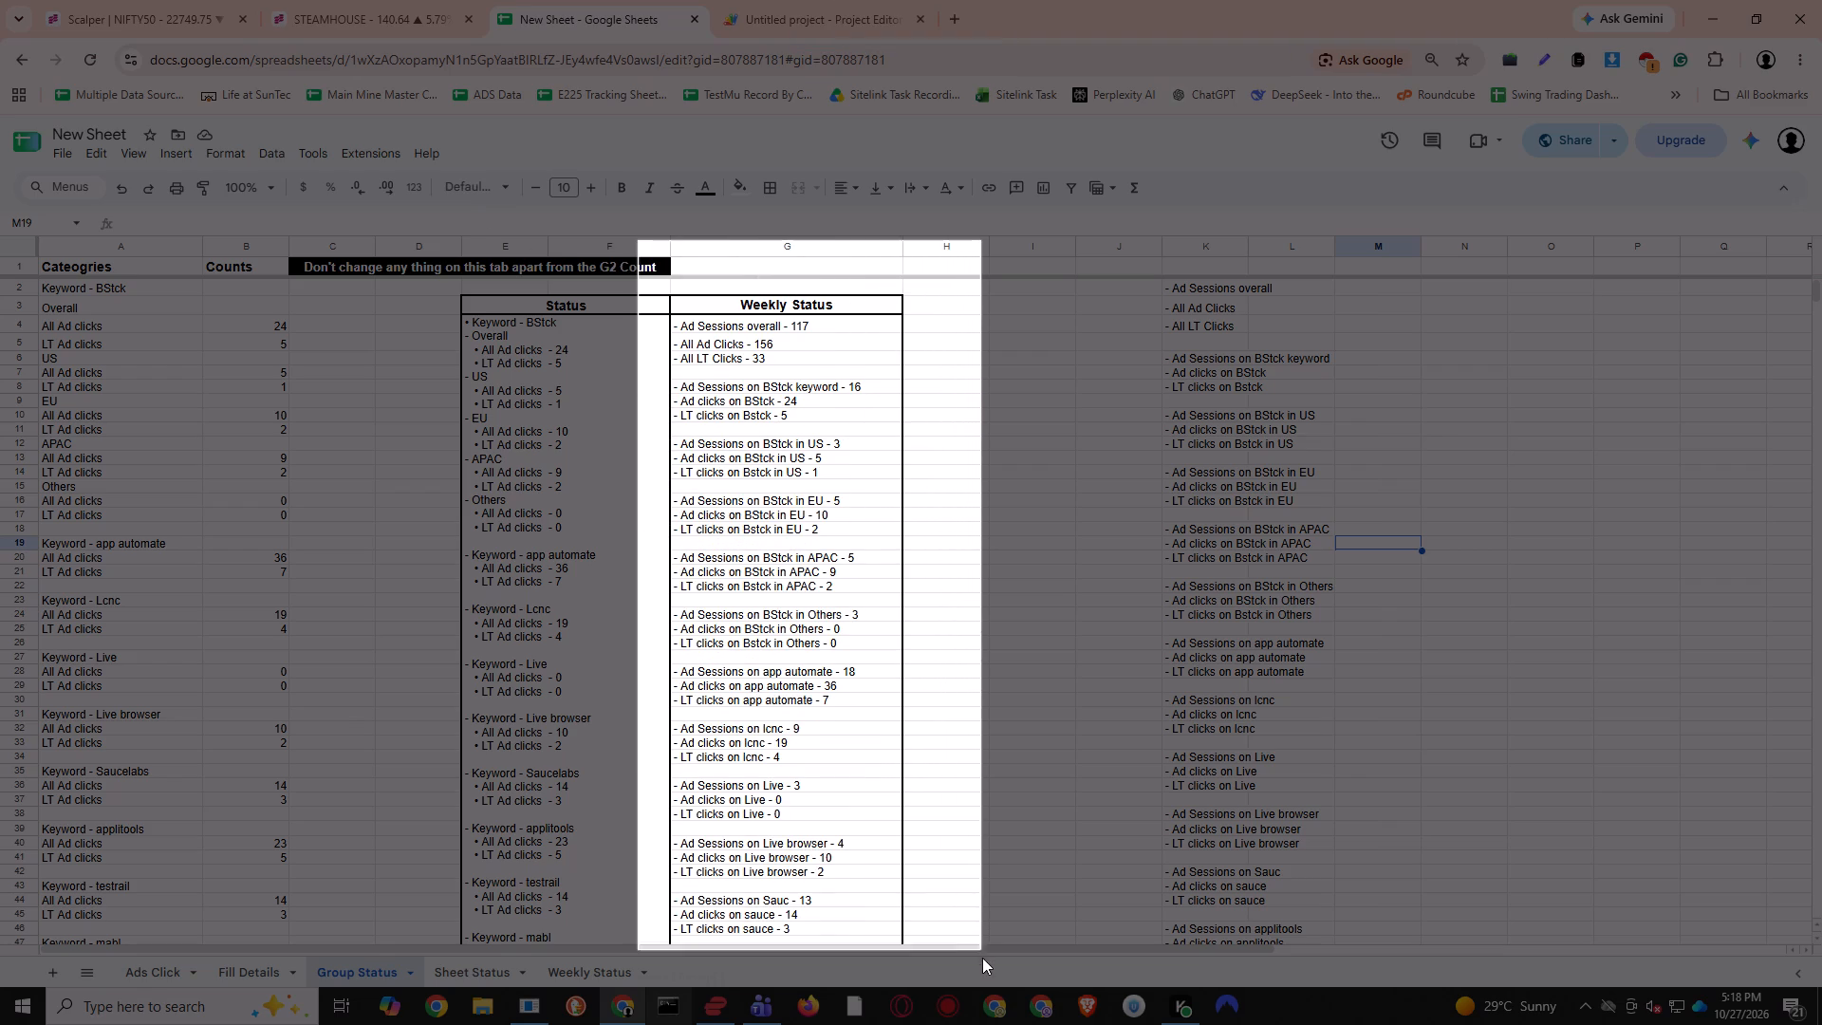
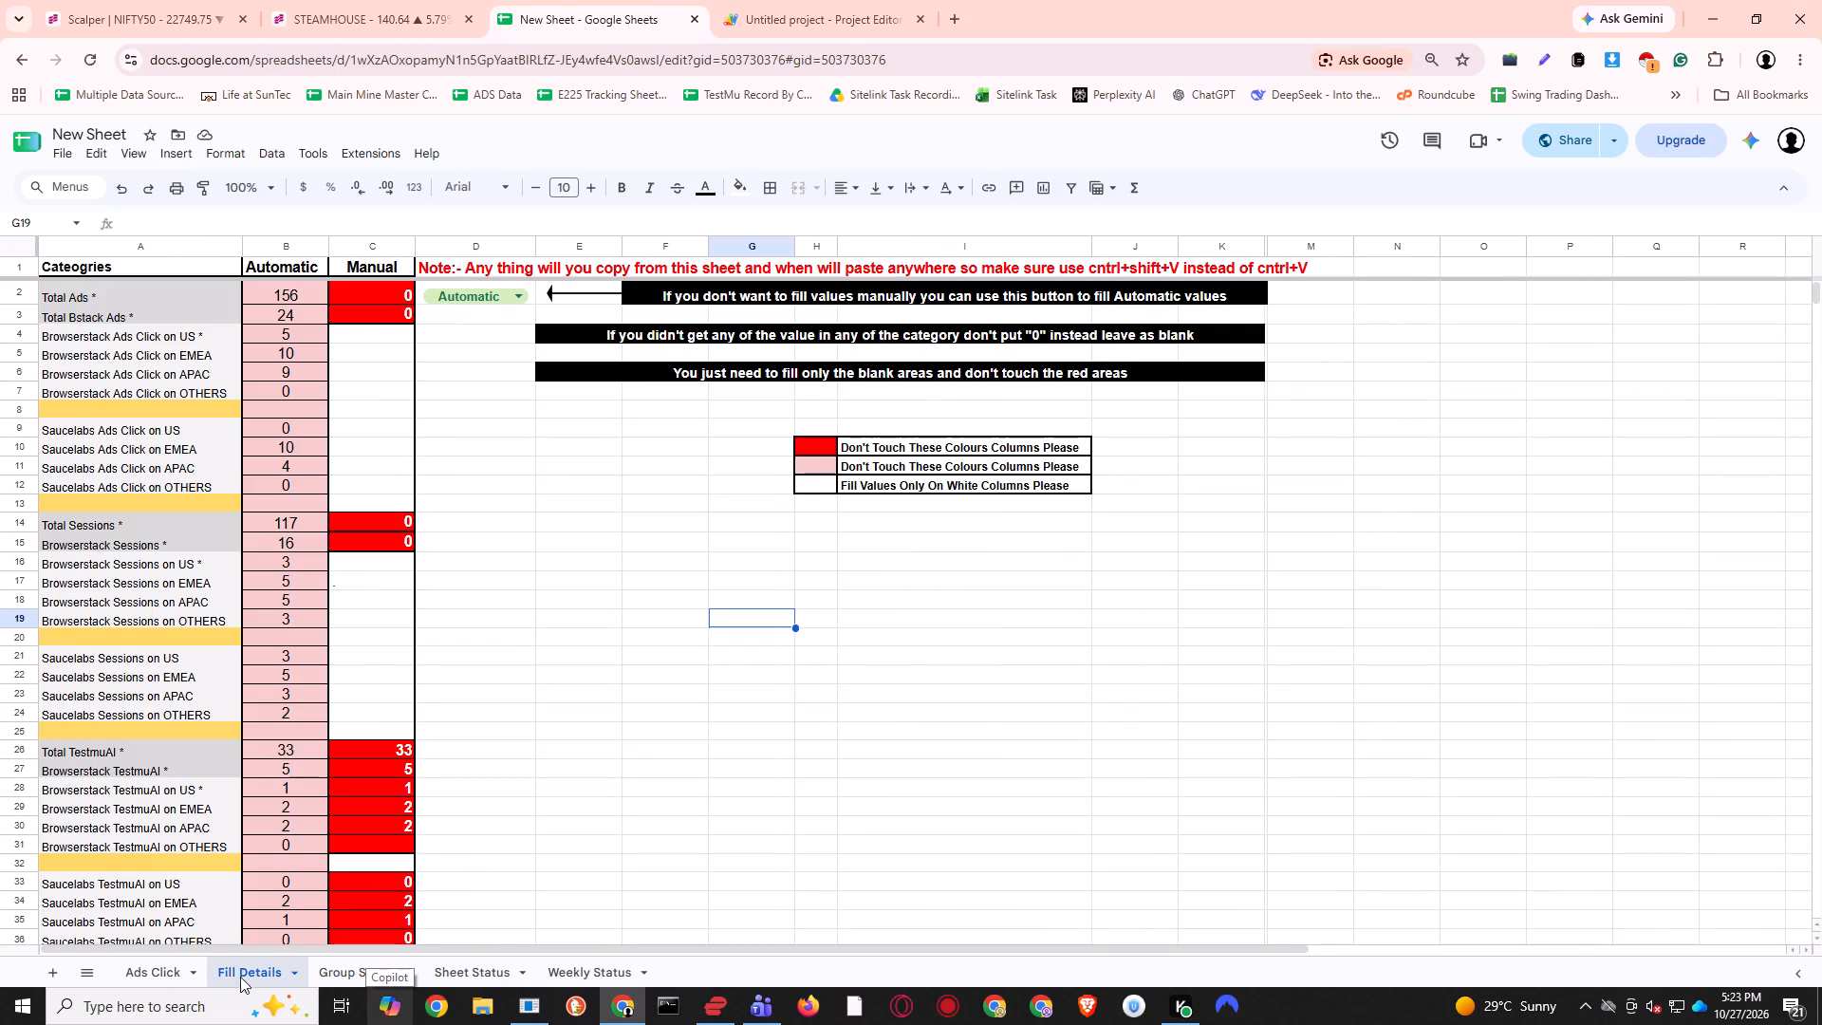
Open the Ads Click sheet of New Sheet.
click(165, 966)
scroll(1270, 598, up, 1)
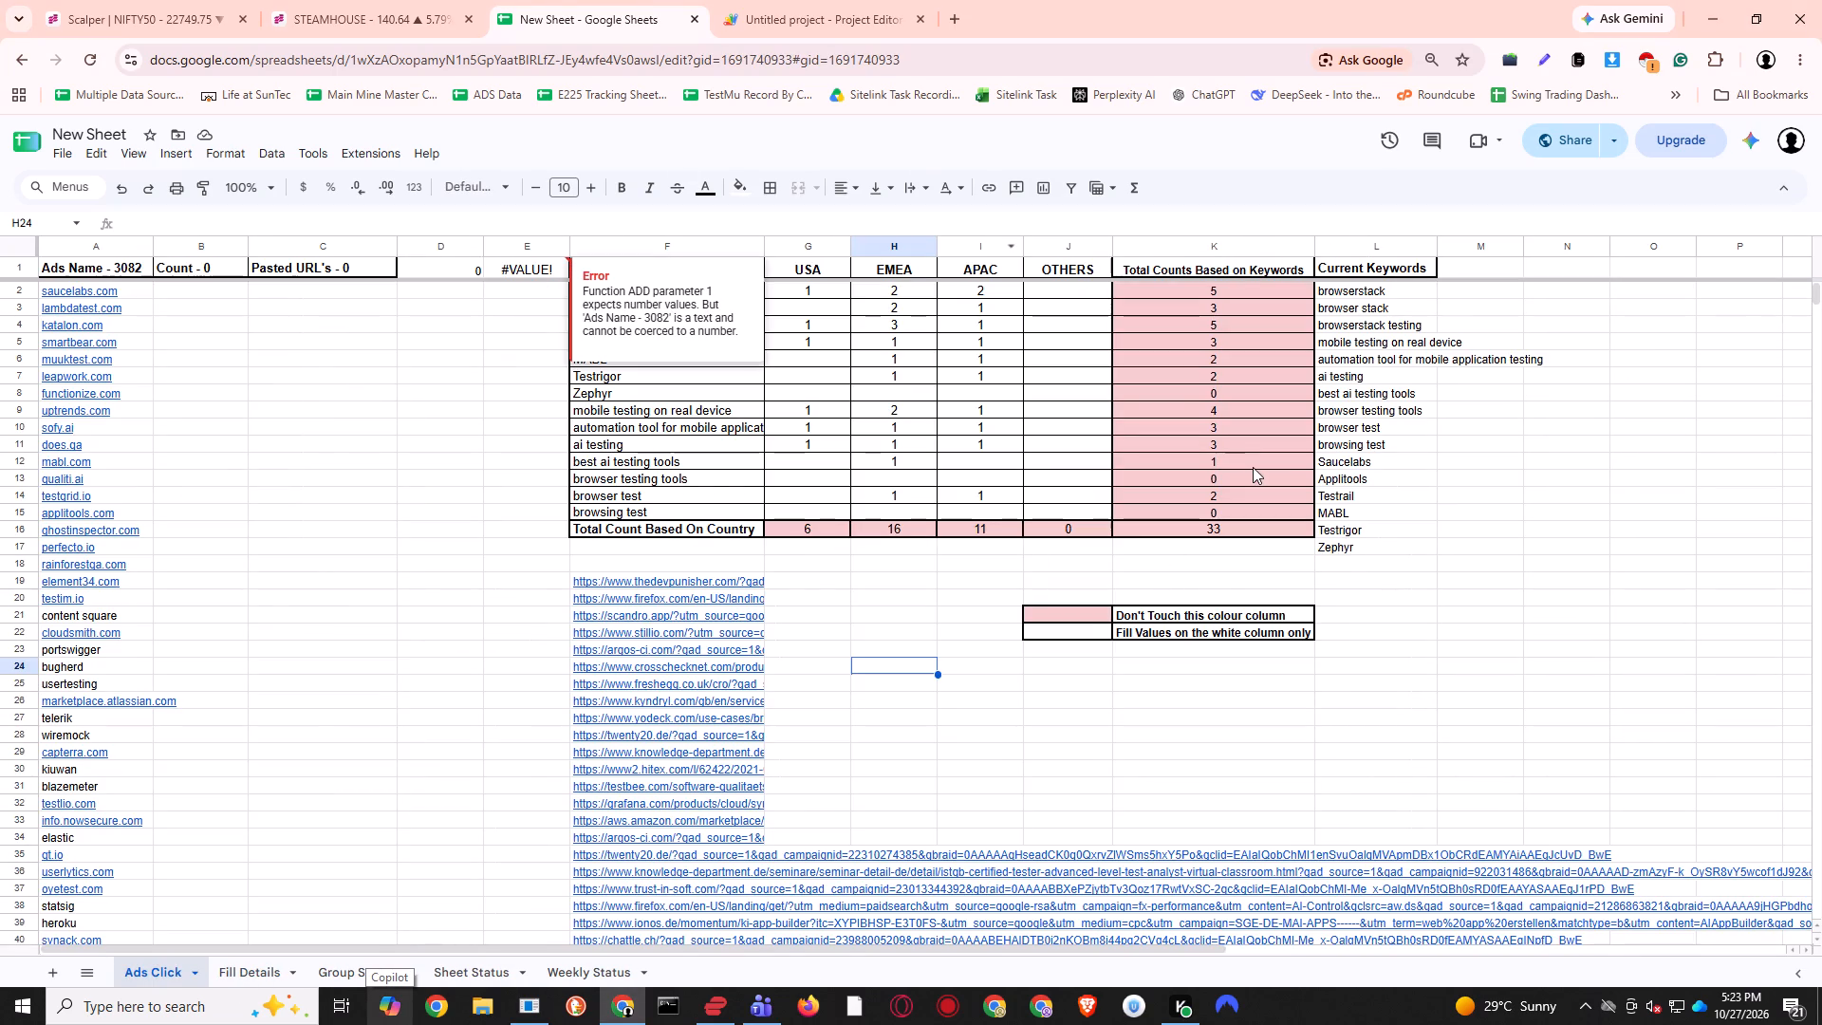
Close the Untitled project script editor, leaving New Sheet open.
click(797, 0)
click(924, 14)
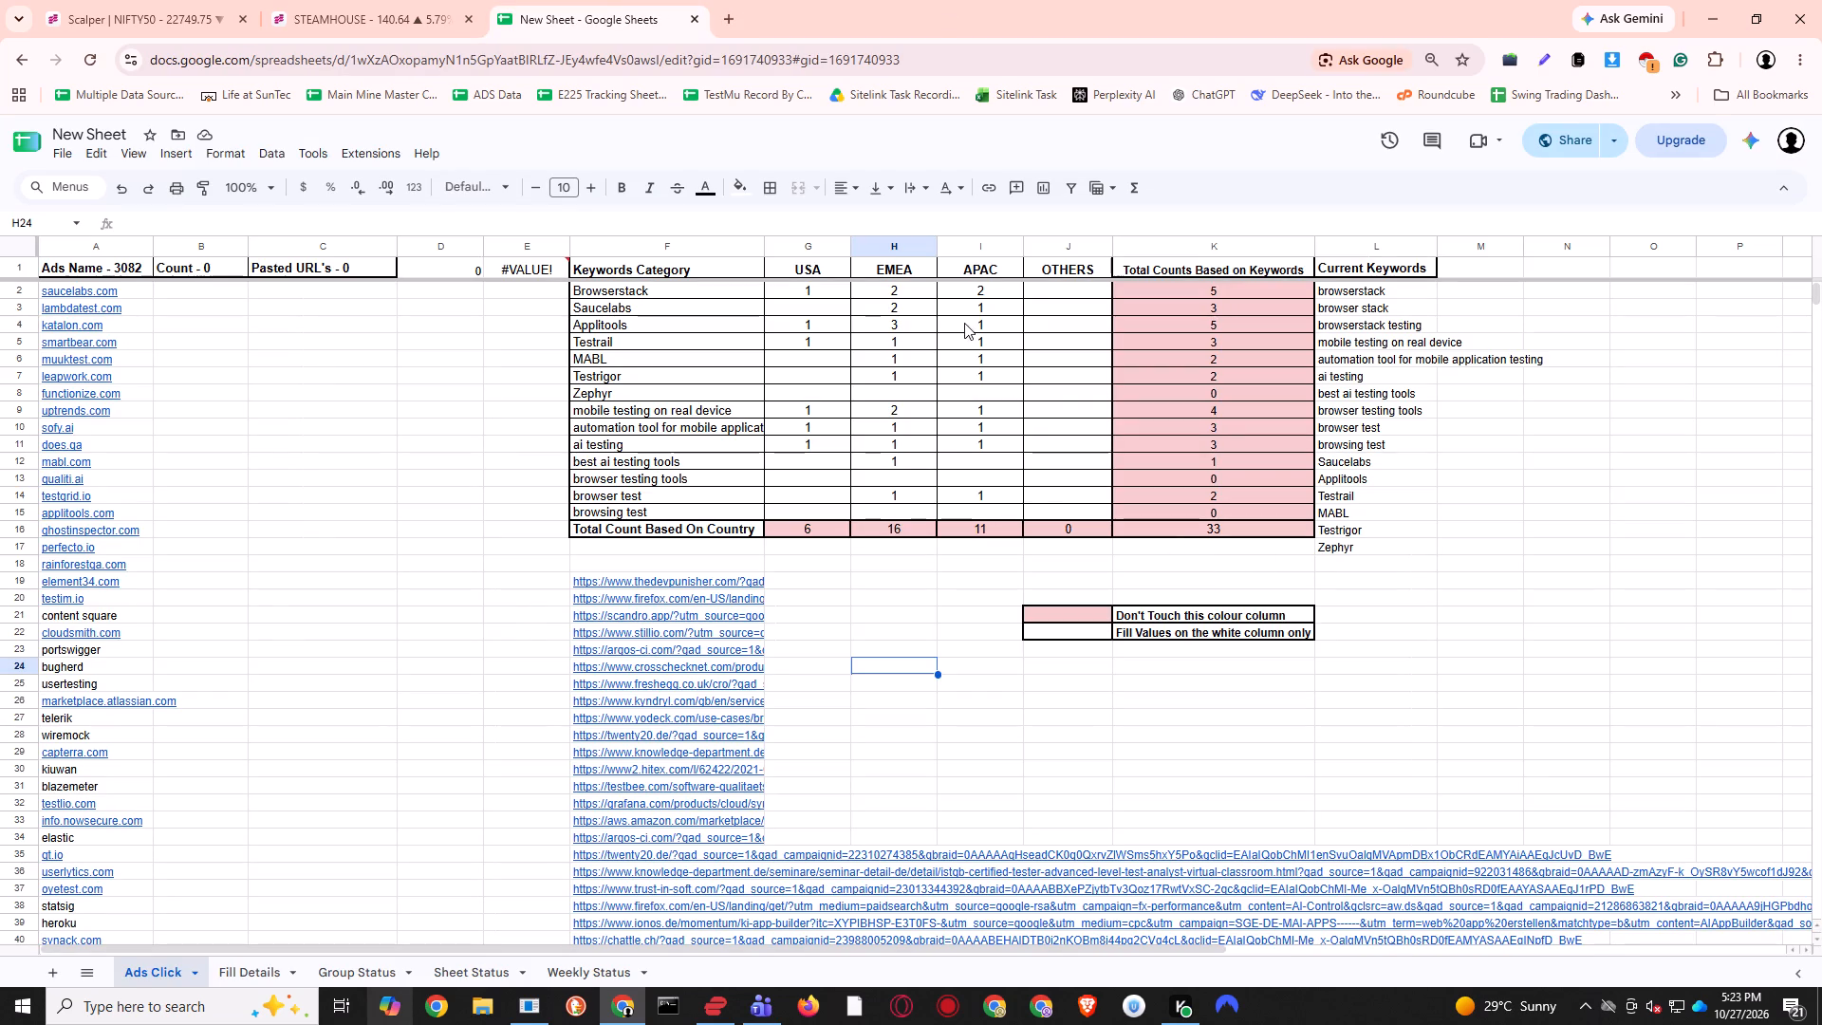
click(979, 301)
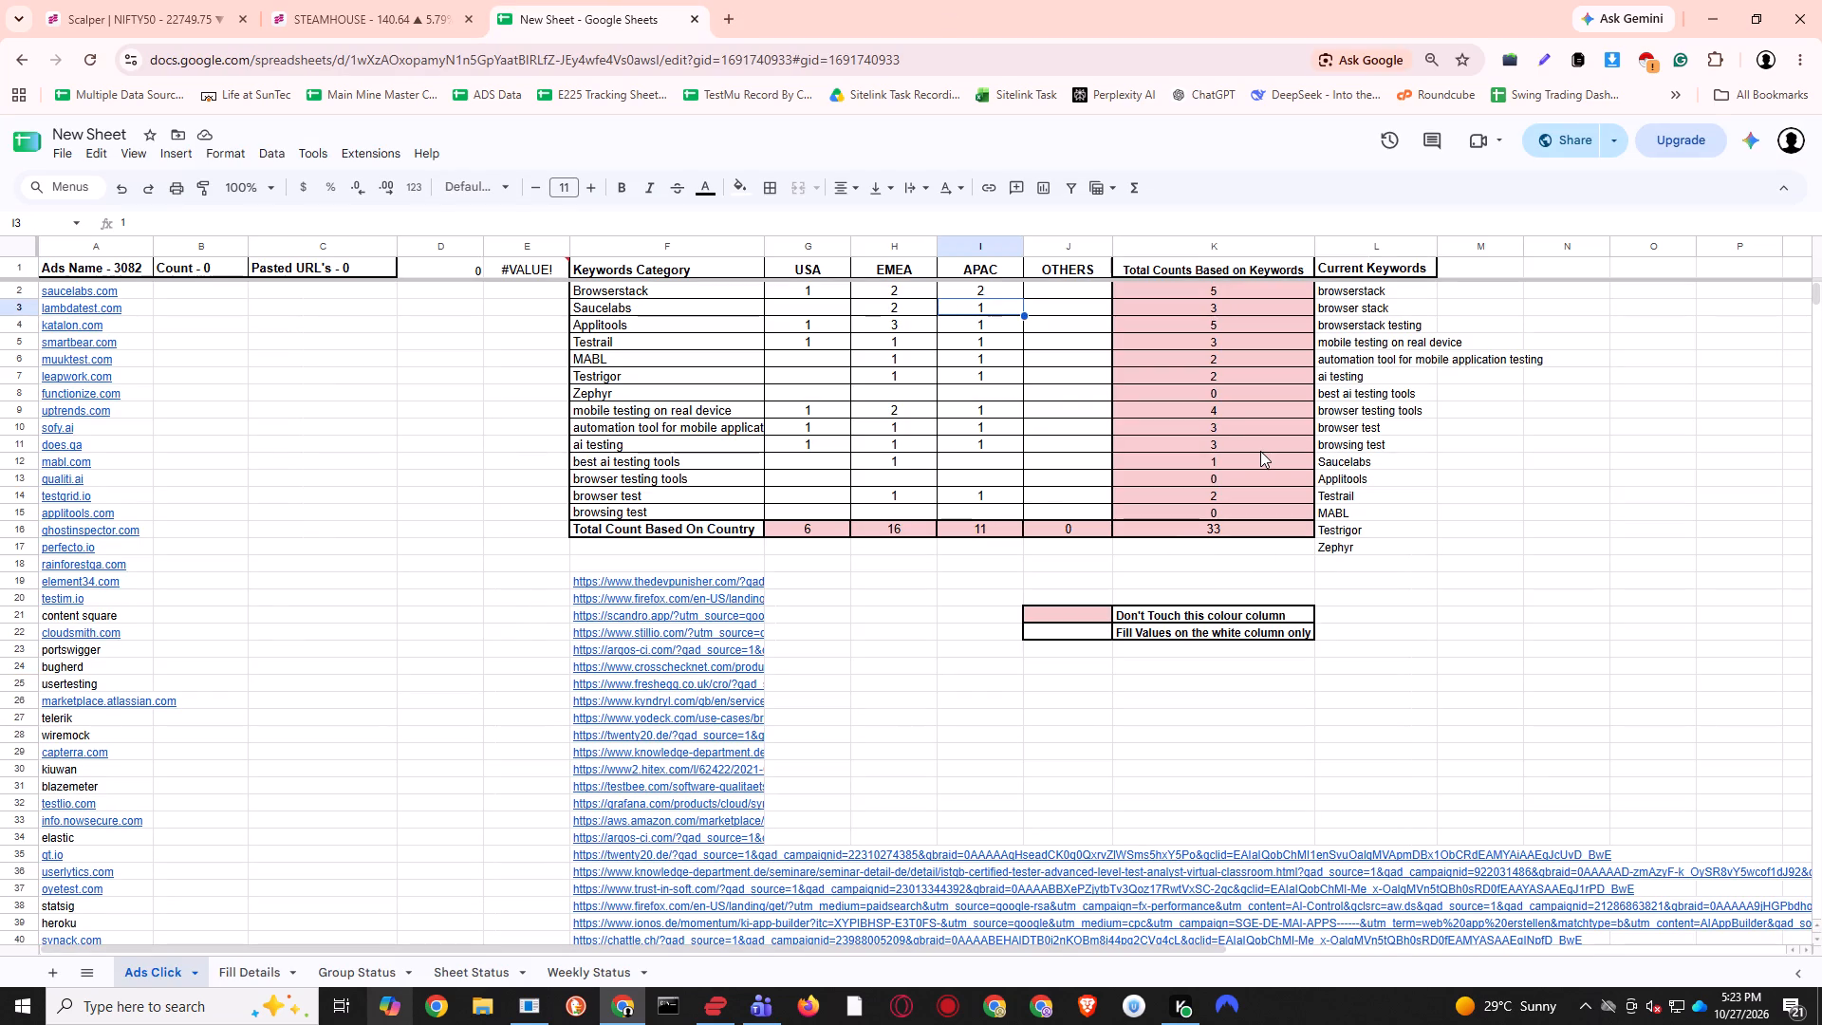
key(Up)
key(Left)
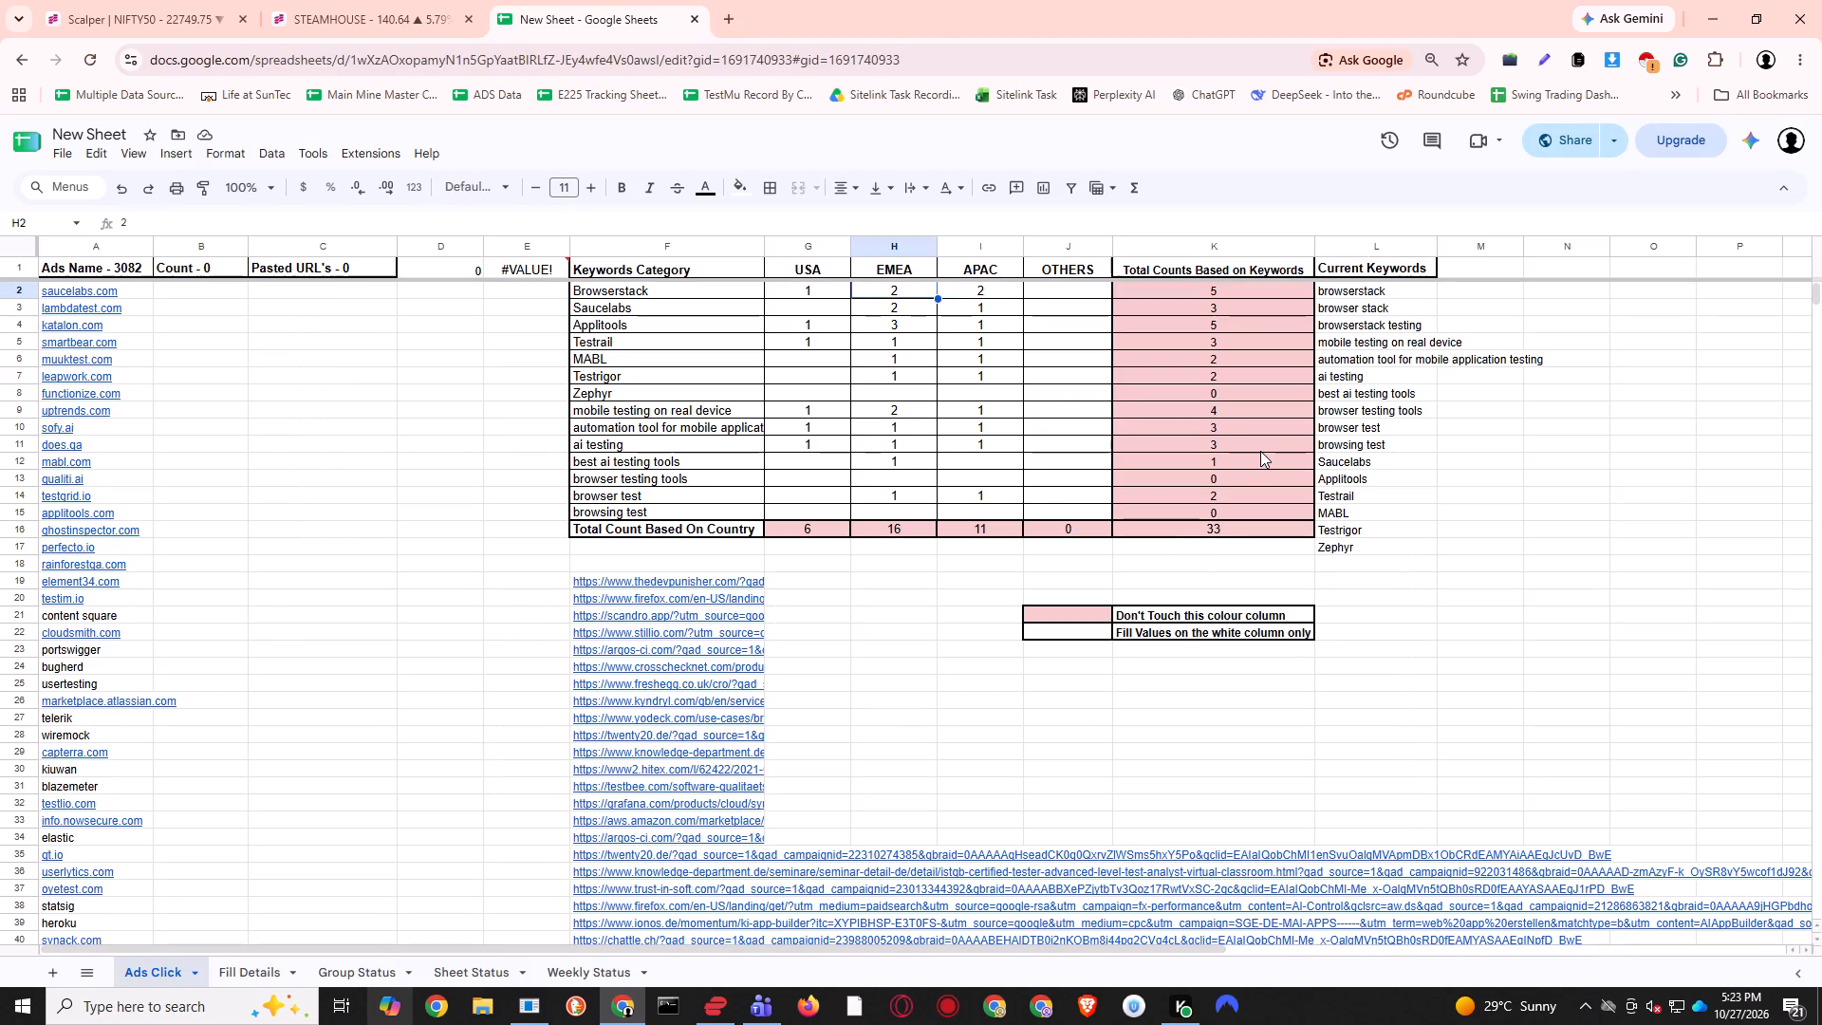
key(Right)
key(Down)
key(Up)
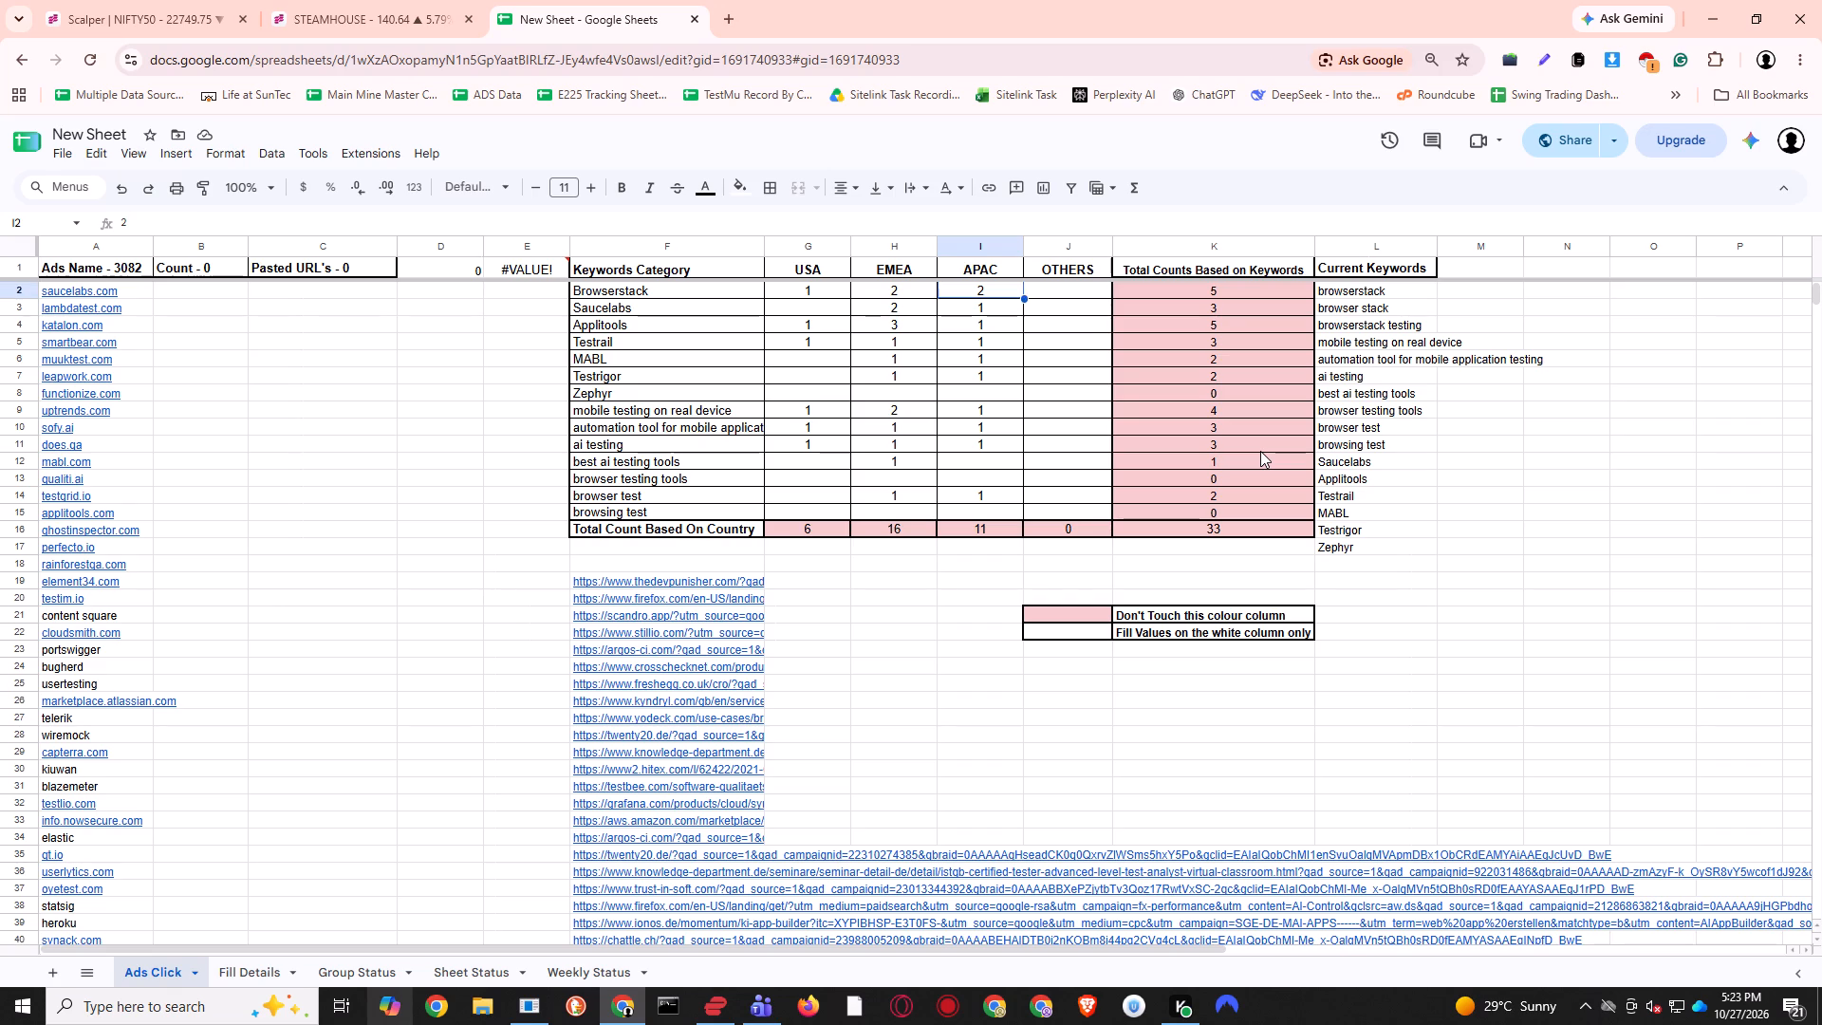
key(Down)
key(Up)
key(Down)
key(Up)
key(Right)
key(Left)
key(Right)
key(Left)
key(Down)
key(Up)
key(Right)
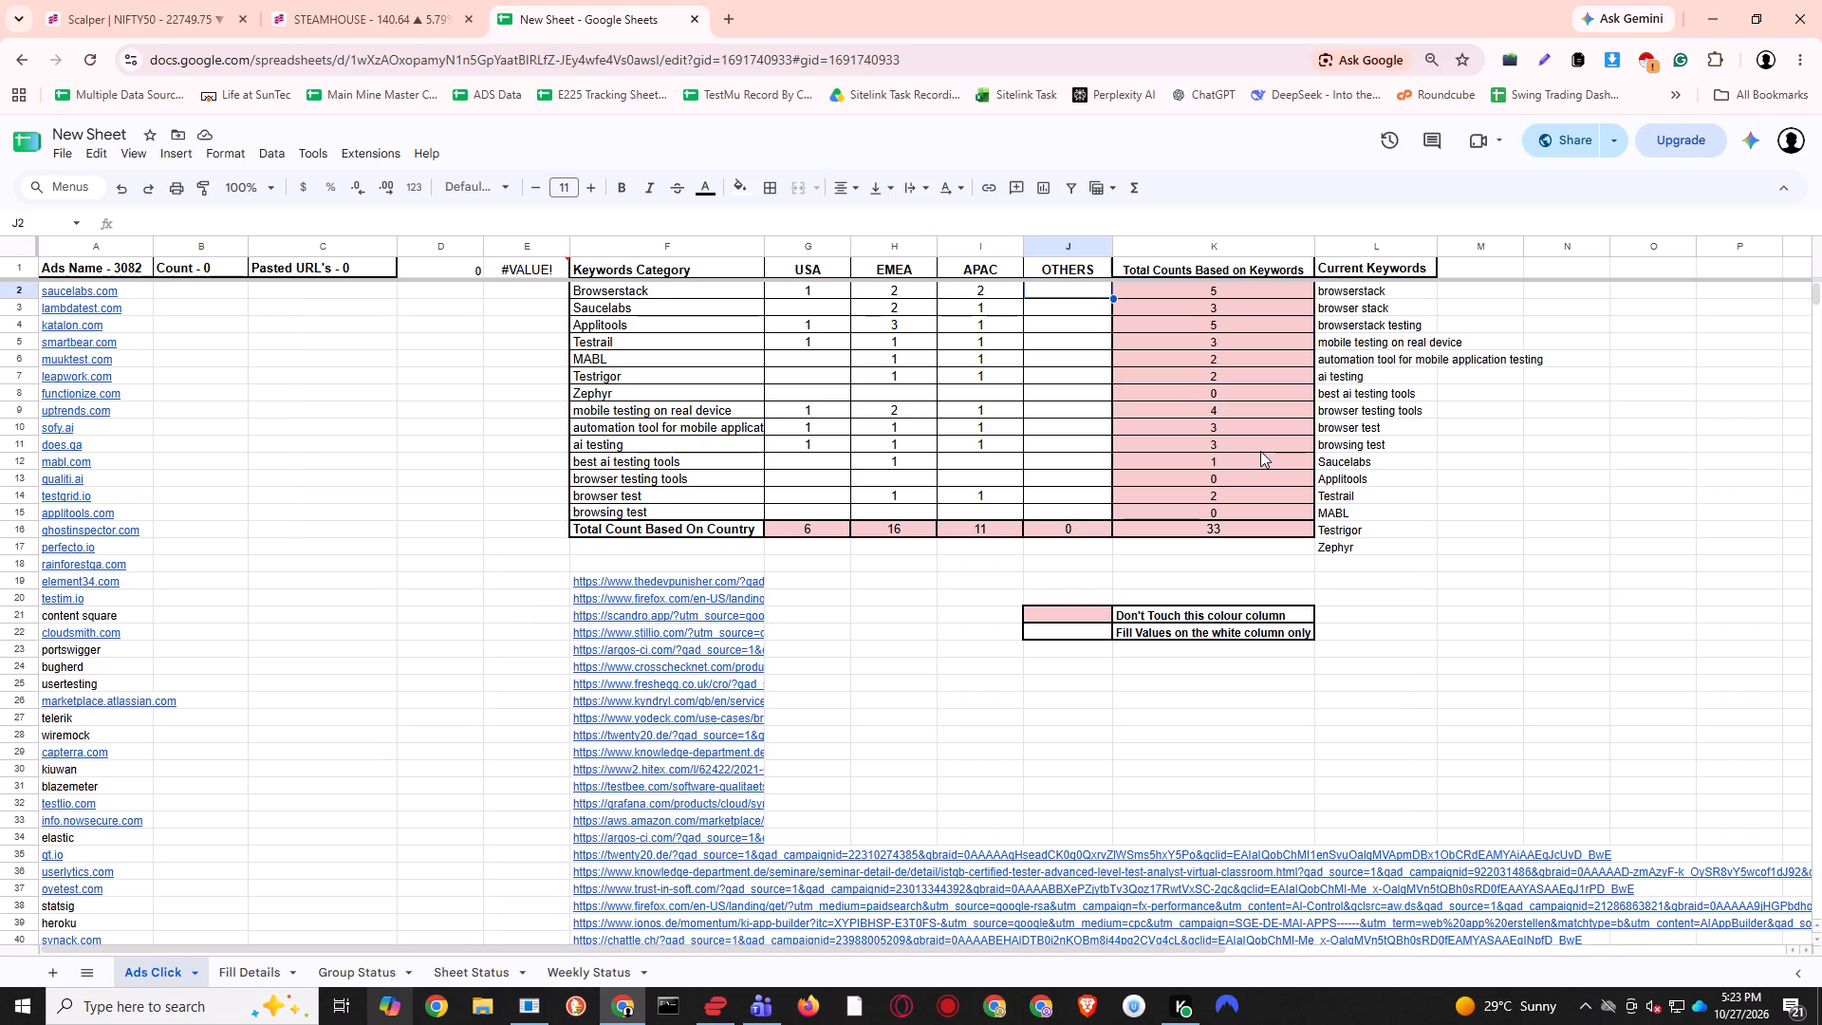
Examine the APAC keyword counts on the Ads Click sheet, going row by row from Browserstack down to browser test.
key(Left)
key(Down)
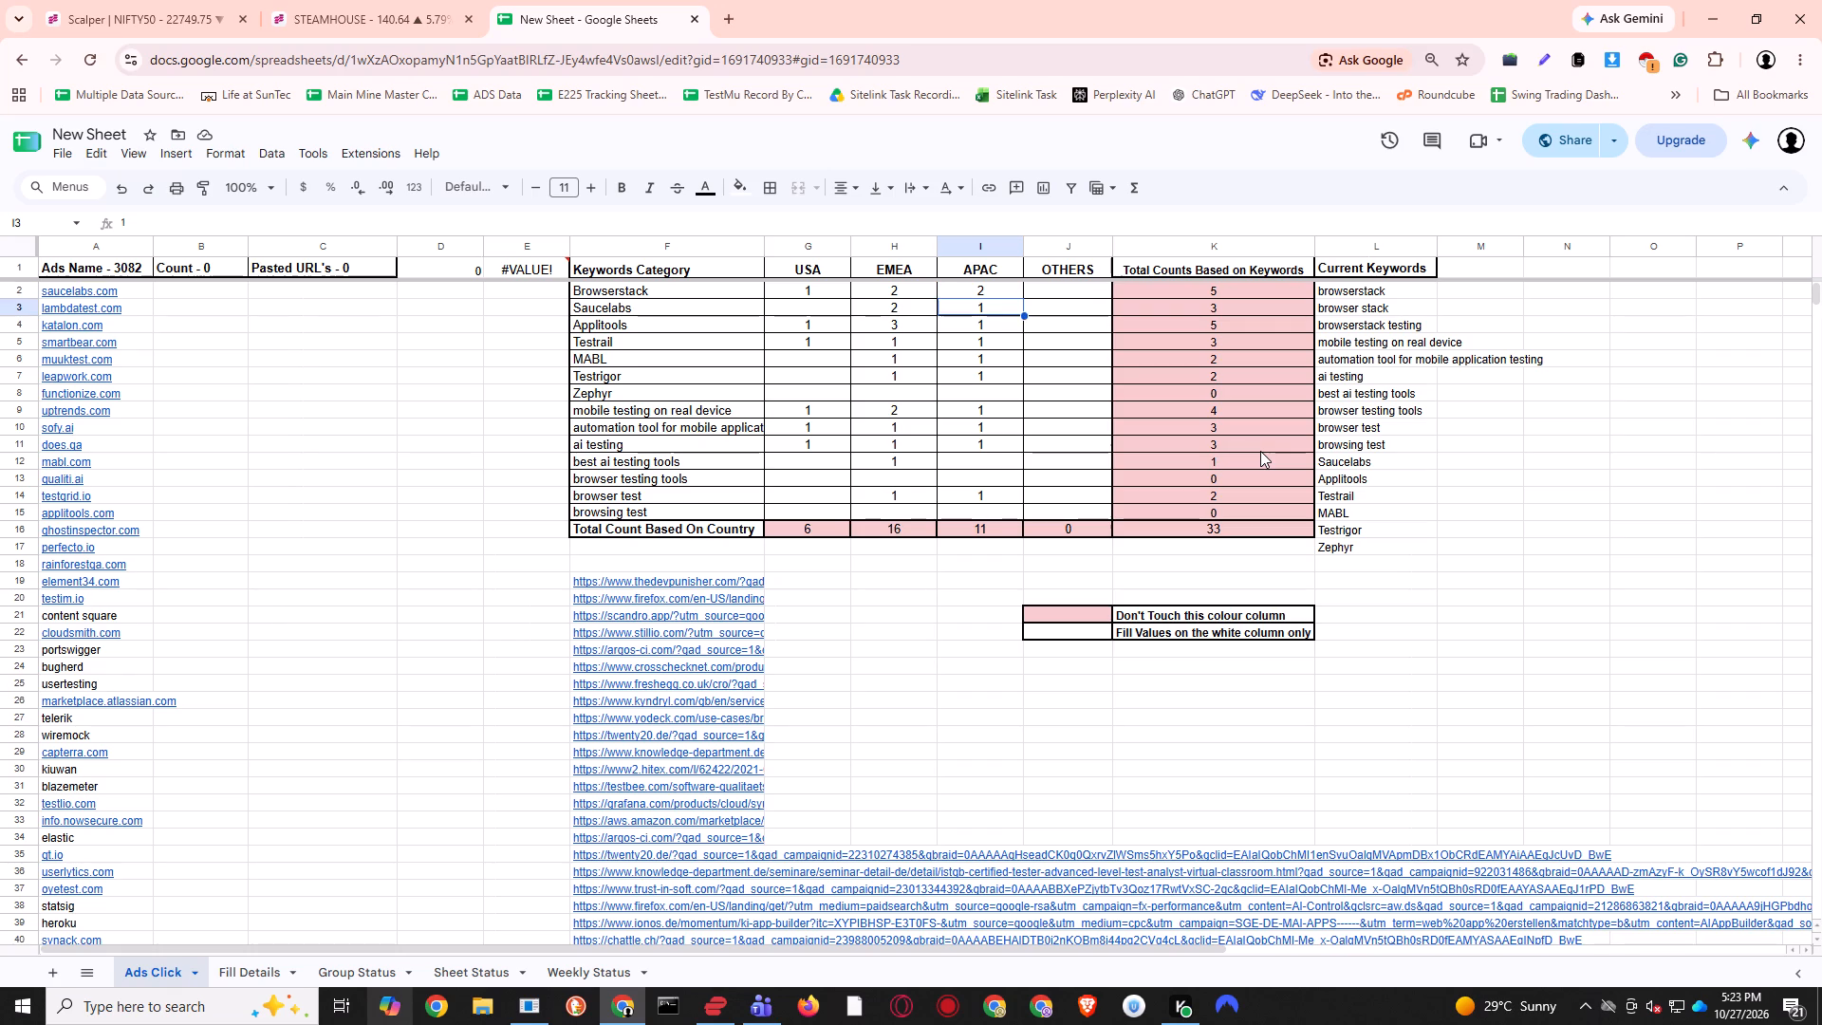
key(Down)
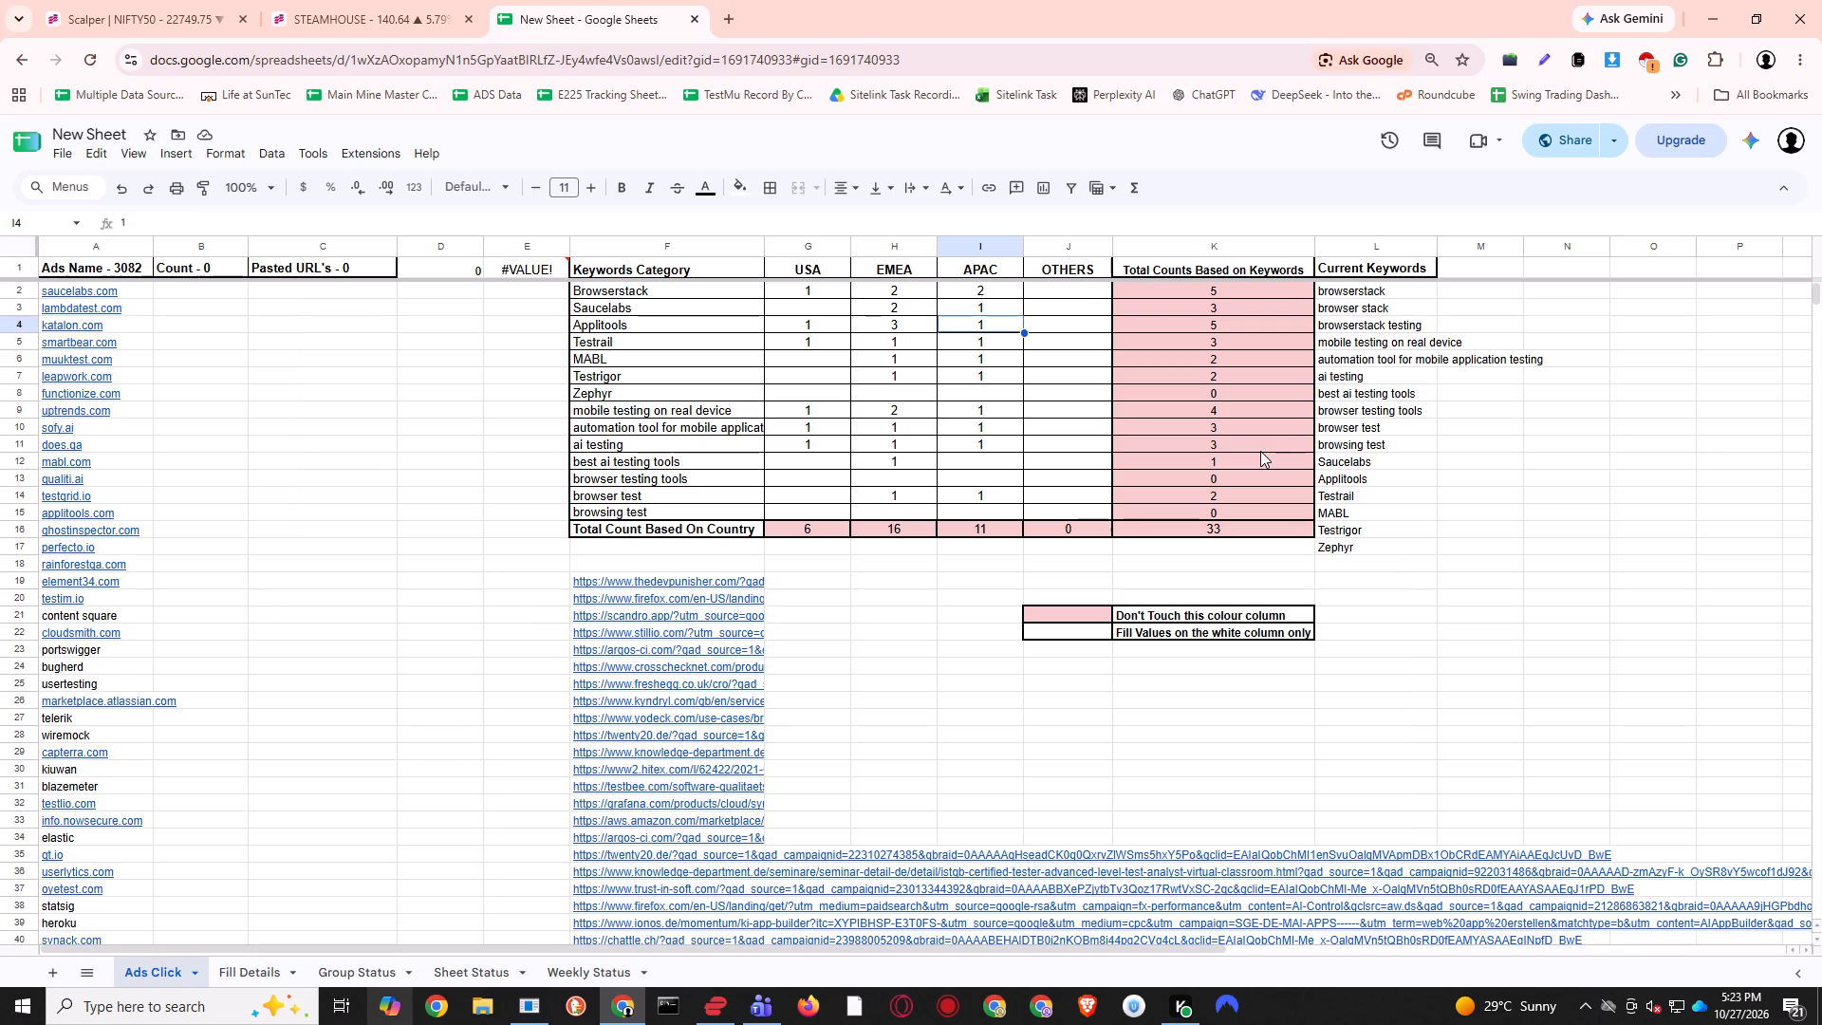
key(Down)
key(Down)
key(Down)
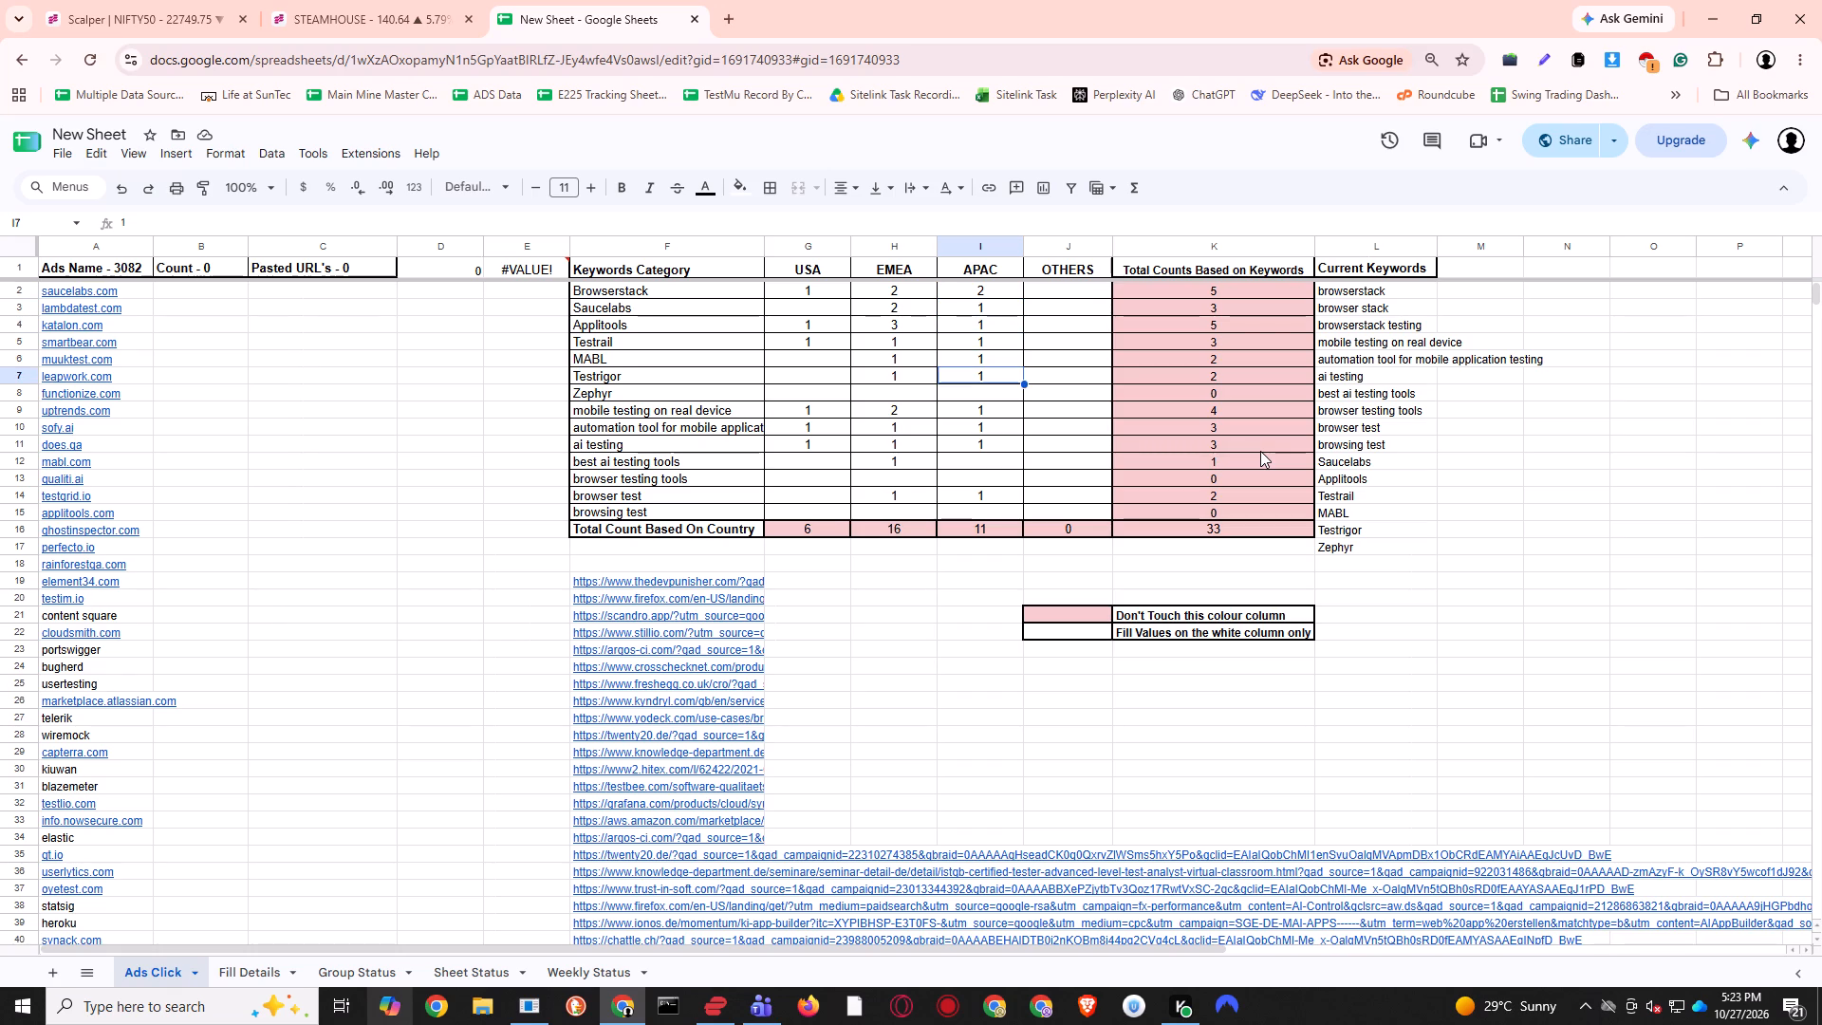
key(Down)
key(Down)
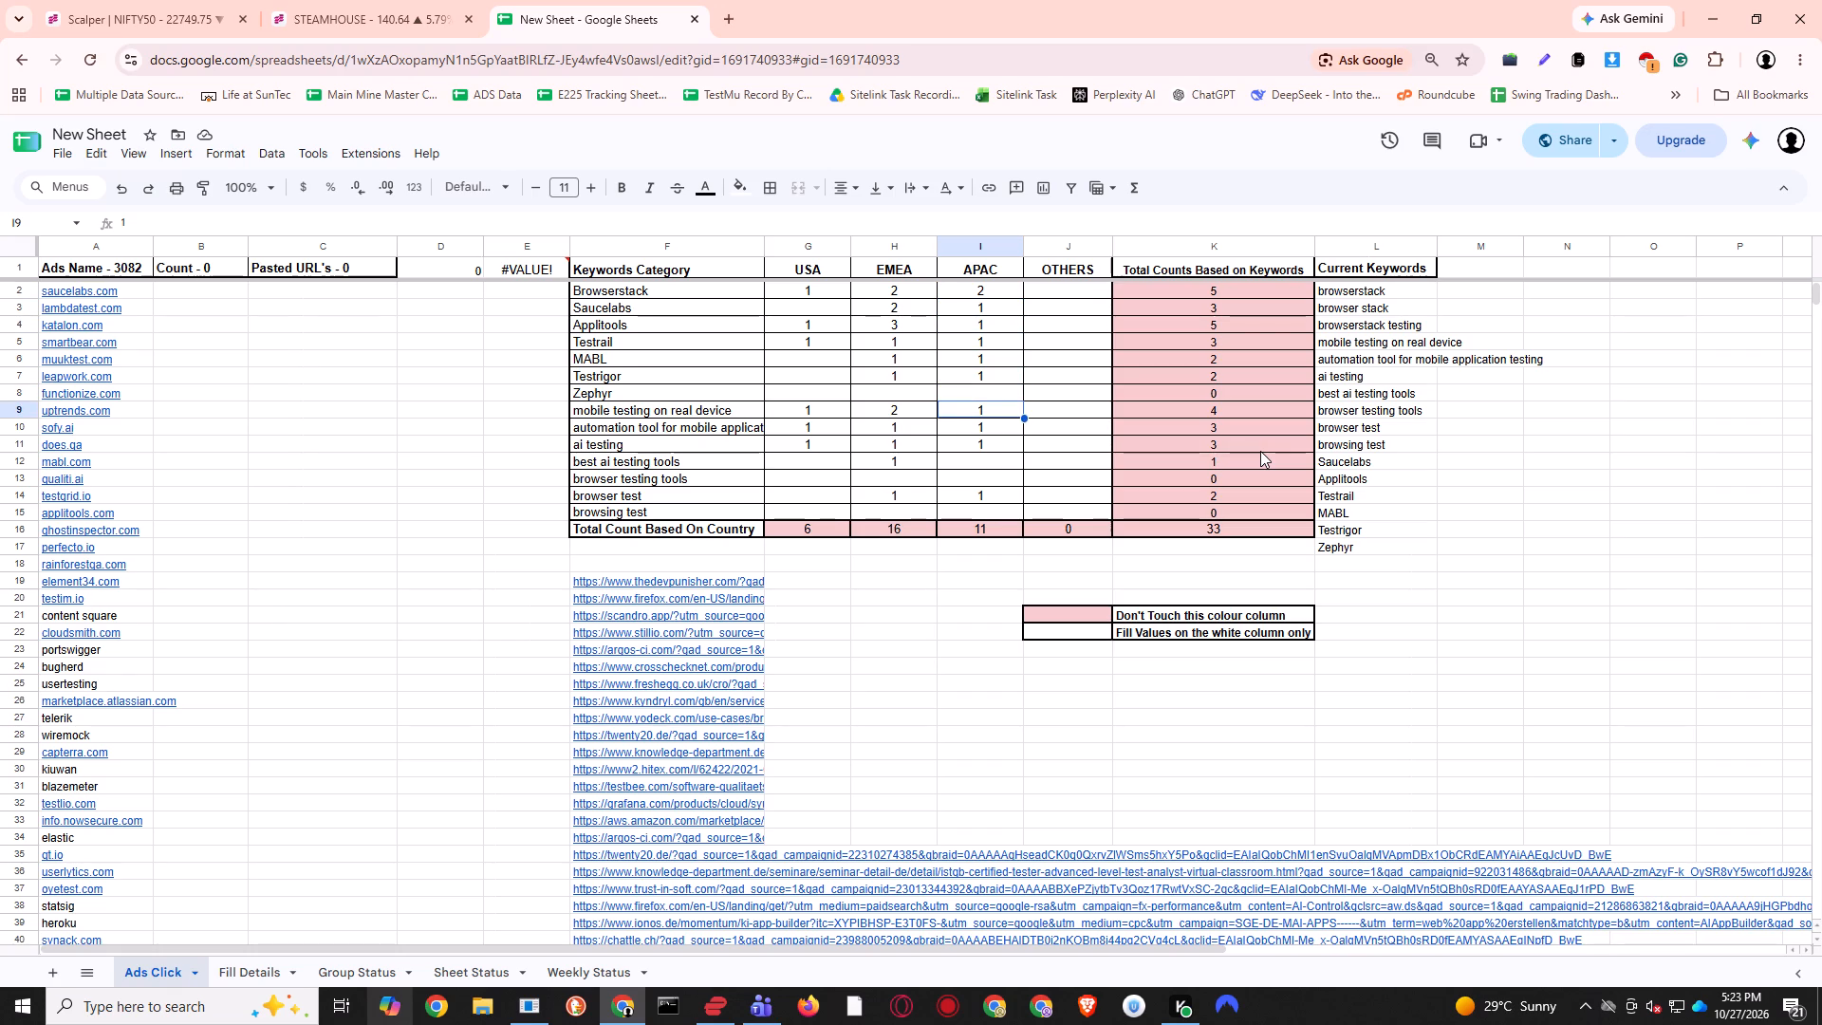
key(Down)
key(Down)
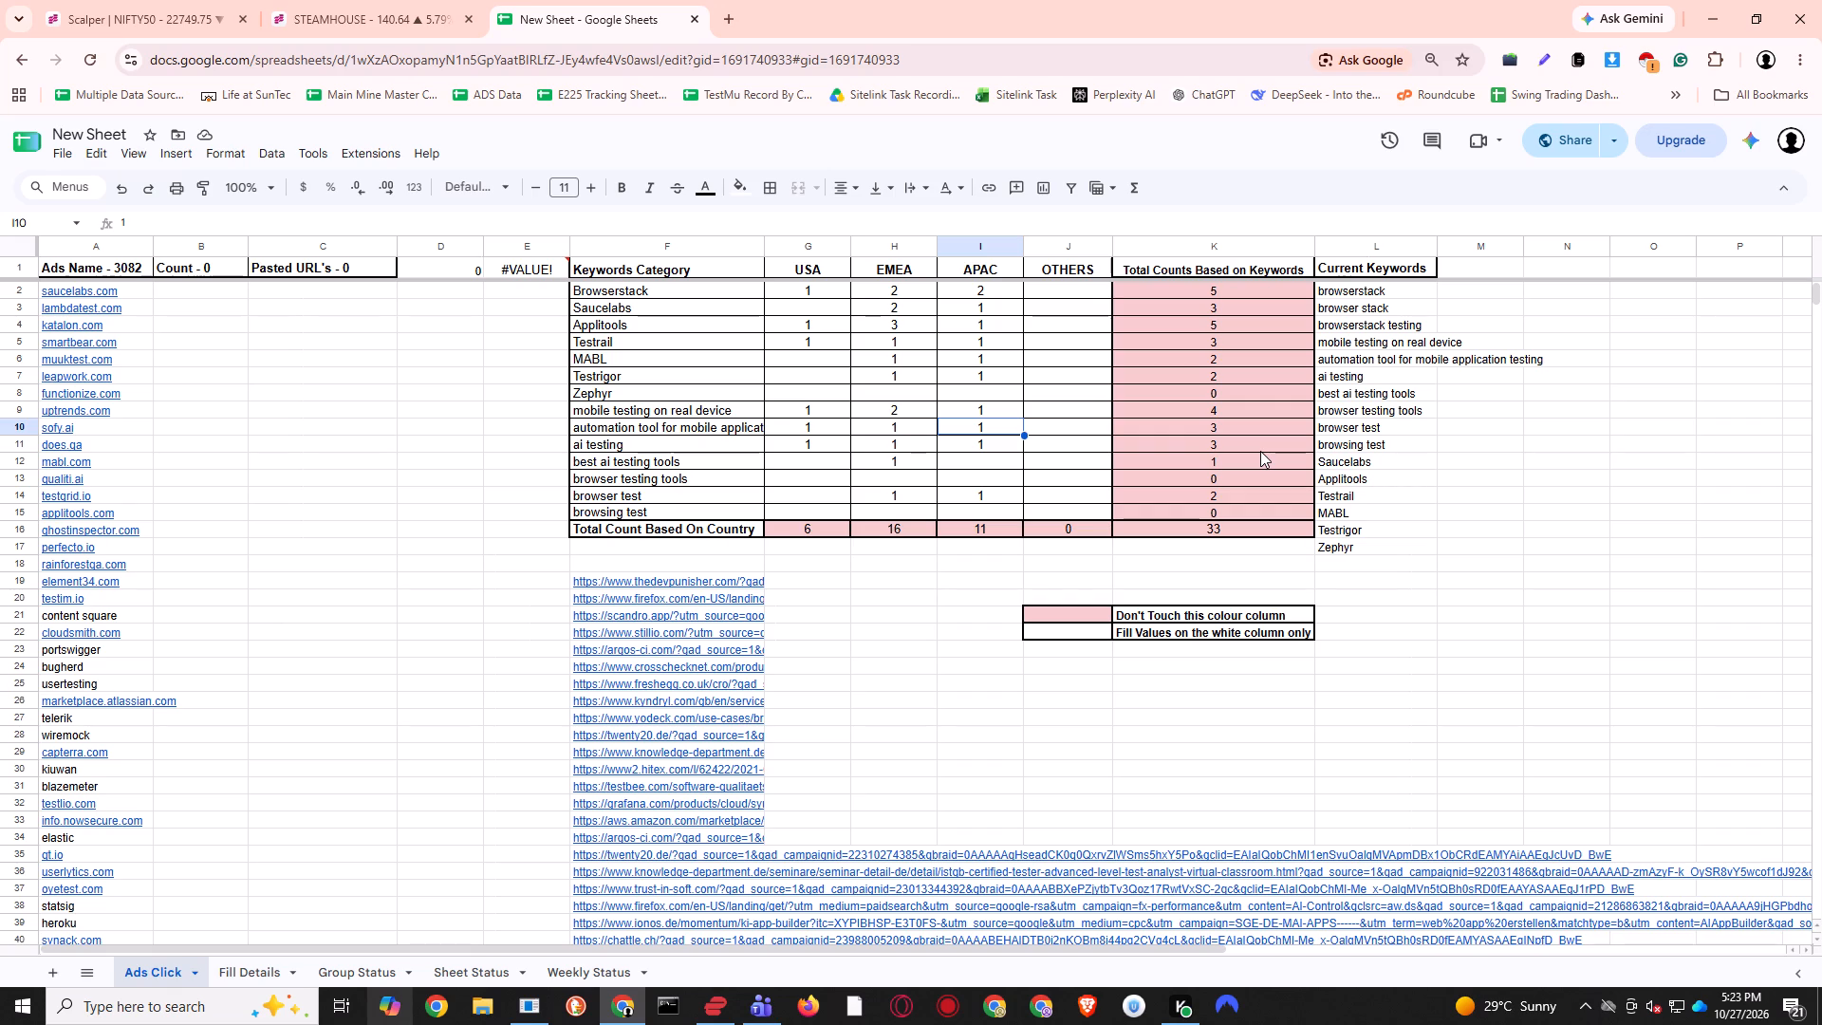
key(Down)
key(Down)
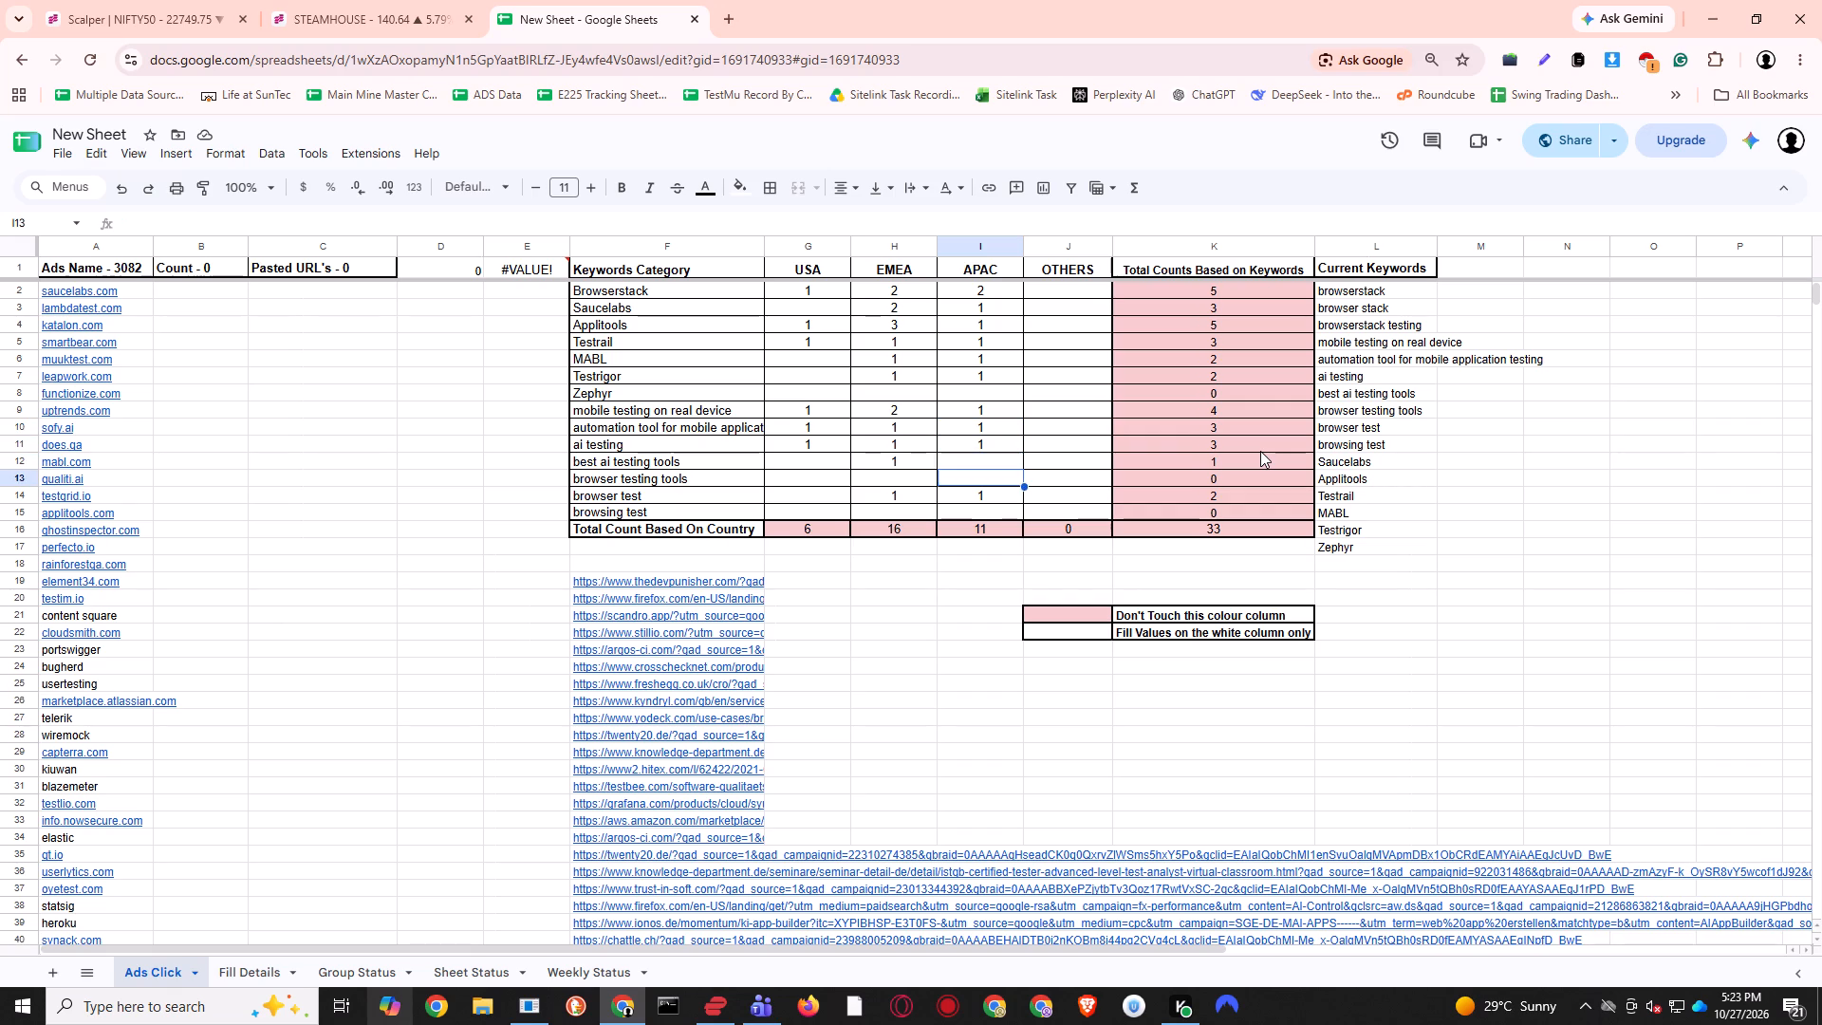
key(Down)
key(Down)
key(Up)
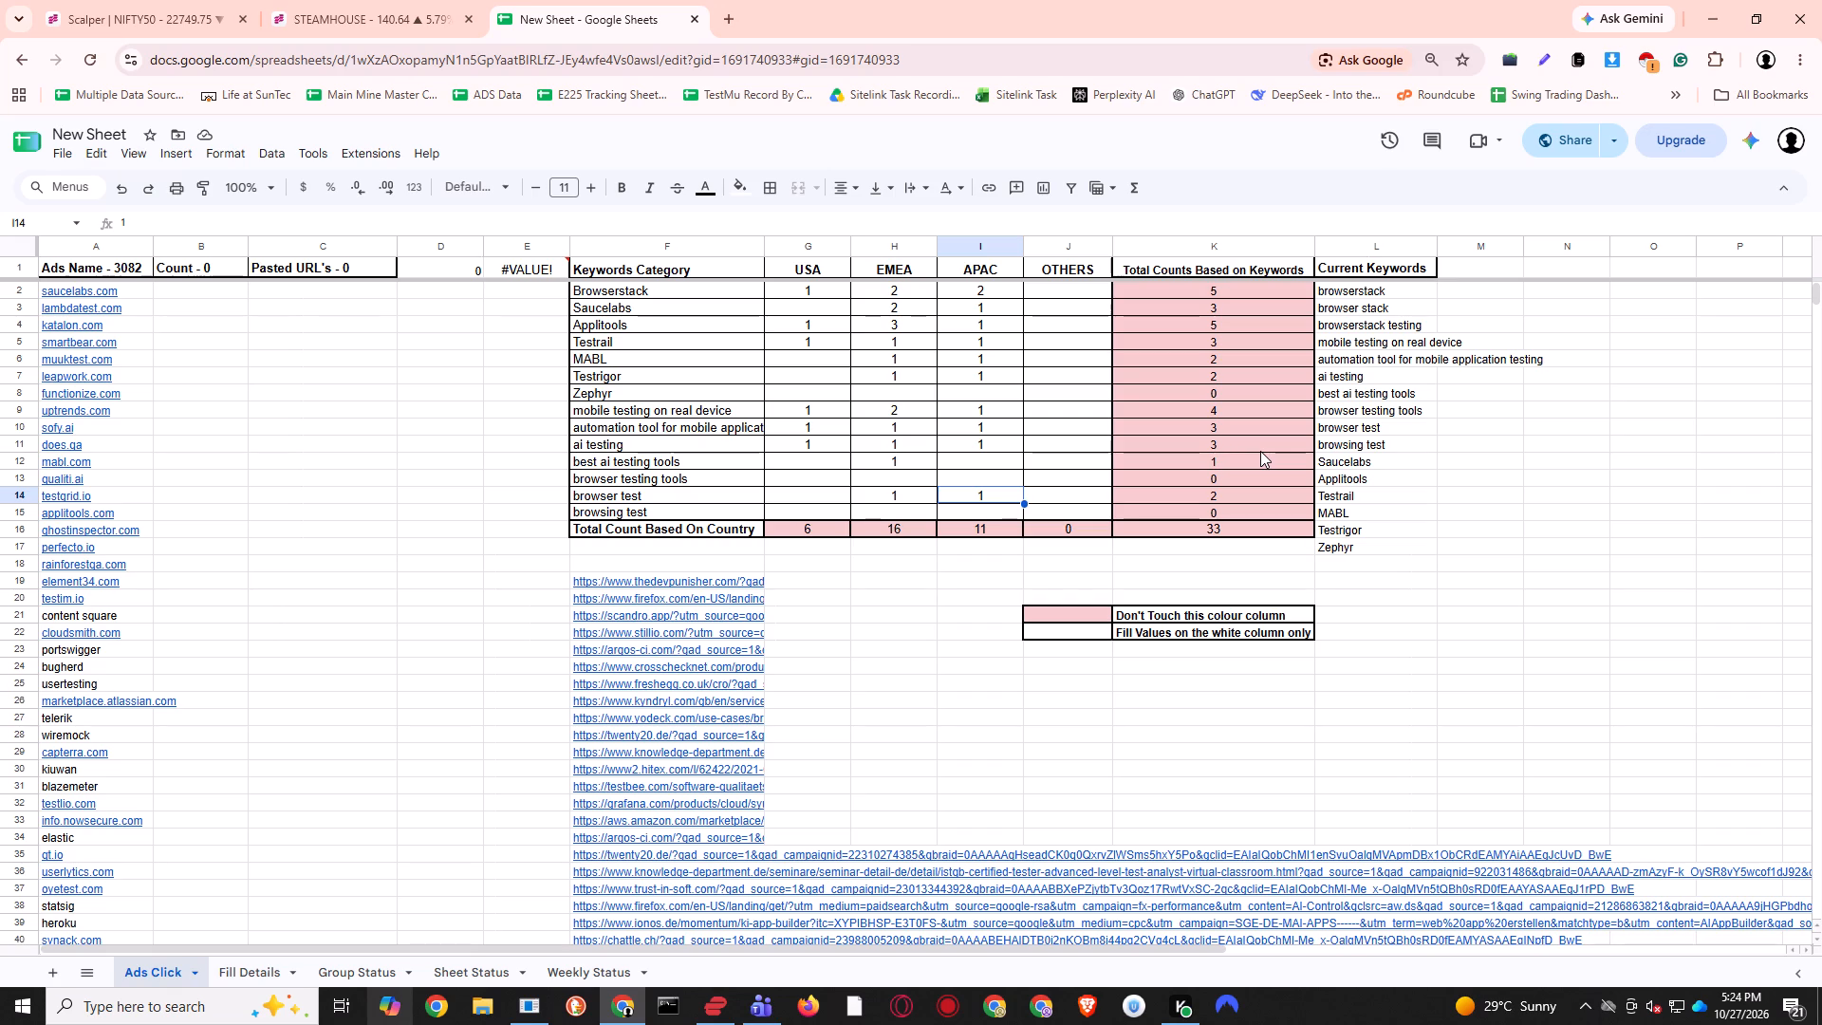
click(1520, 650)
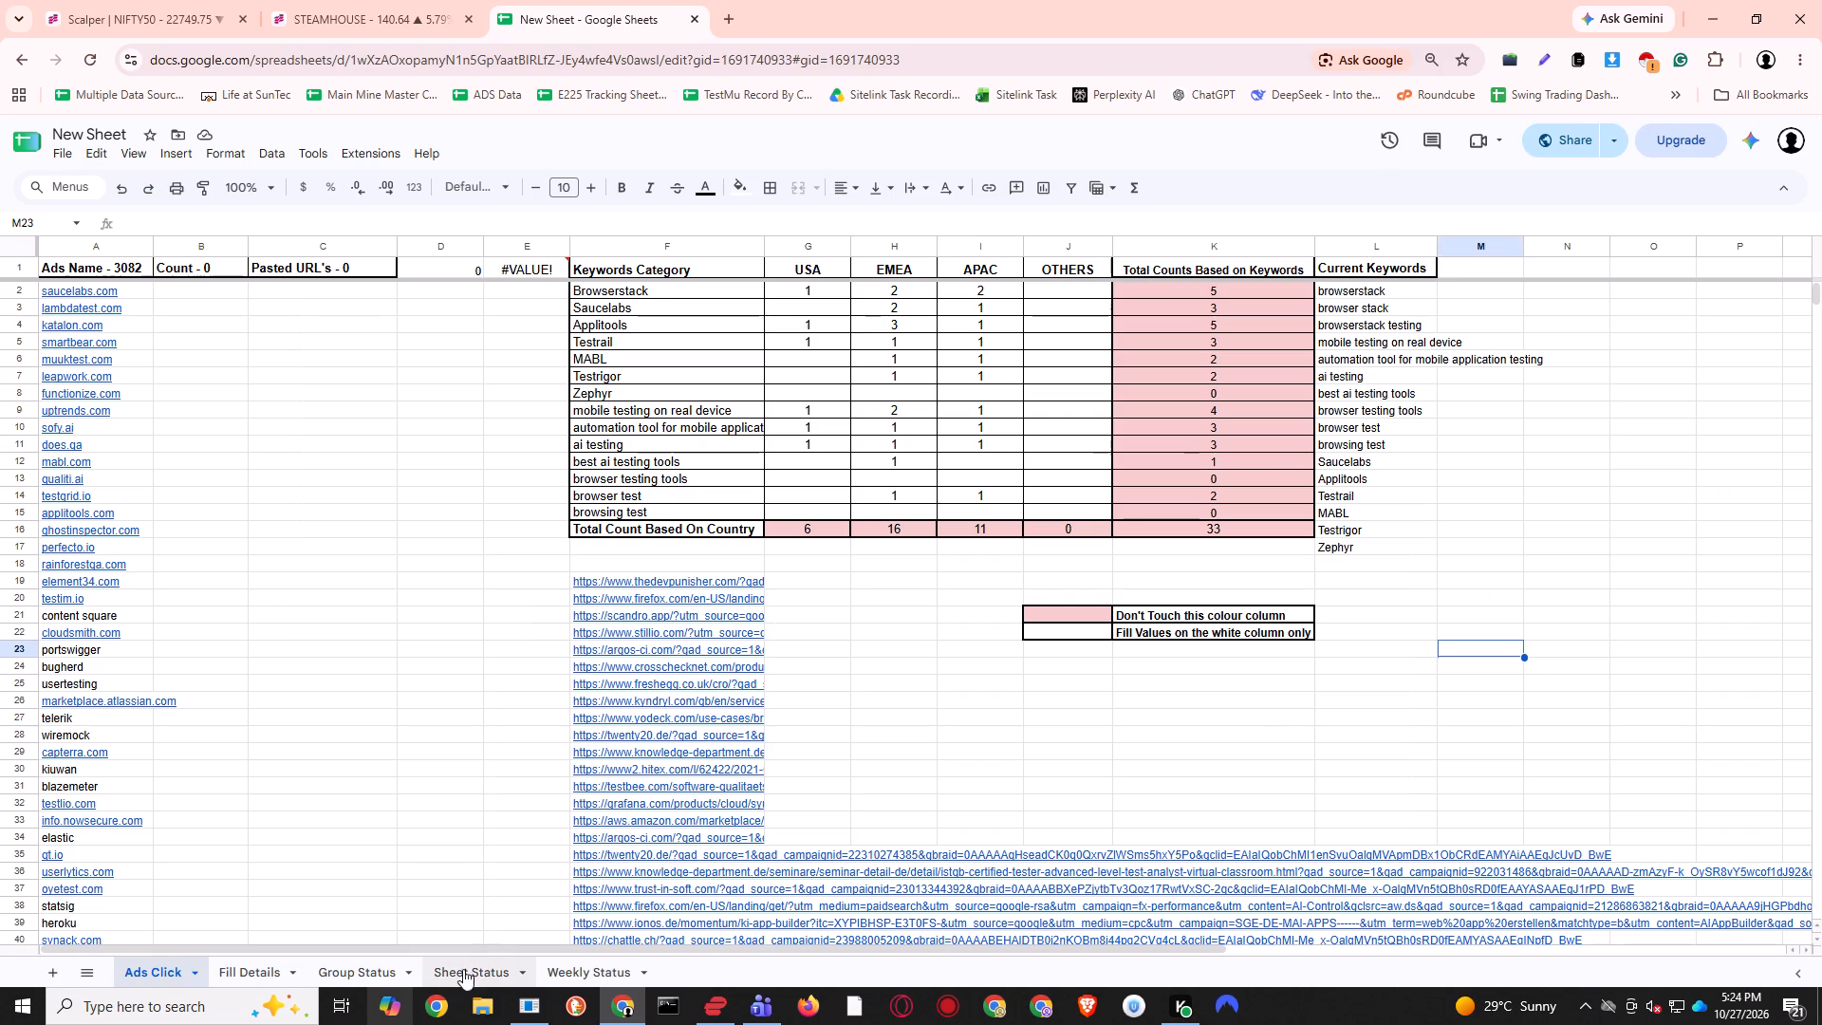
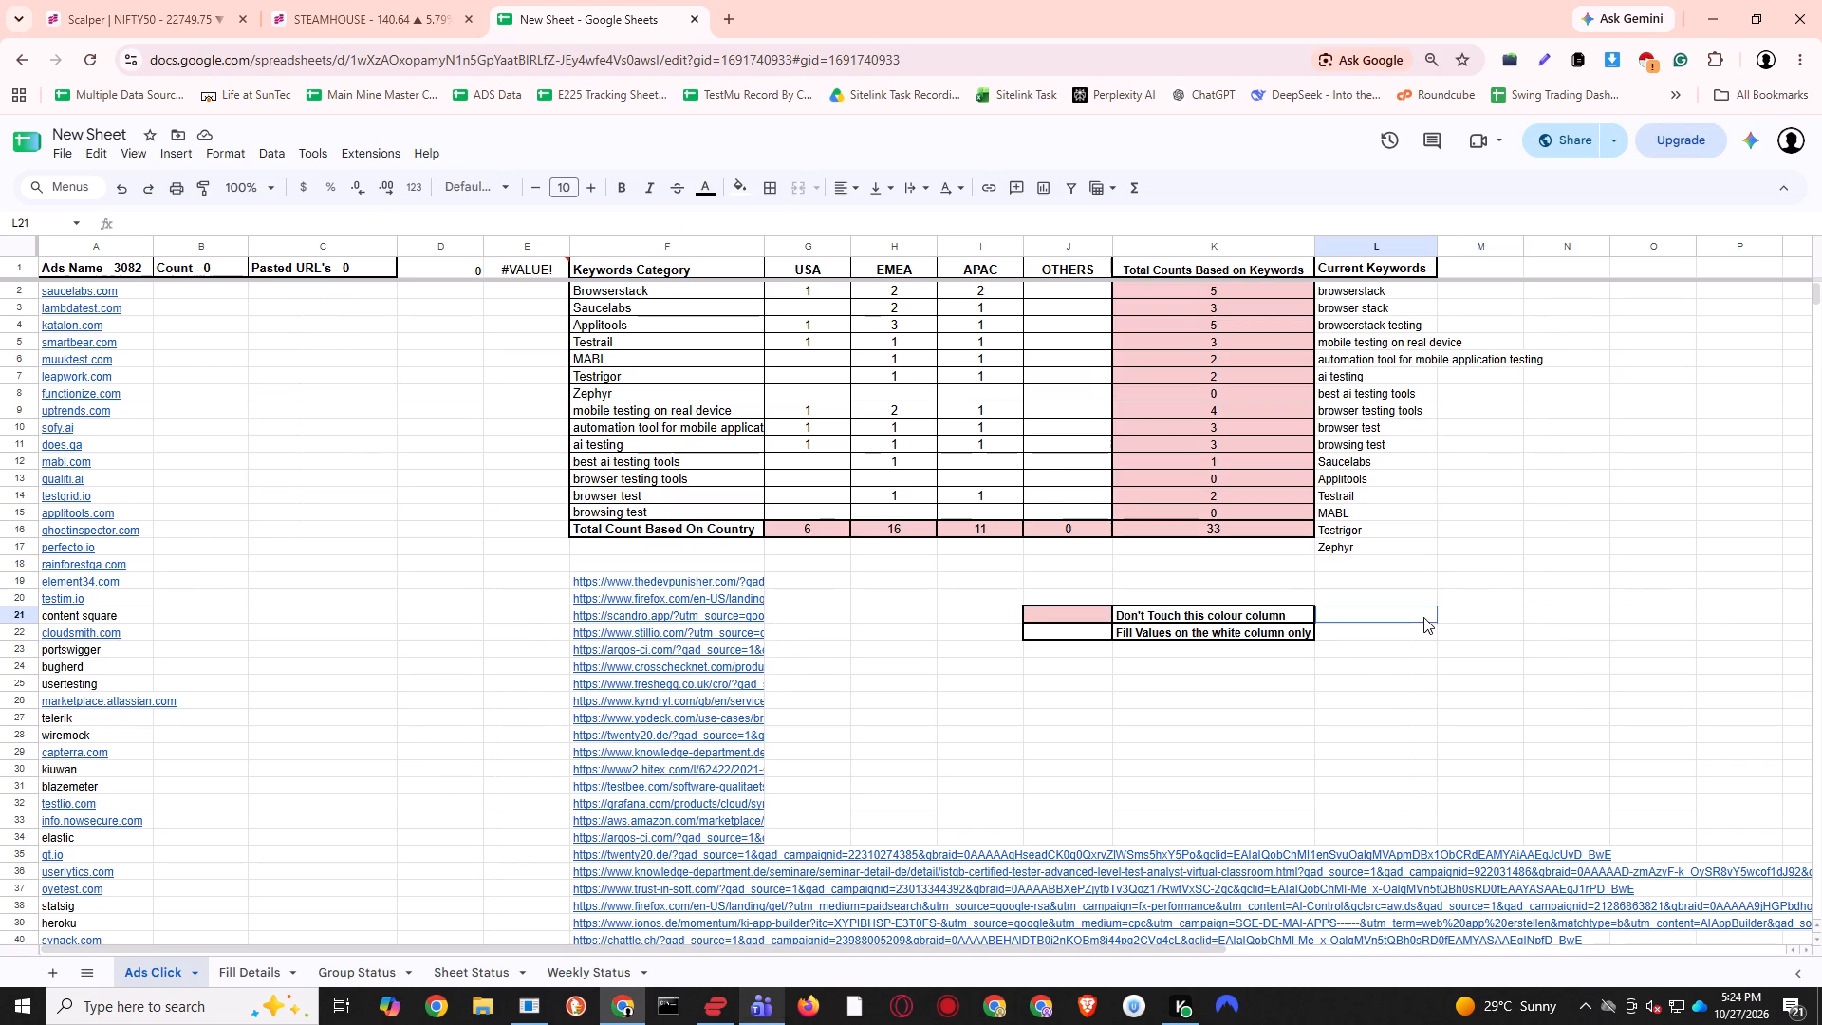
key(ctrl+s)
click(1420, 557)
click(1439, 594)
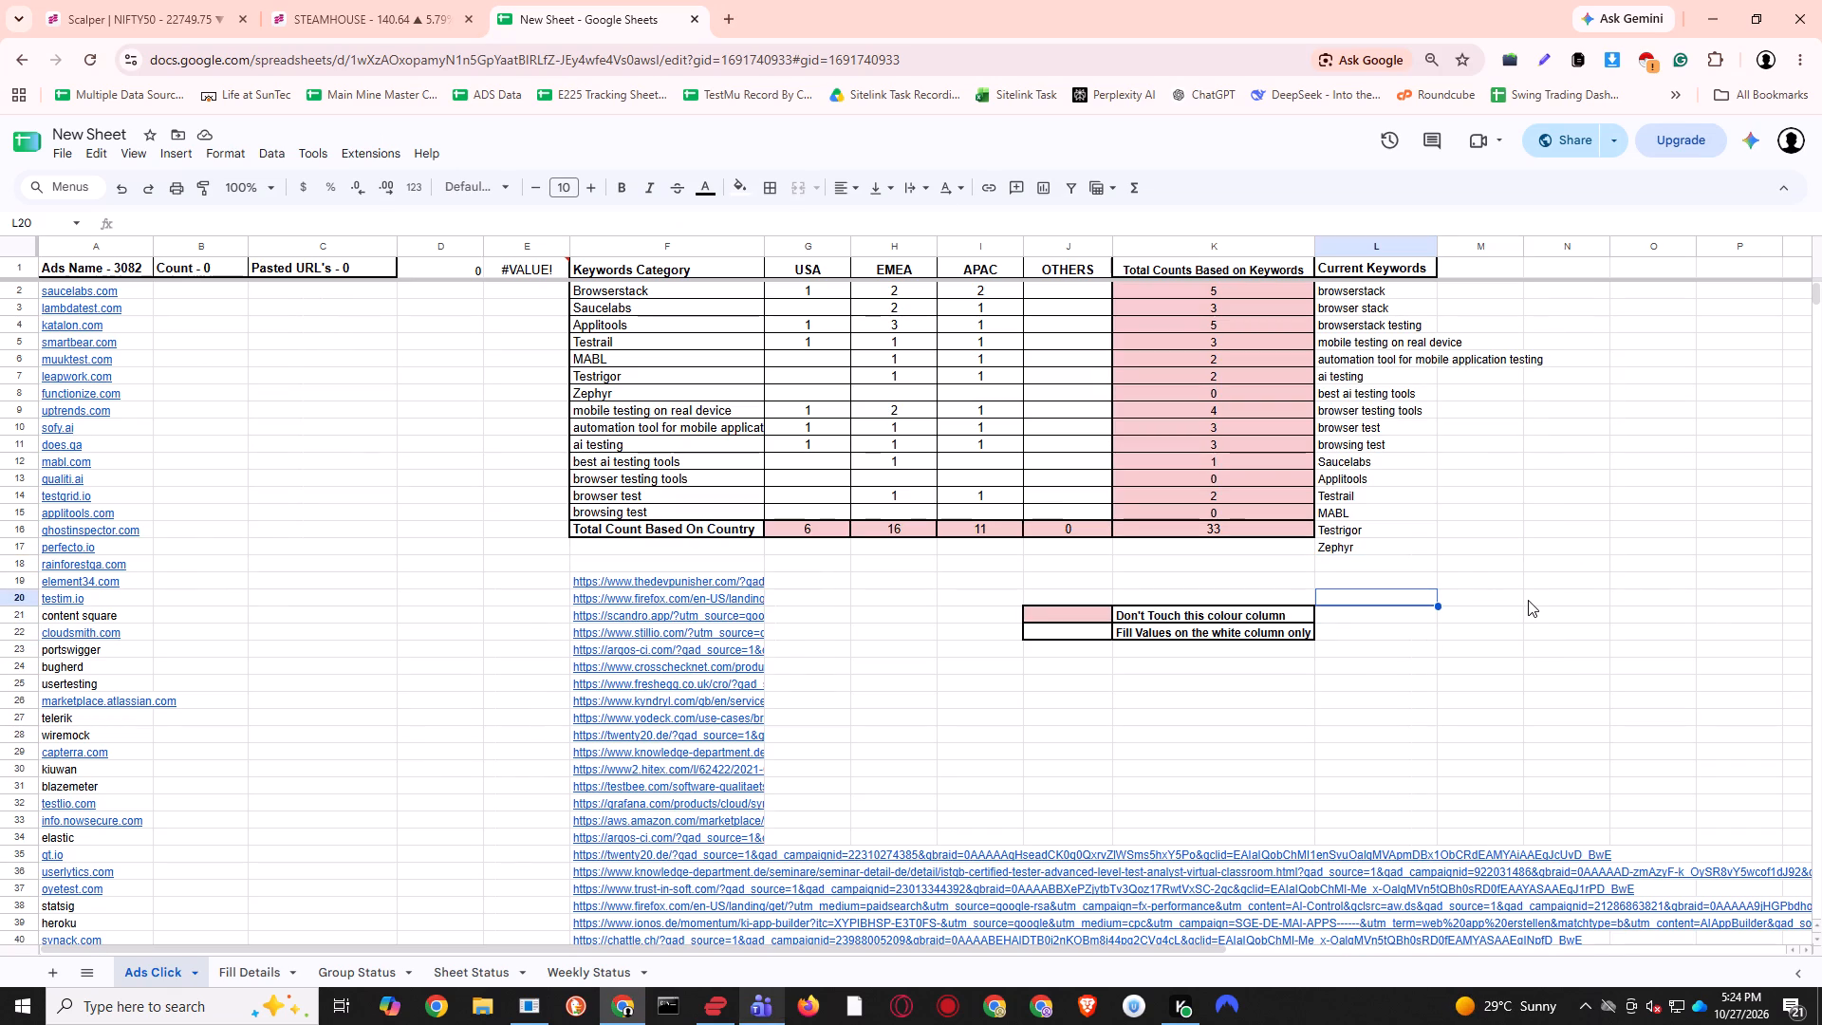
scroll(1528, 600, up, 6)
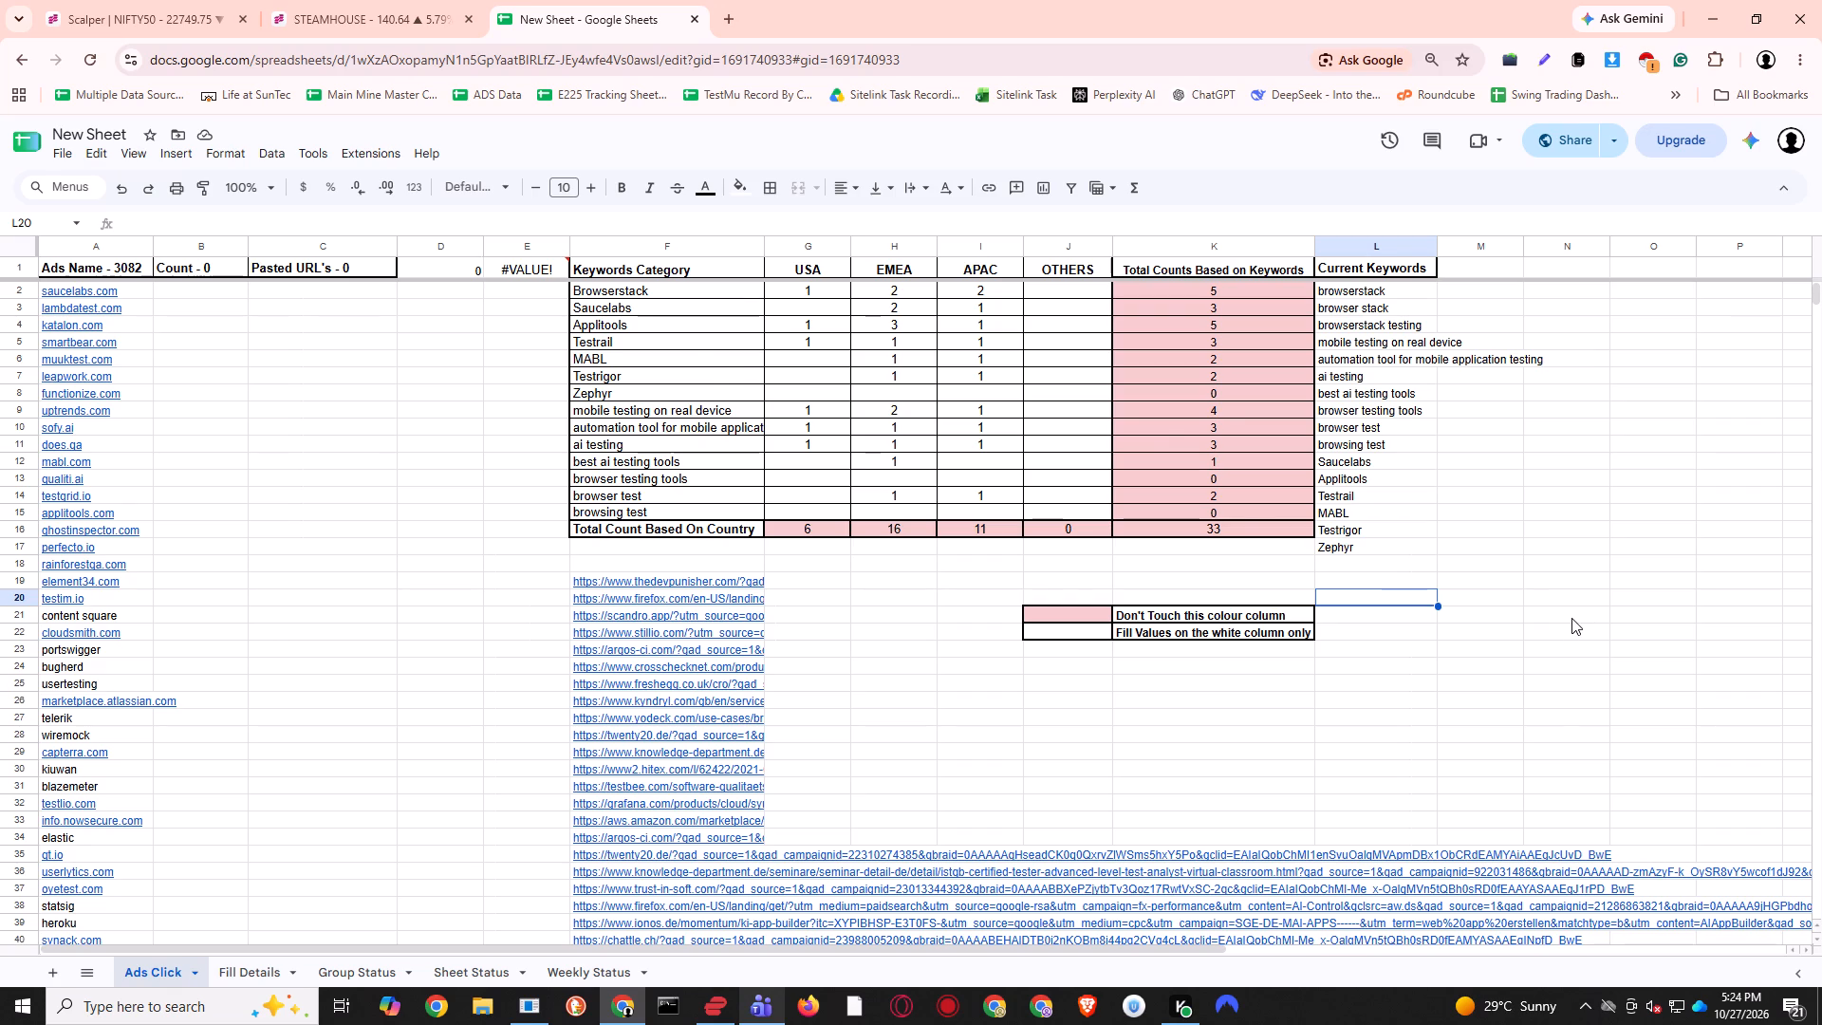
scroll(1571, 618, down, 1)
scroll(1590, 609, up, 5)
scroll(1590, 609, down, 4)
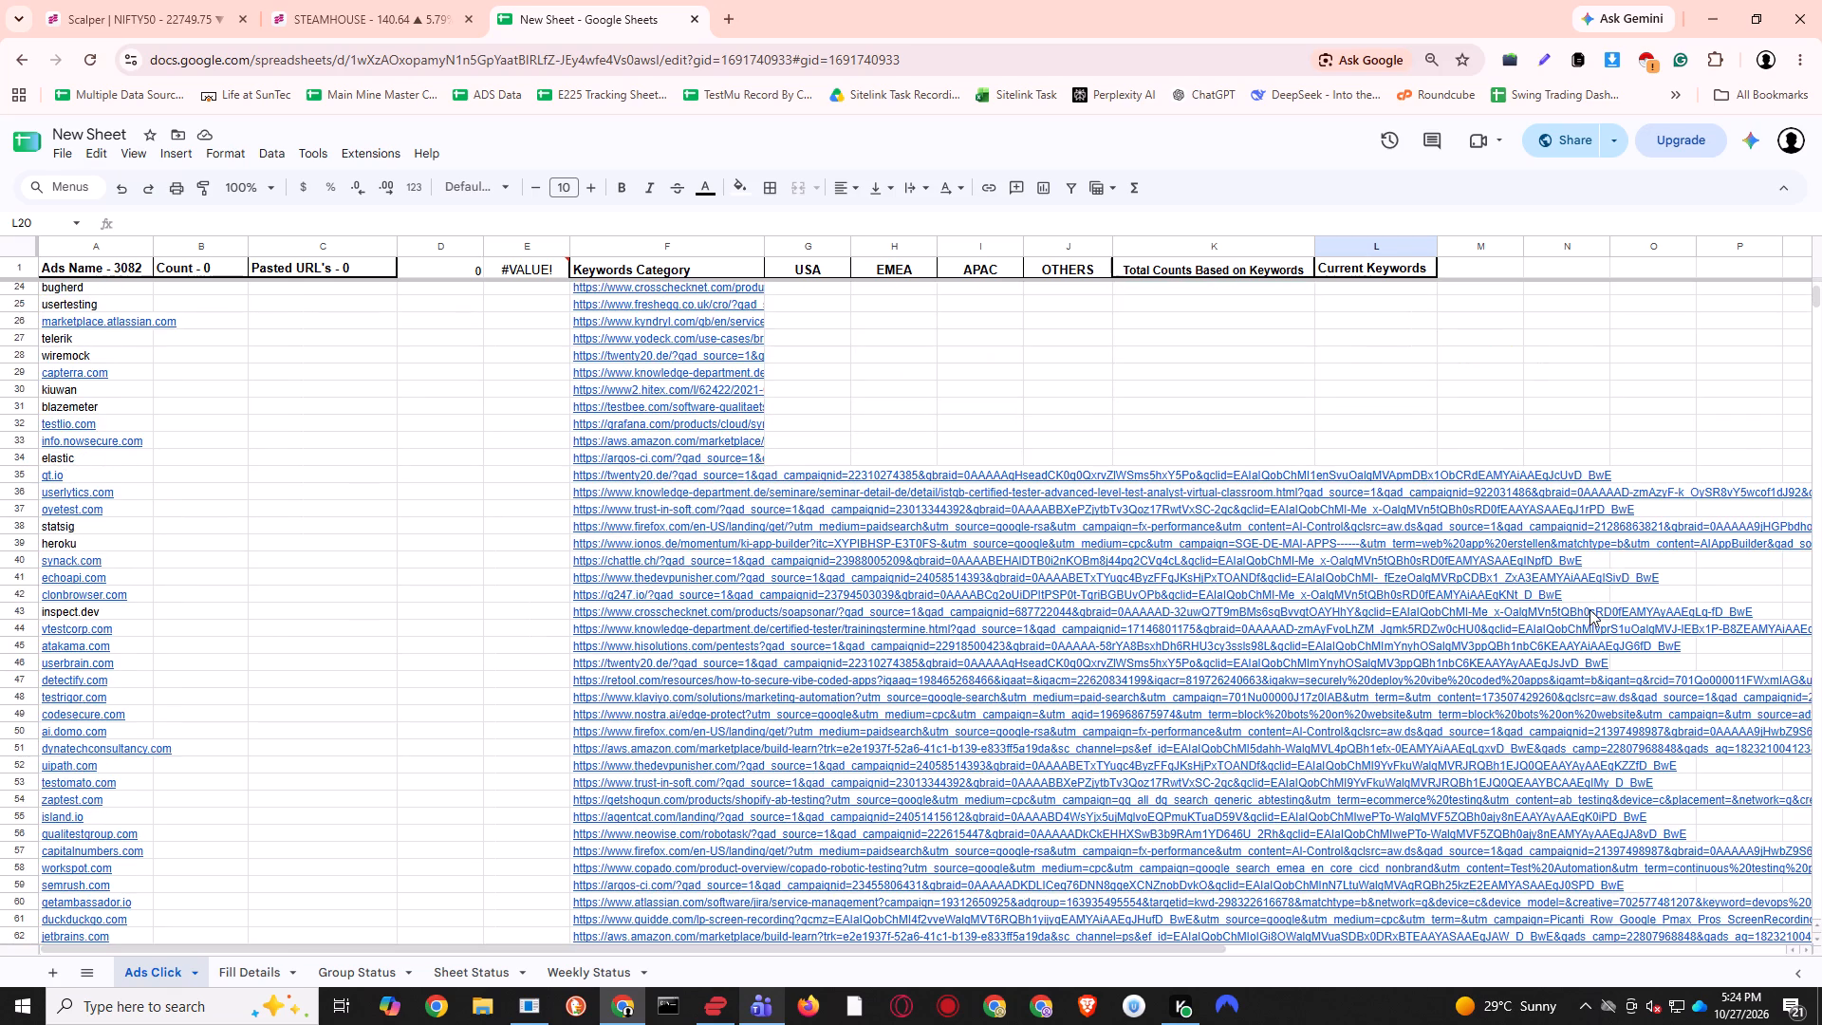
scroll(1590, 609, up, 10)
Copy the 117 ad URLs in cells F925 to F1041 of the Ads Click sheet, starting at the betasweep.com link.
click(546, 716)
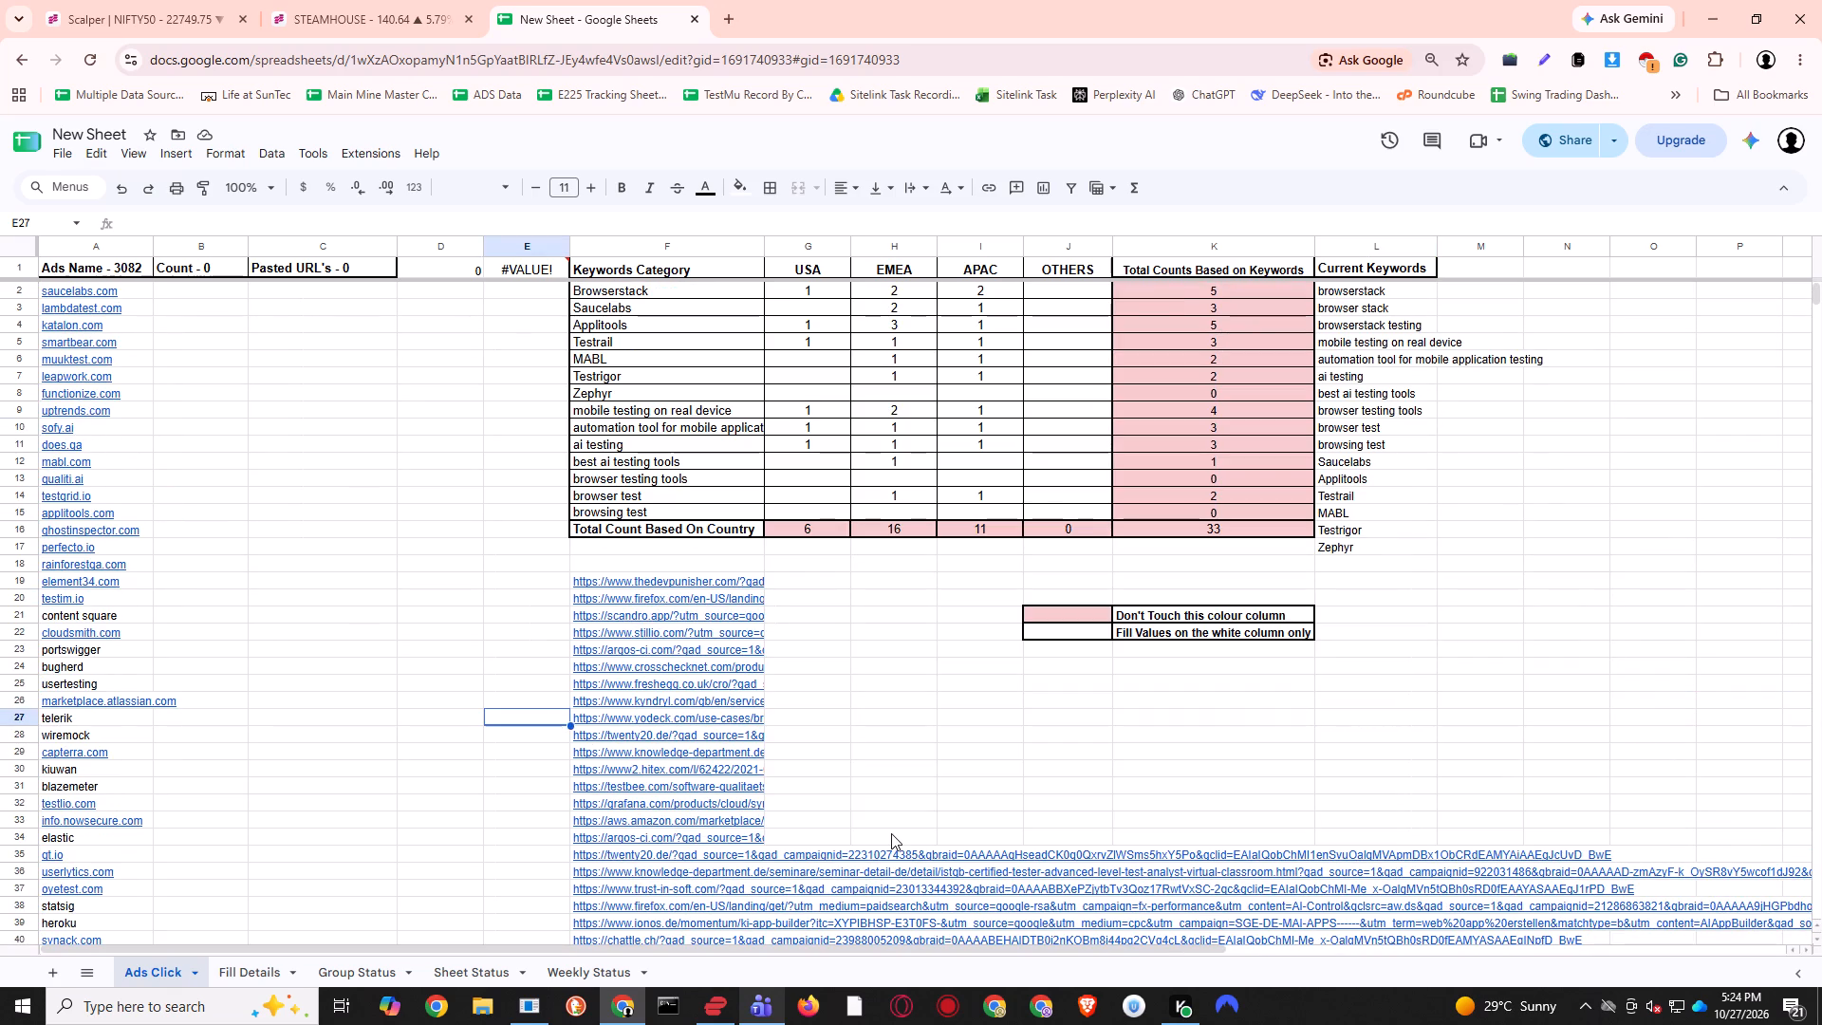
key(Right)
key(ctrl+Down)
key(Up)
key(Up)
key(Up)
key(Up)
key(Up)
key(Up)
key(Up)
key(Up)
key(Up)
key(Up)
key(Up)
key(Up)
key(Up)
key(Up)
key(Up)
key(Up)
key(Up)
key(Up)
key(Up)
key(Up)
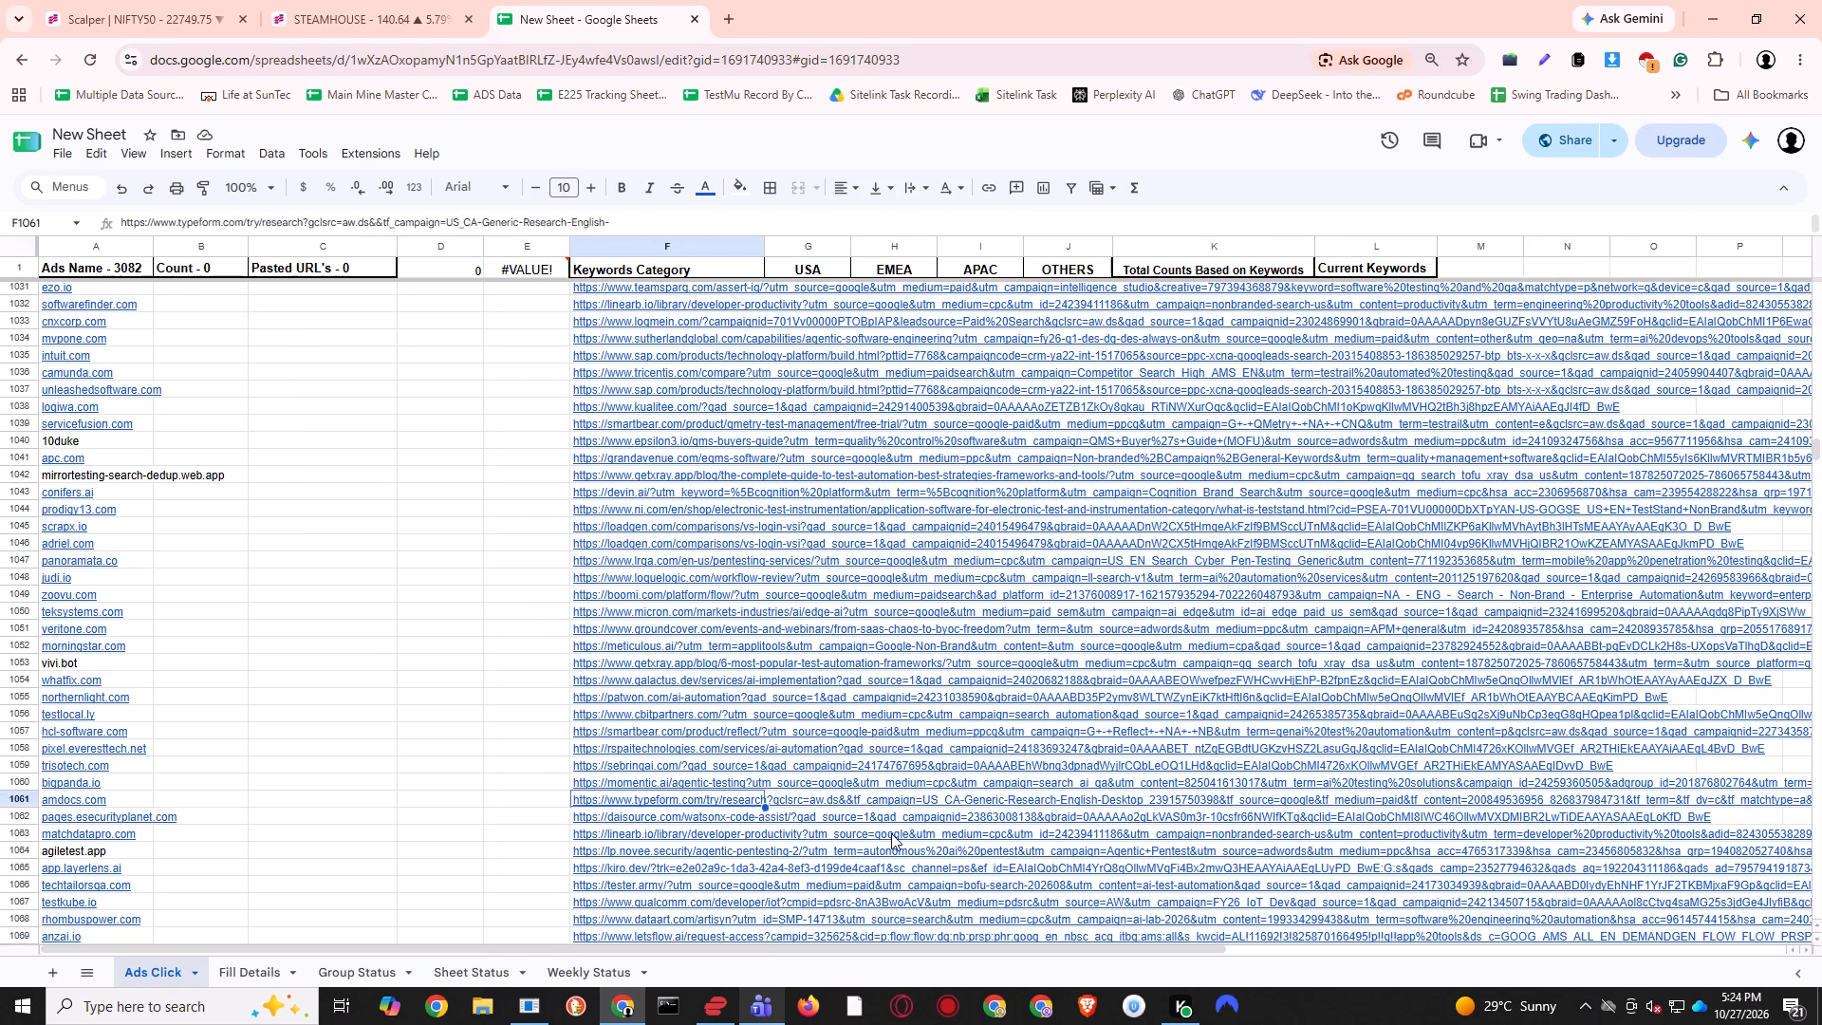
key(shift+Up)
key(shift+Up)
key(shift+Up)
key(shift+Up)
key(shift+Up)
key(shift+Up)
key(shift+Up)
key(shift+Up)
key(shift+Up)
key(shift+Up)
key(shift+Up)
key(shift+Up)
key(shift+Up)
key(shift+Up)
key(shift+Up)
key(shift+Up)
key(shift+Up)
key(shift+Up)
key(shift+Up)
key(shift+Up)
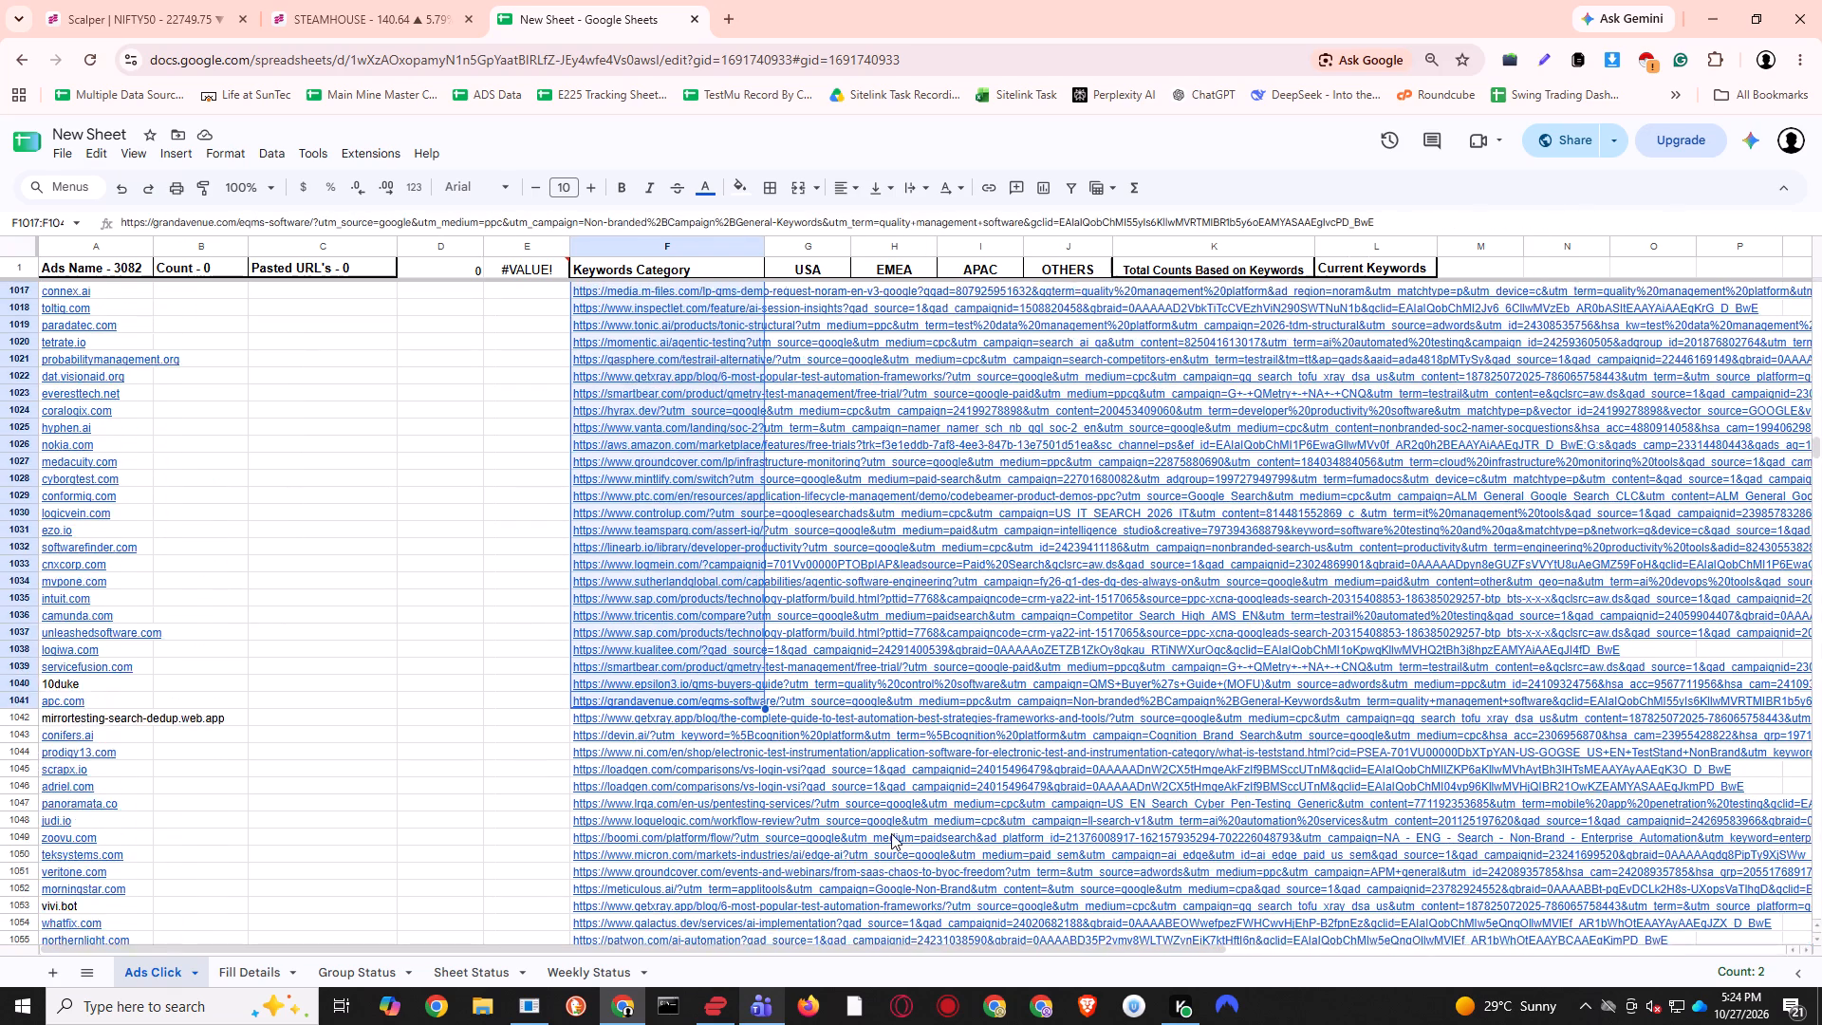
key(shift+Up)
key(shift+Up)
key(shift+Up)
key(shift+Up)
key(shift+Up)
key(shift+Up)
key(shift+Up)
key(shift+Up)
key(shift+Up)
key(shift+Up)
key(shift+Up)
key(shift+Up)
key(shift+Up)
key(shift+Up)
key(shift+Up)
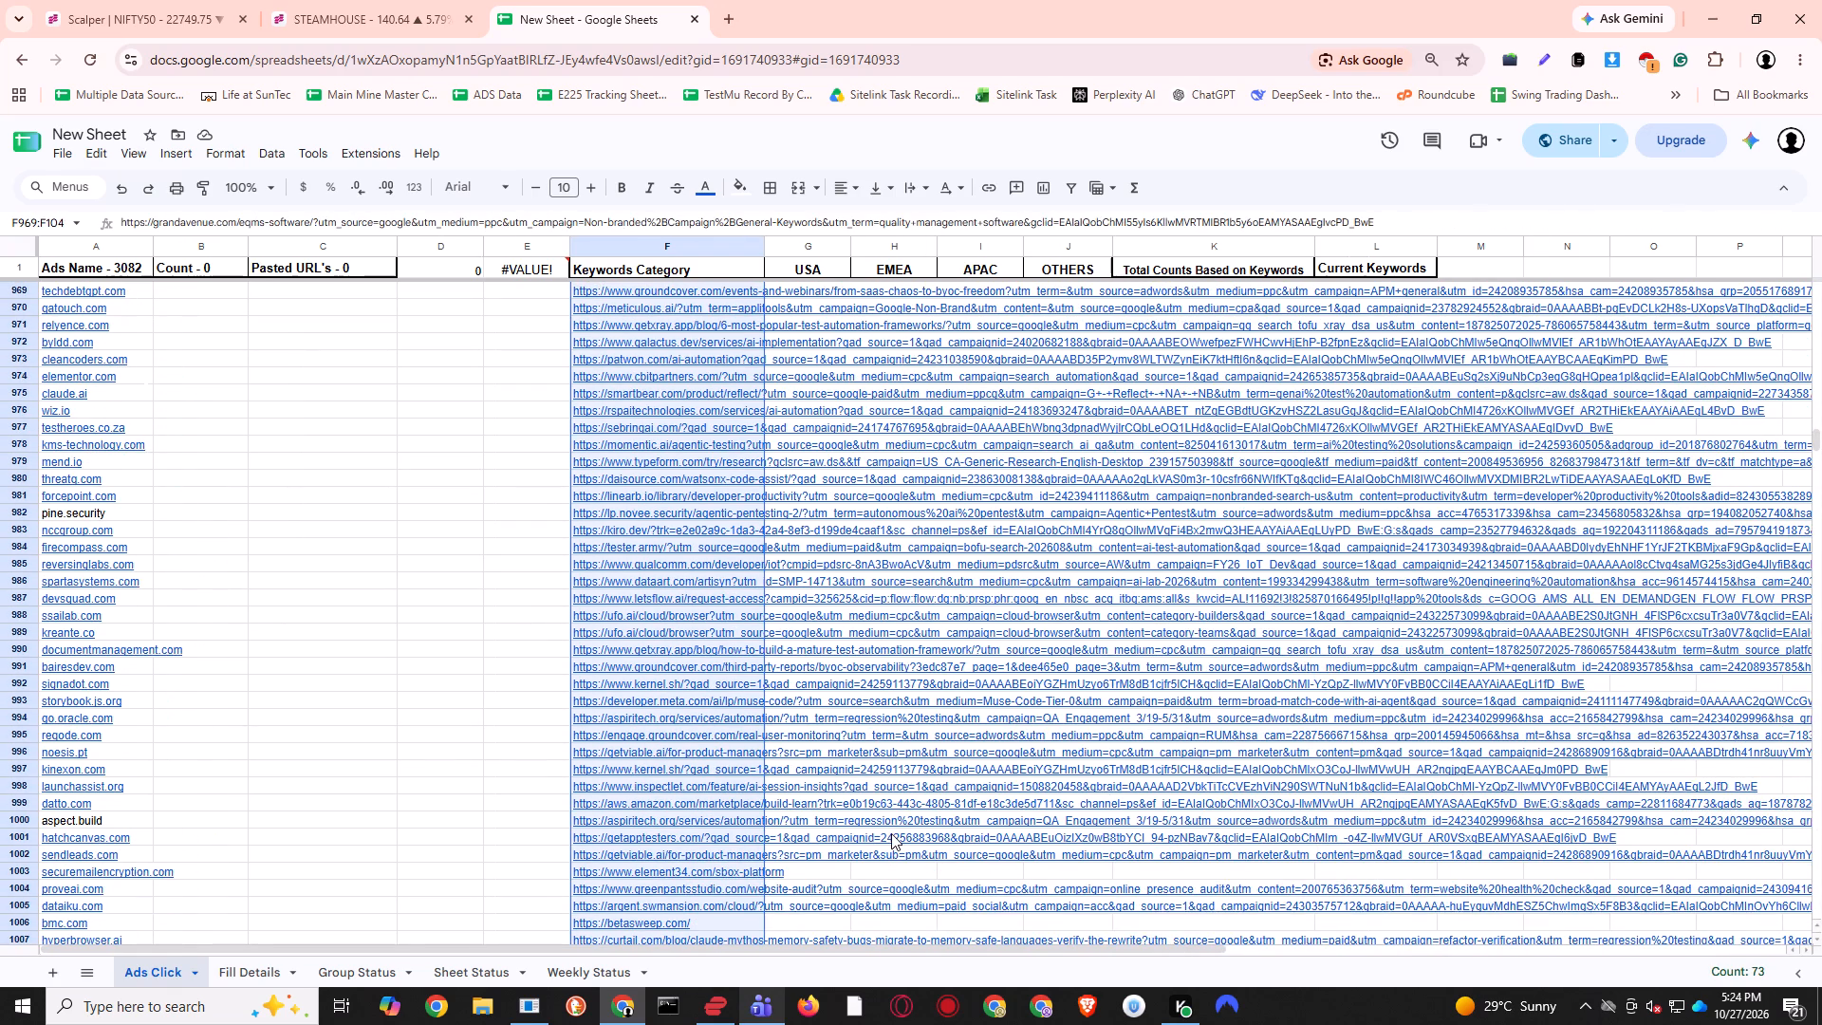
key(shift+Down)
key(shift+Up)
key(shift+Up)
key(shift+Up)
key(shift+Up)
key(shift+Up)
key(shift+Up)
key(shift+Up)
key(shift+Up)
key(shift+Up)
key(shift+Up)
key(shift+Up)
key(shift+Up)
key(shift+Up)
key(shift+Up)
key(shift+Up)
key(shift+Up)
key(shift+Up)
key(shift+Up)
key(shift+Up)
key(shift+Up)
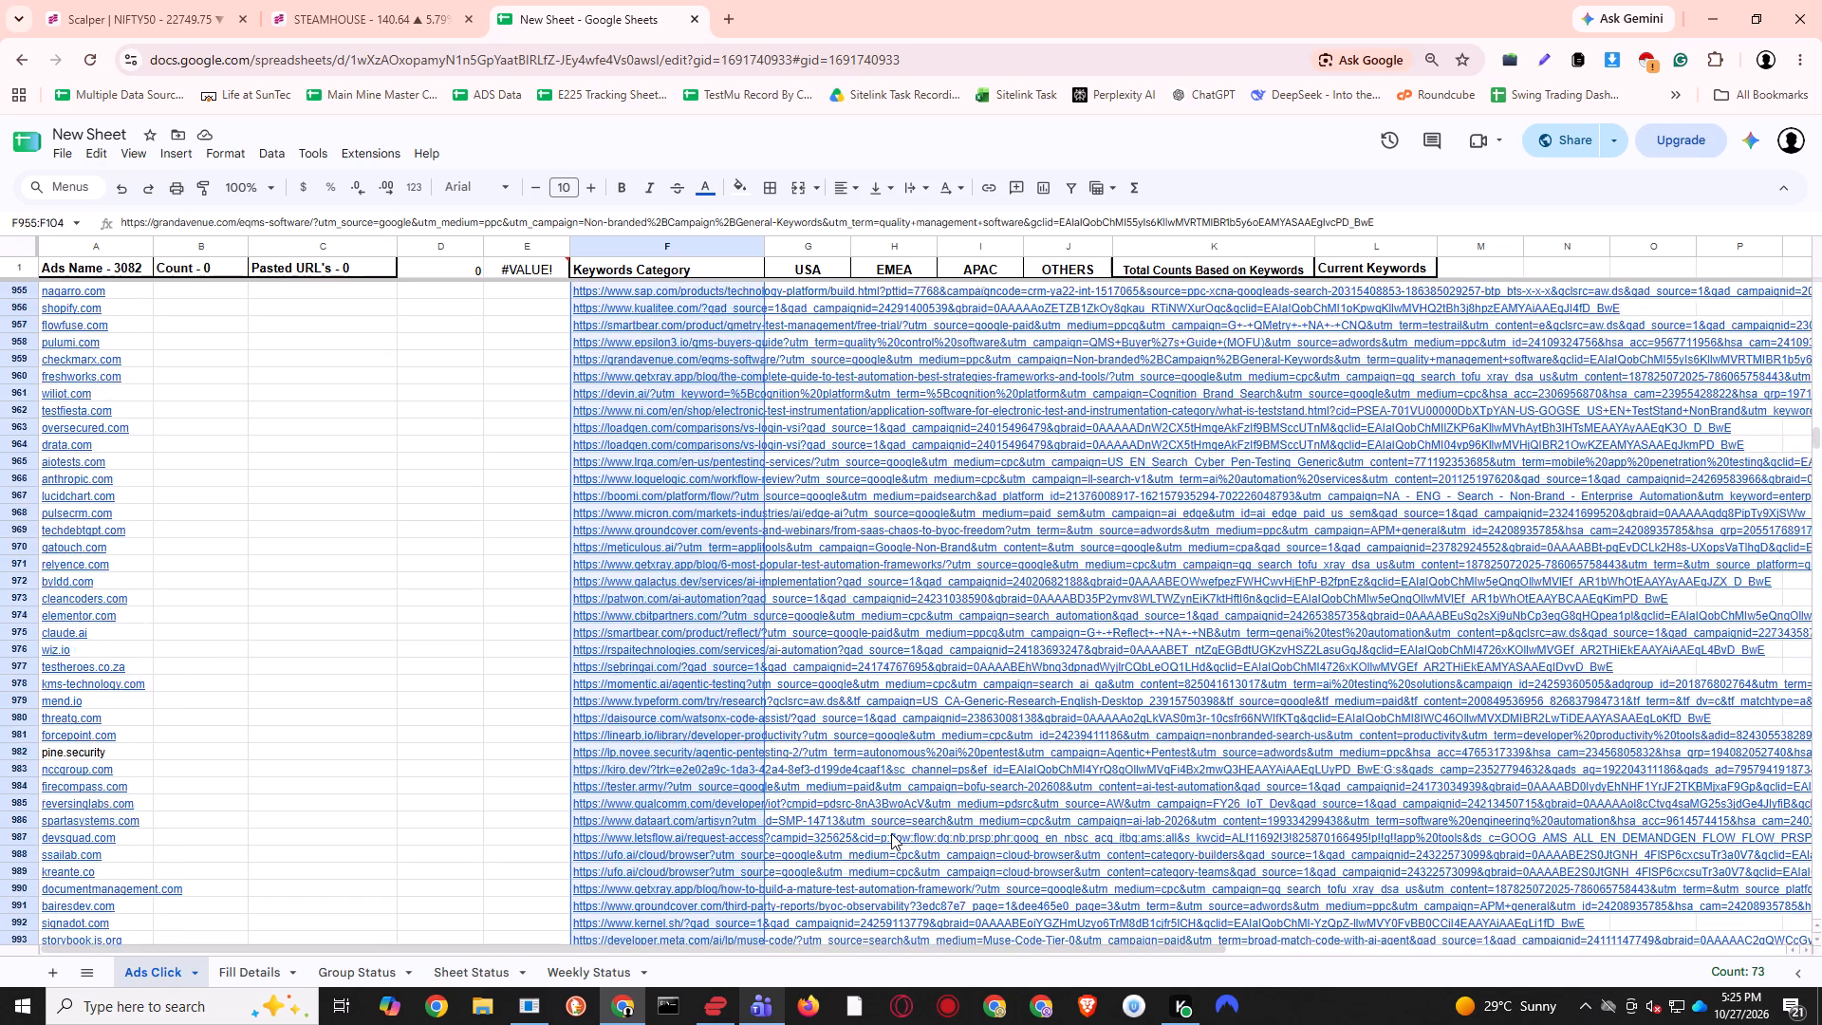
key(shift+Up)
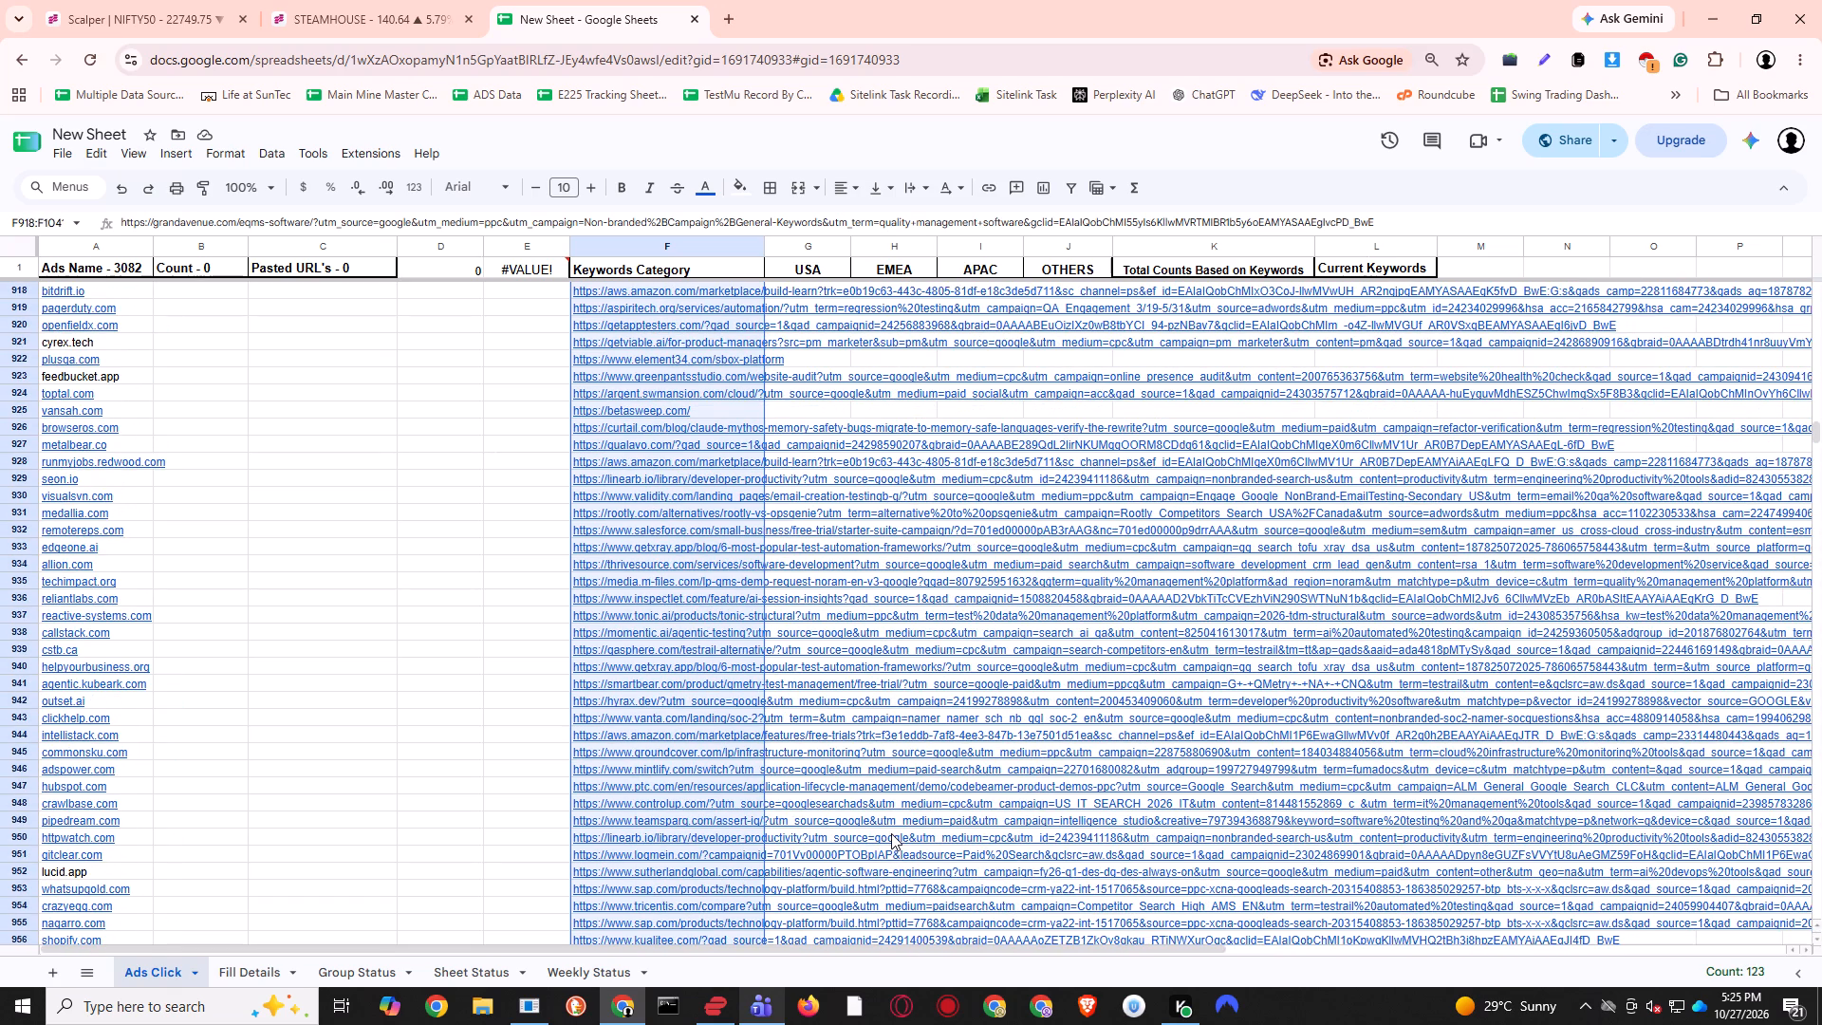
key(shift+Down)
key(shift+Down)
key(shift+Down)
key(shift+Down)
key(shift+Down)
key(shift+Down)
key(shift+Down)
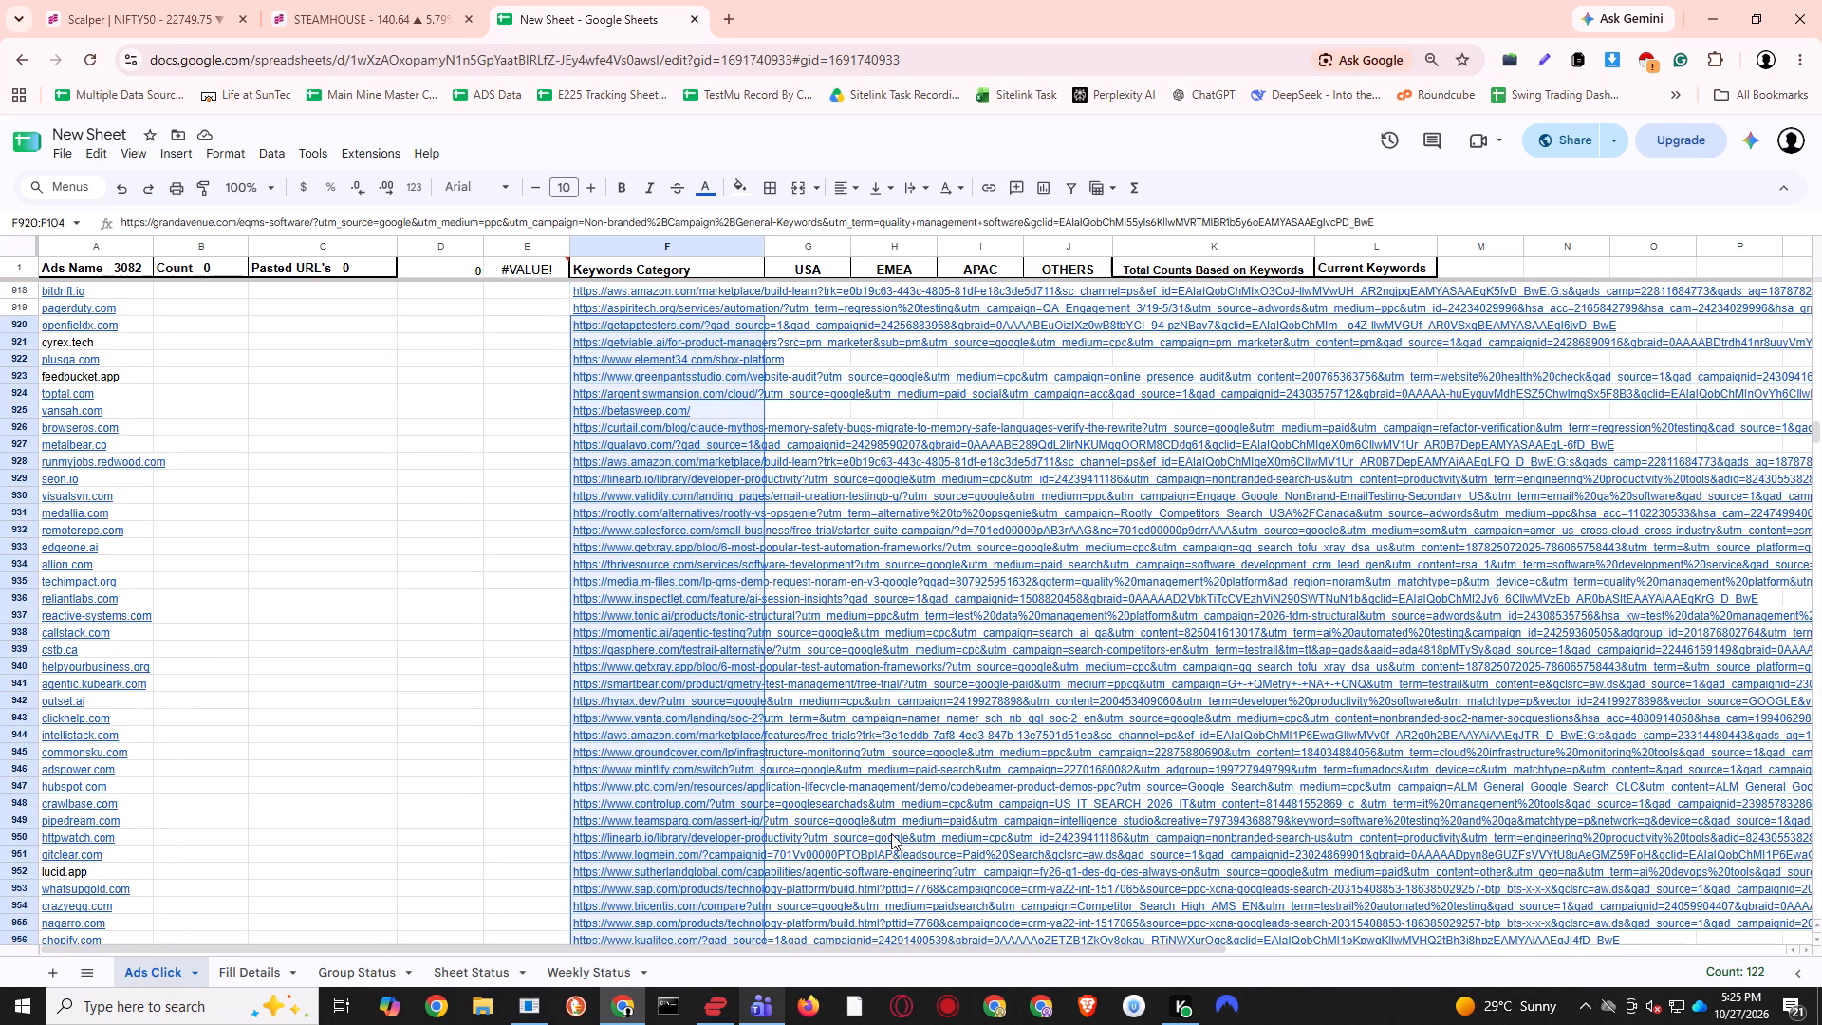
key(ctrl+c)
Paste the copied URLs into the Pasted URL's column, starting at cell C2.
key(Left)
key(Left)
key(Left)
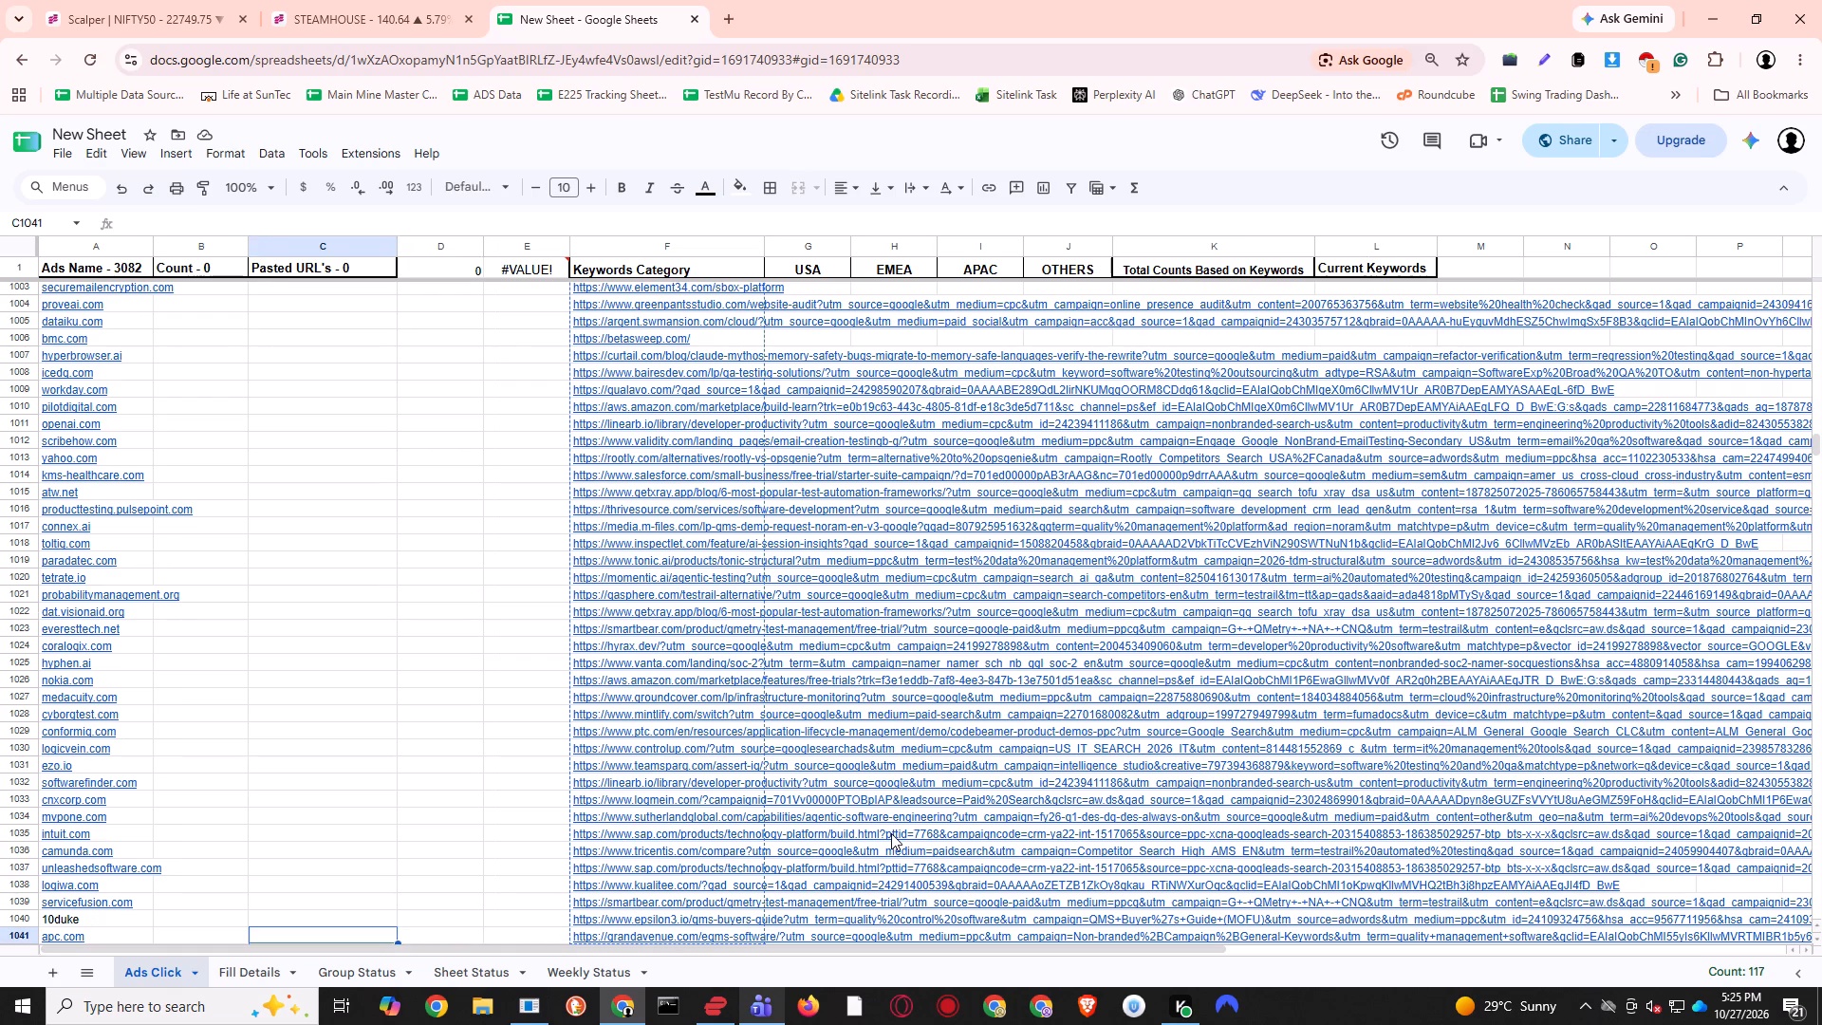
key(Left)
key(Right)
key(ctrl+Up)
key(Down)
key(ctrl+v)
key(Down)
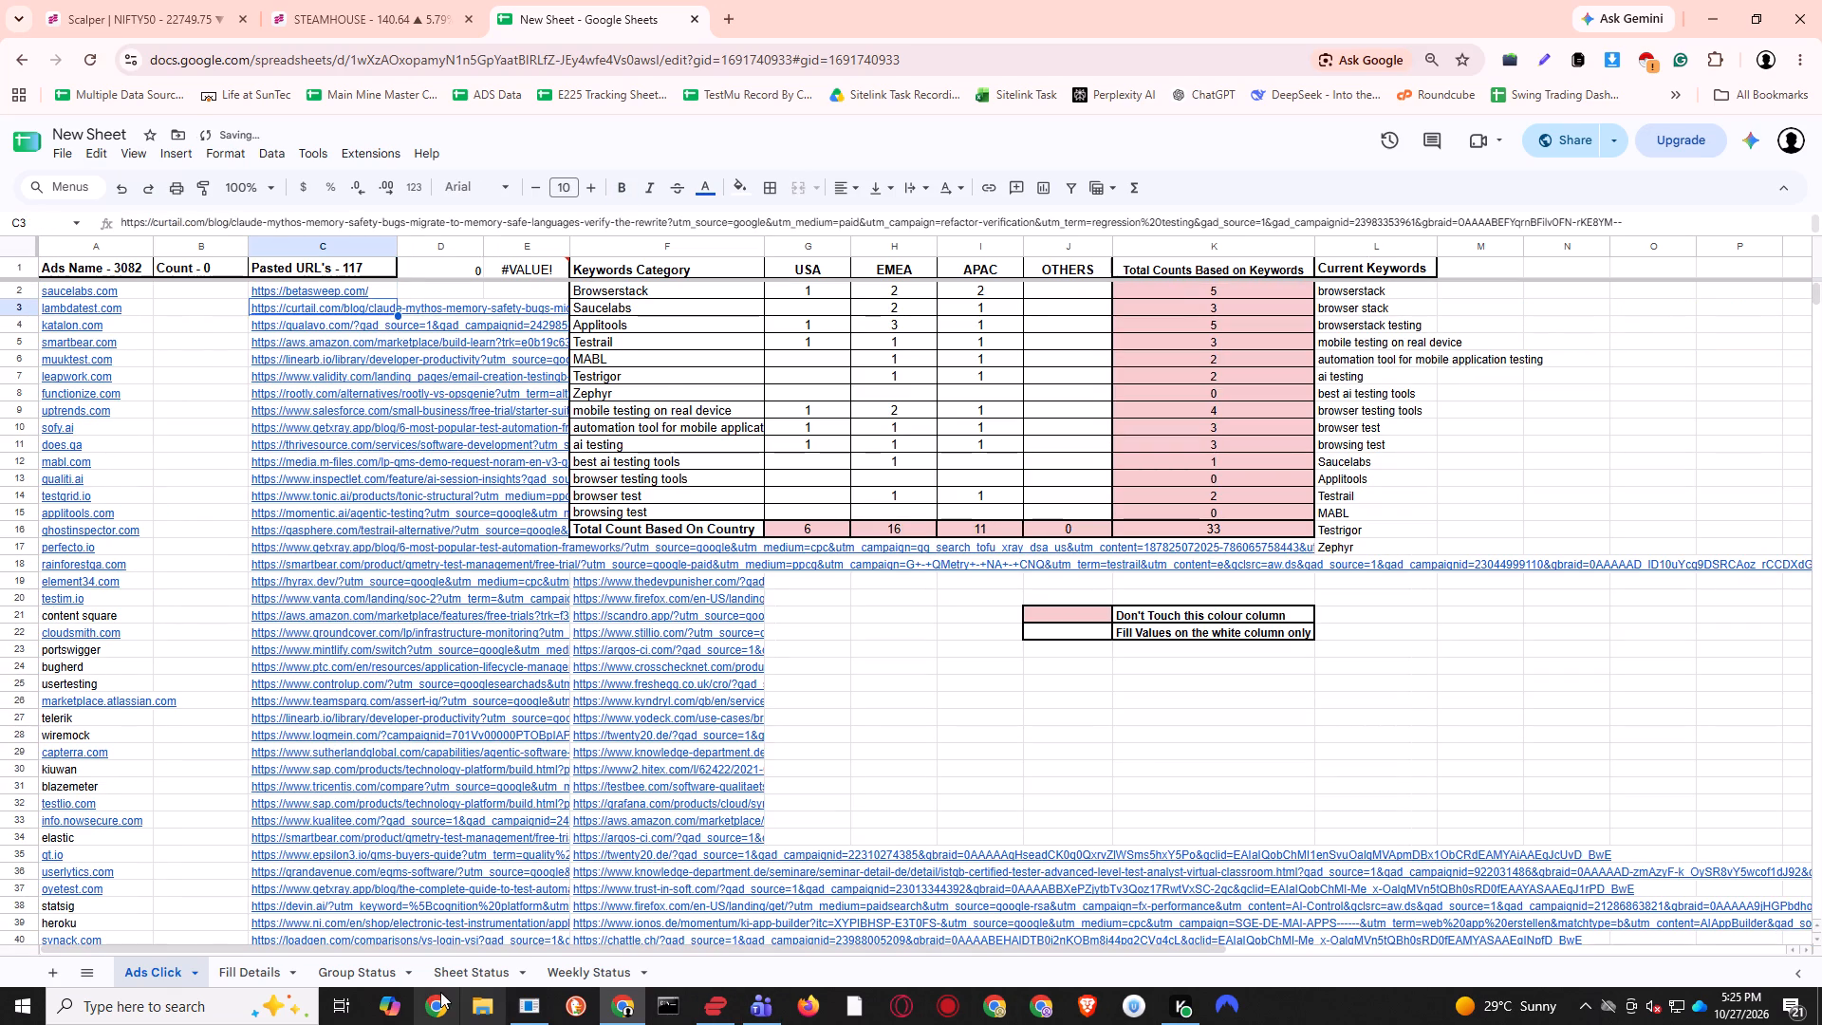
Look over the Sheet Status, Group Status and Fill Details sheets, then return to Ads Click.
click(456, 971)
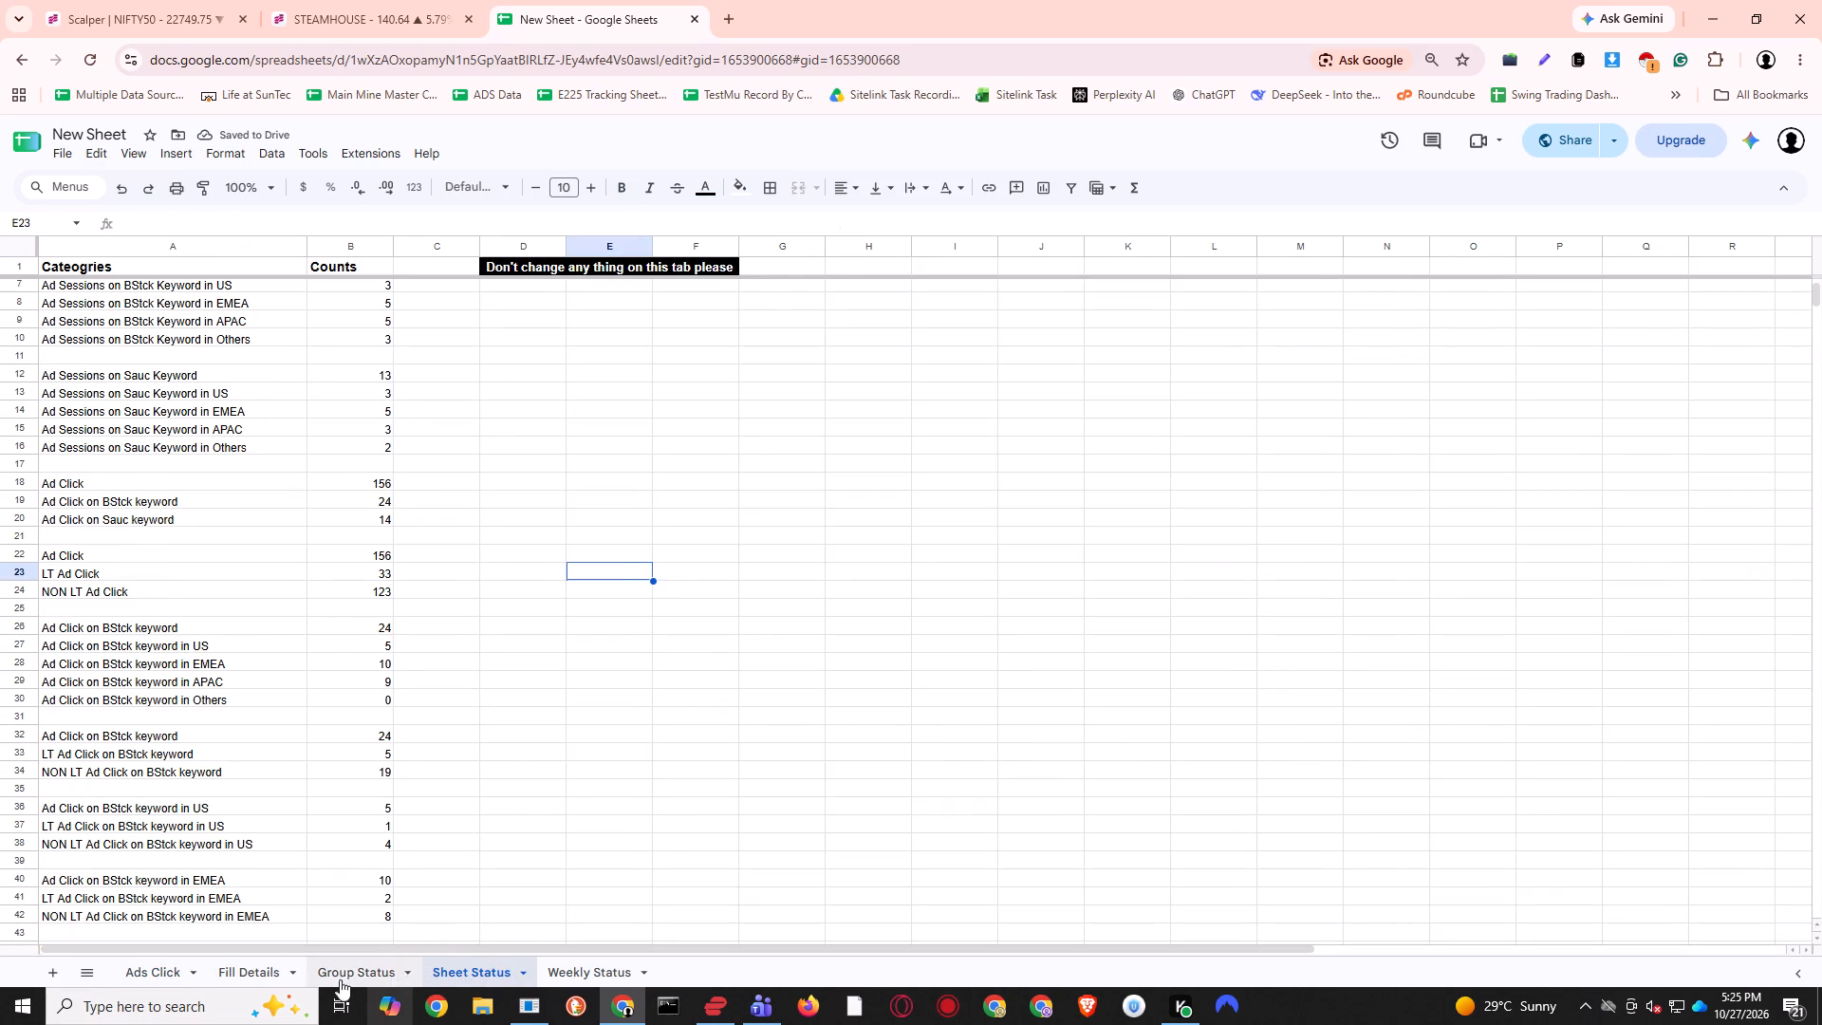
click(342, 973)
scroll(784, 494, up, 20)
scroll(784, 494, up, 5)
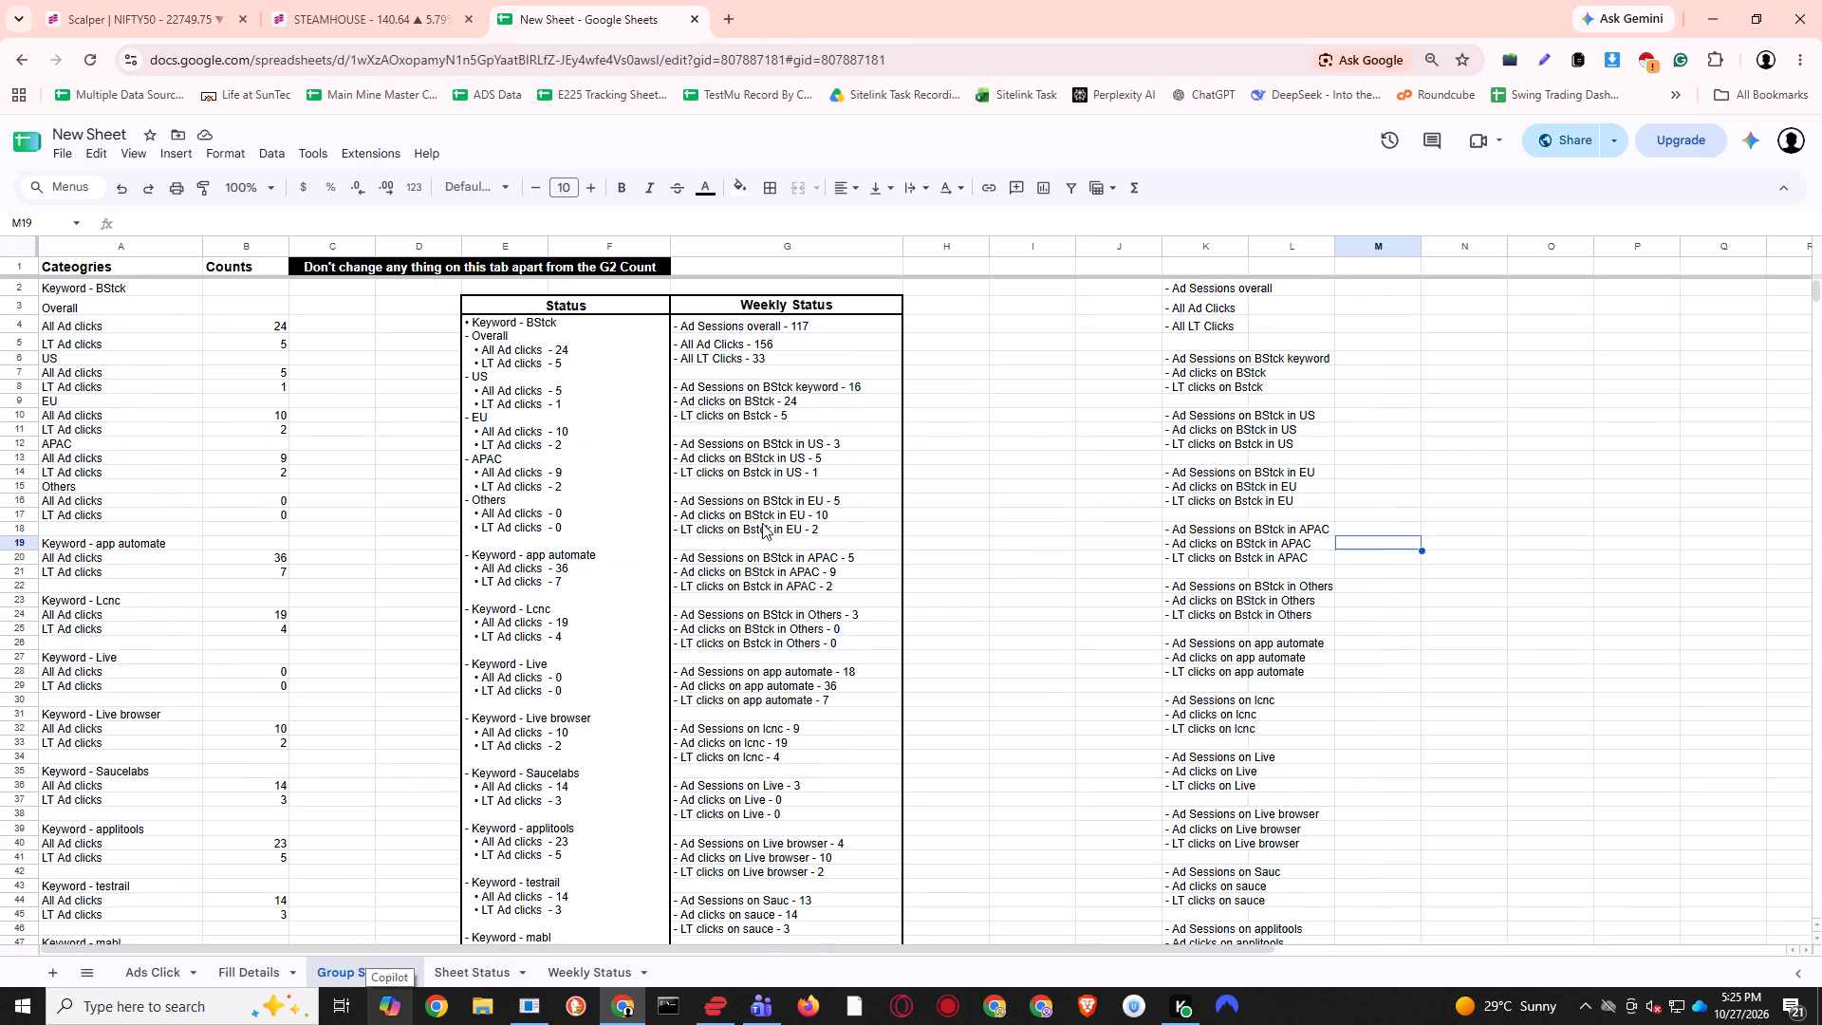
click(247, 963)
scroll(585, 599, up, 4)
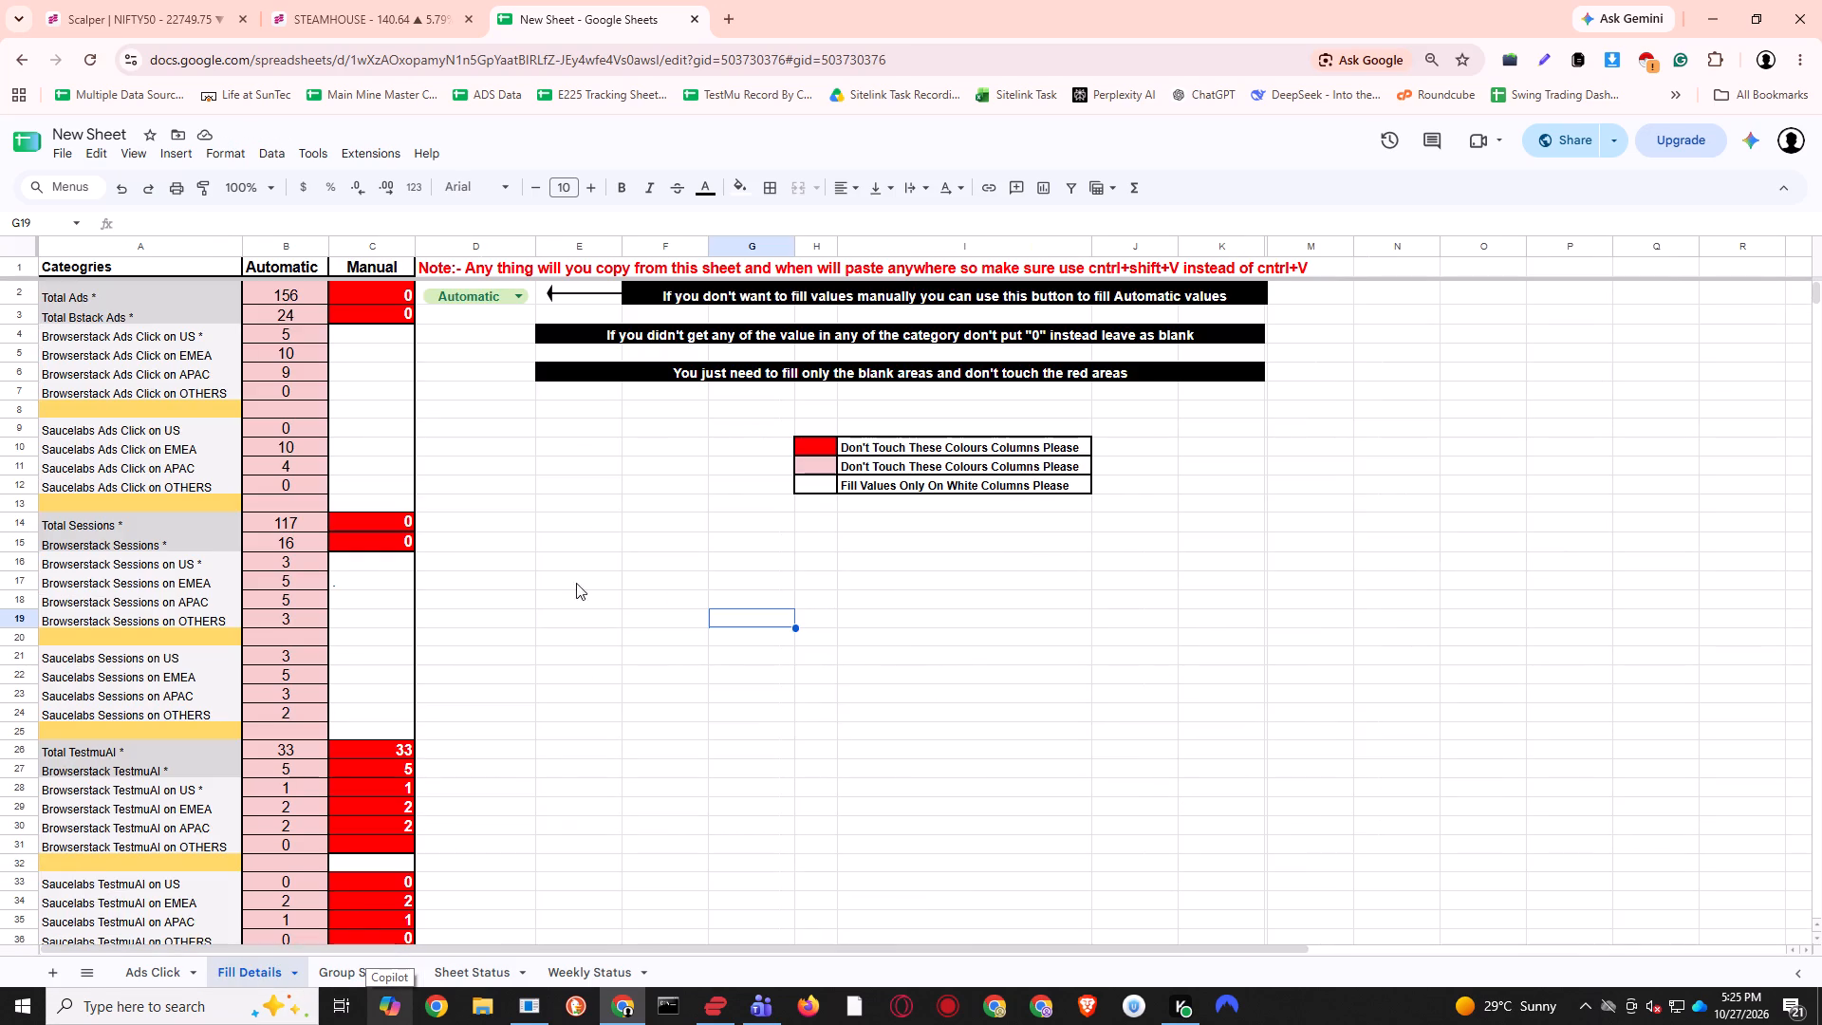
scroll(576, 583, up, 9)
click(156, 973)
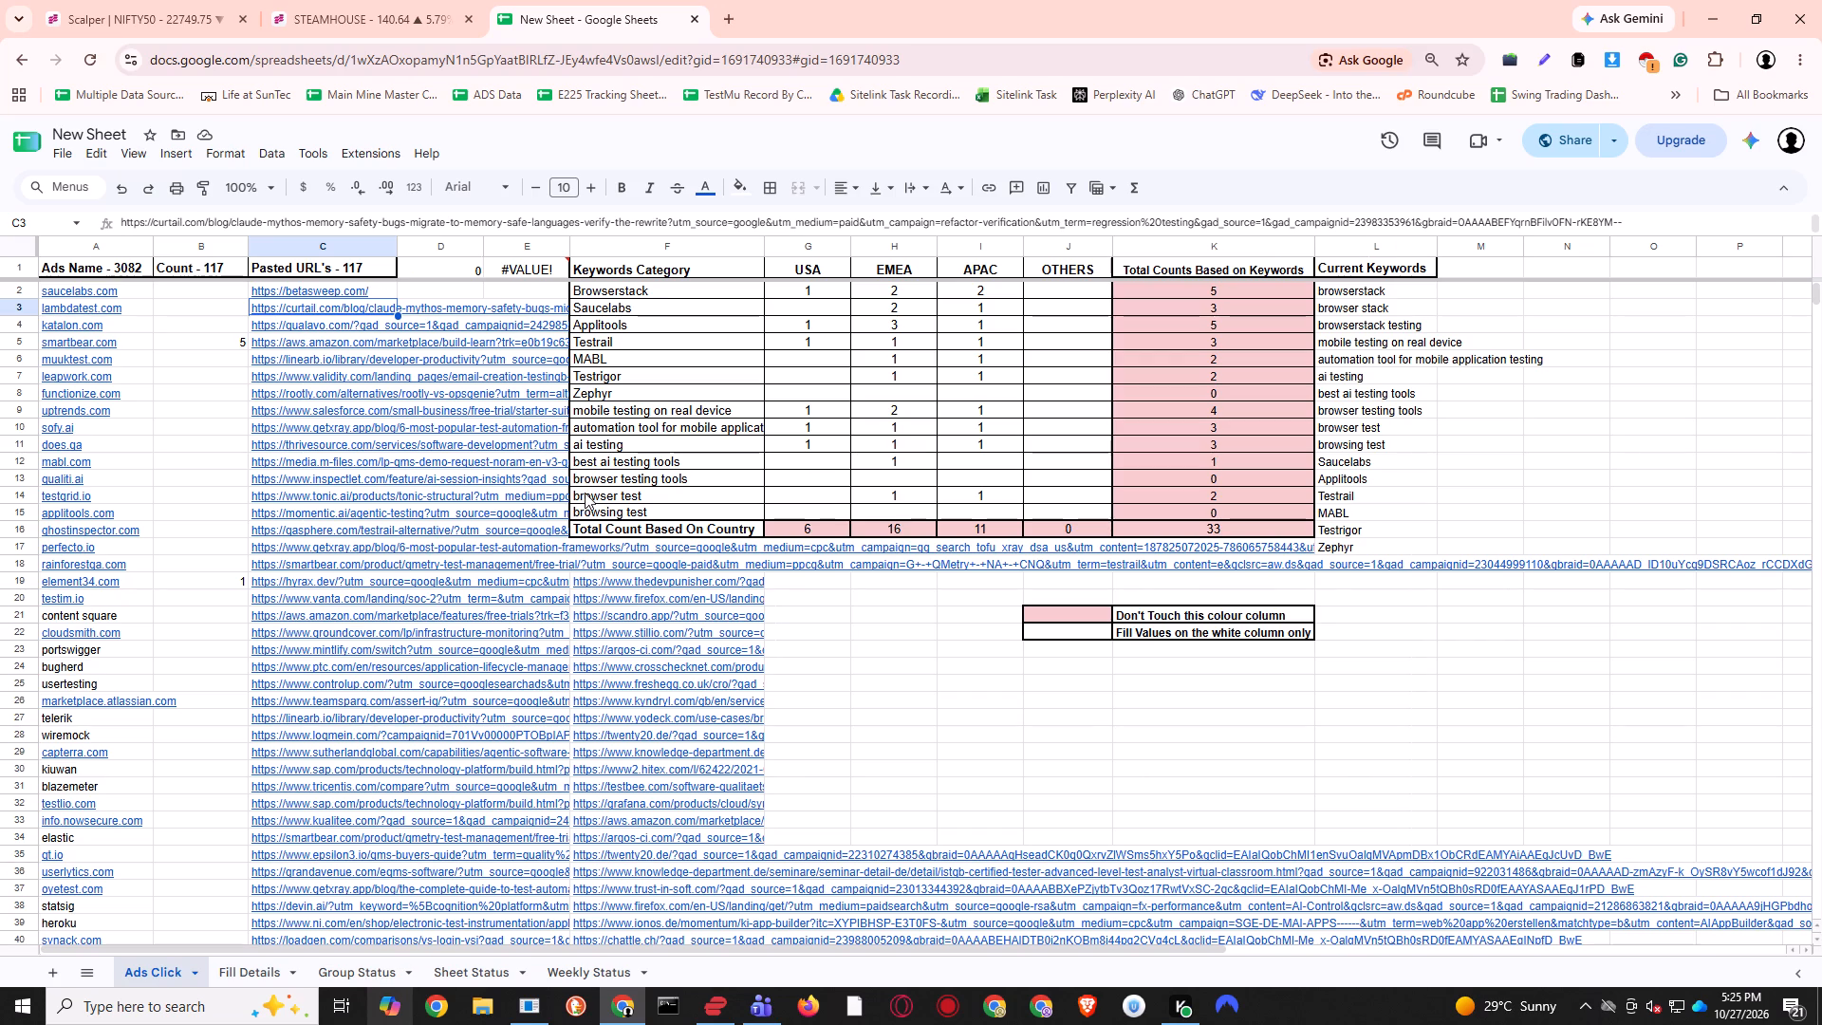
Find "testmu" in the Ads Click sheet and enter 33 as the count for testmuai.com.
key(ctrl+f)
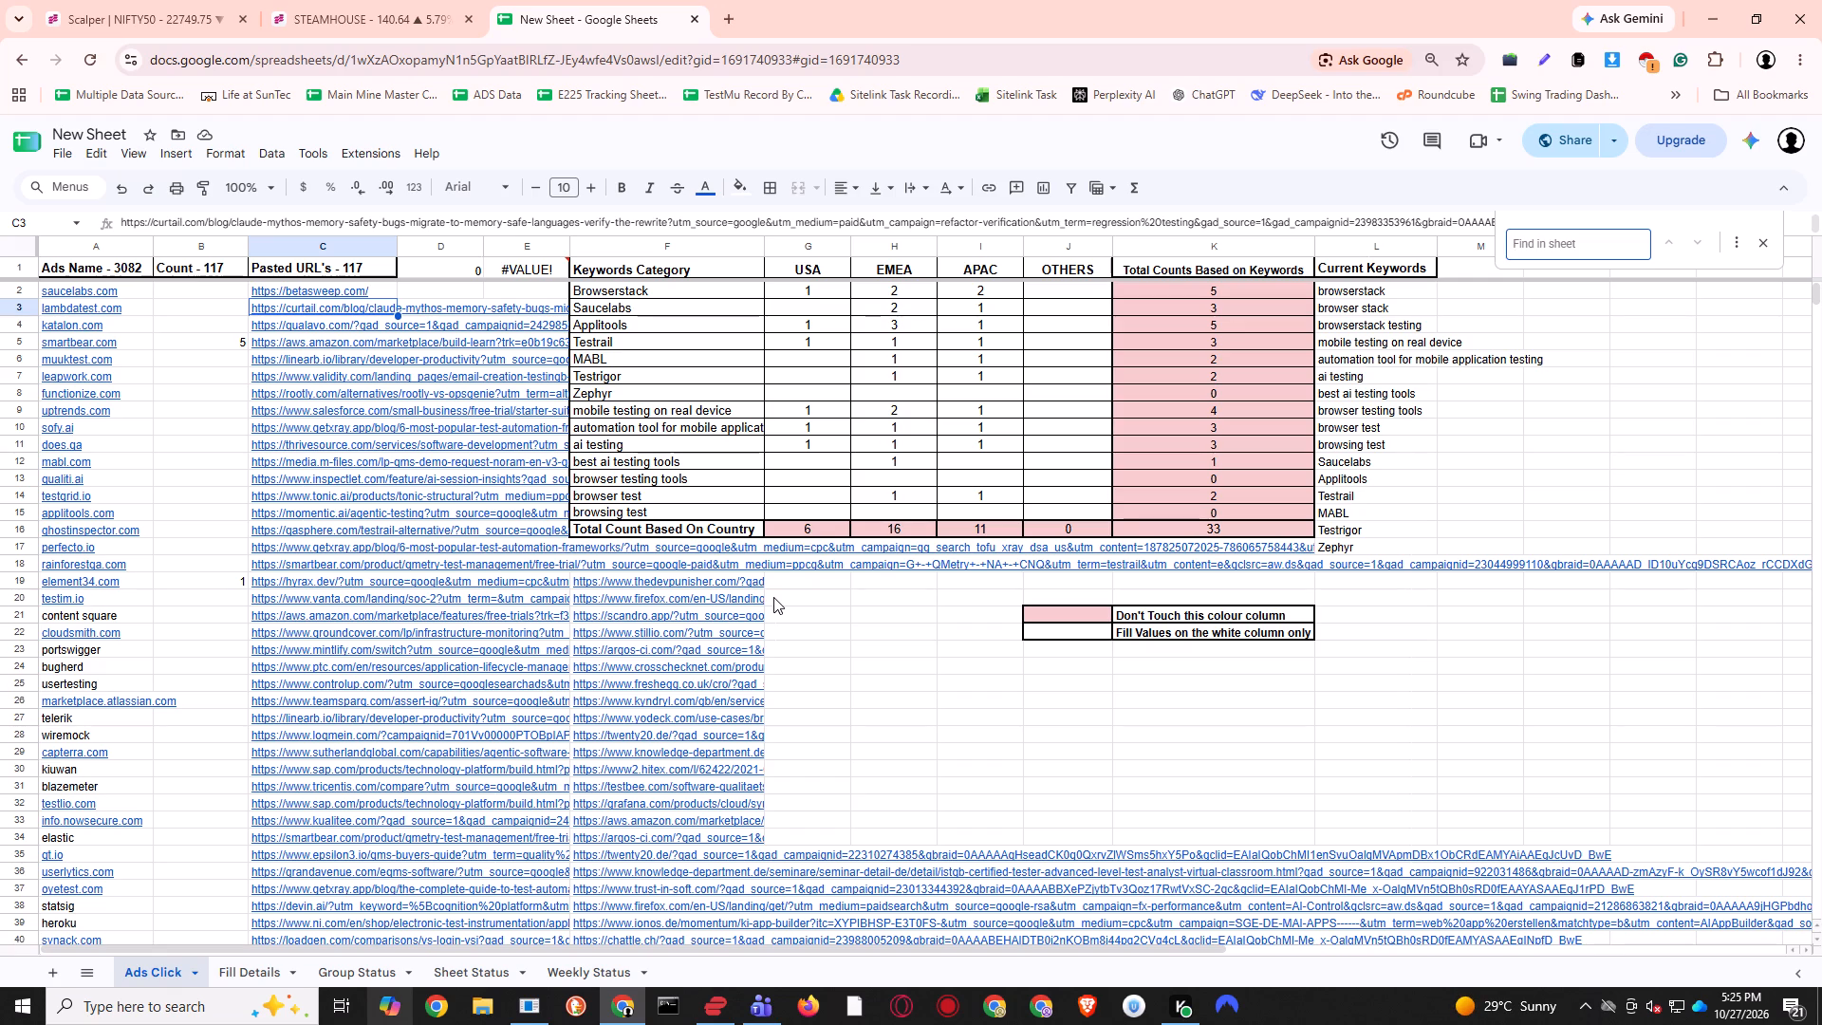
key(ctrl+f)
text(testmu)
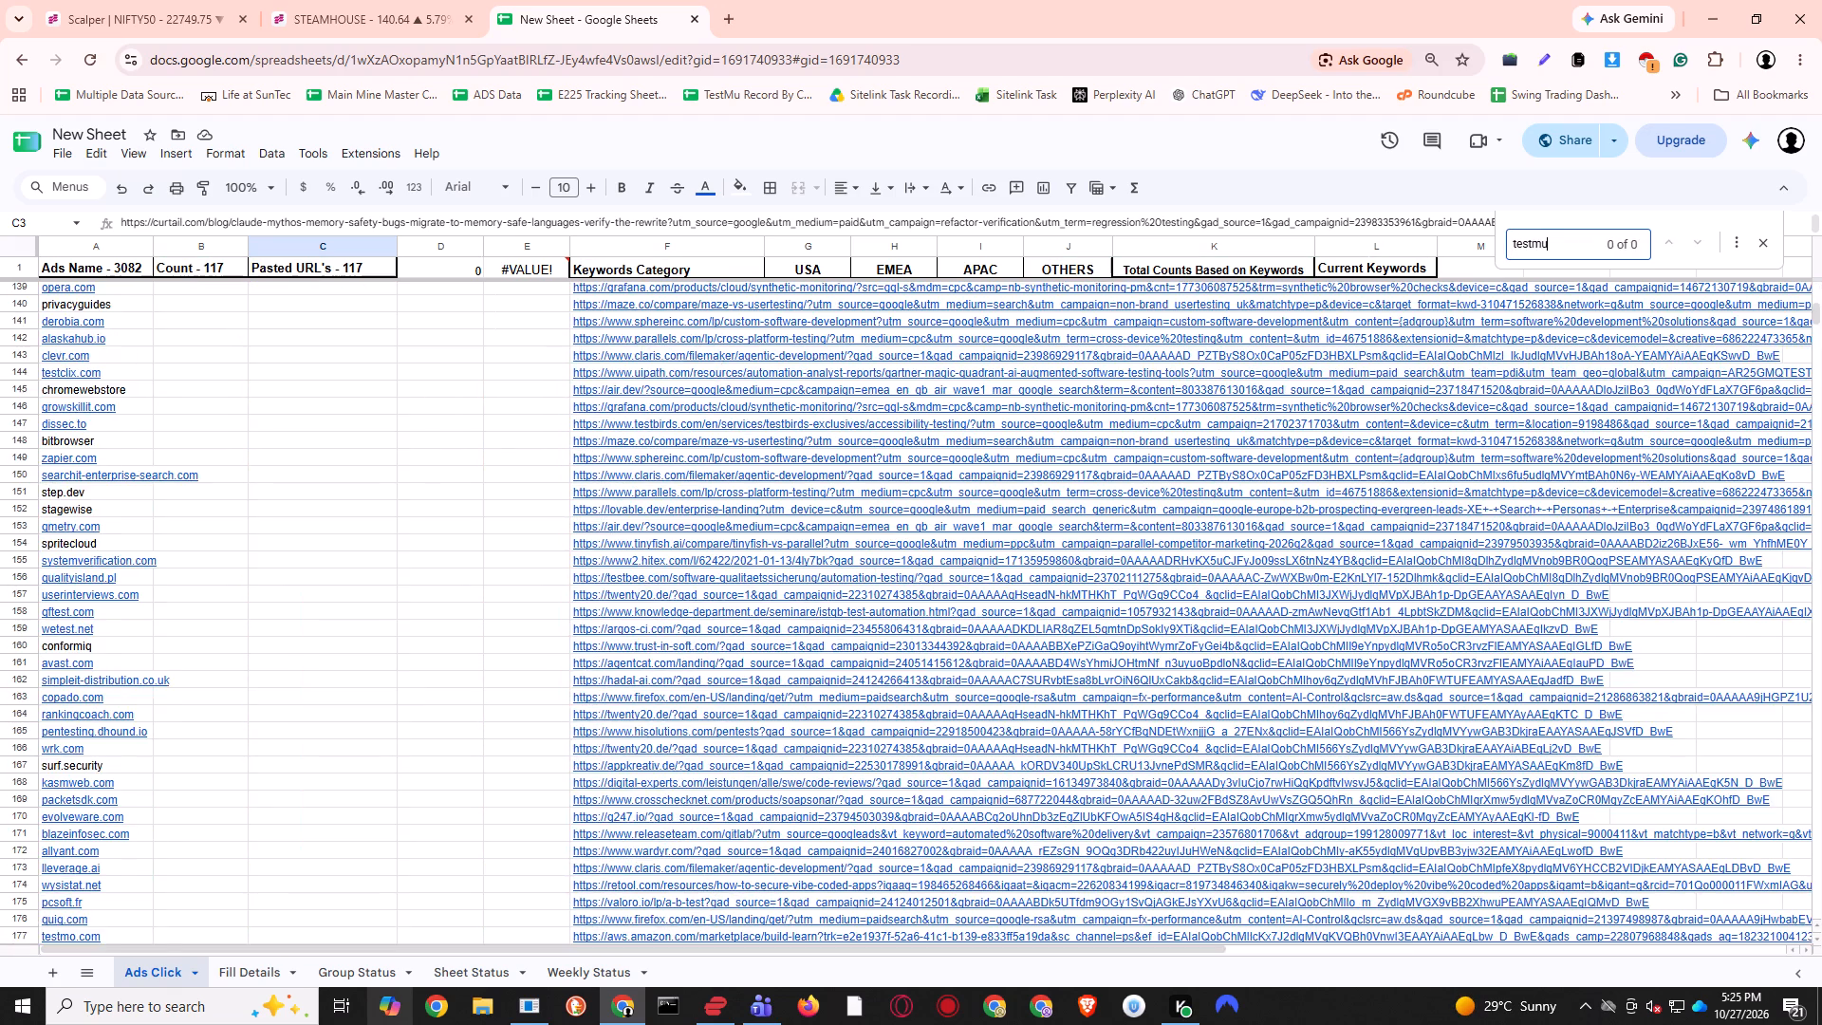
key(Return)
scroll(770, 597, down, 5)
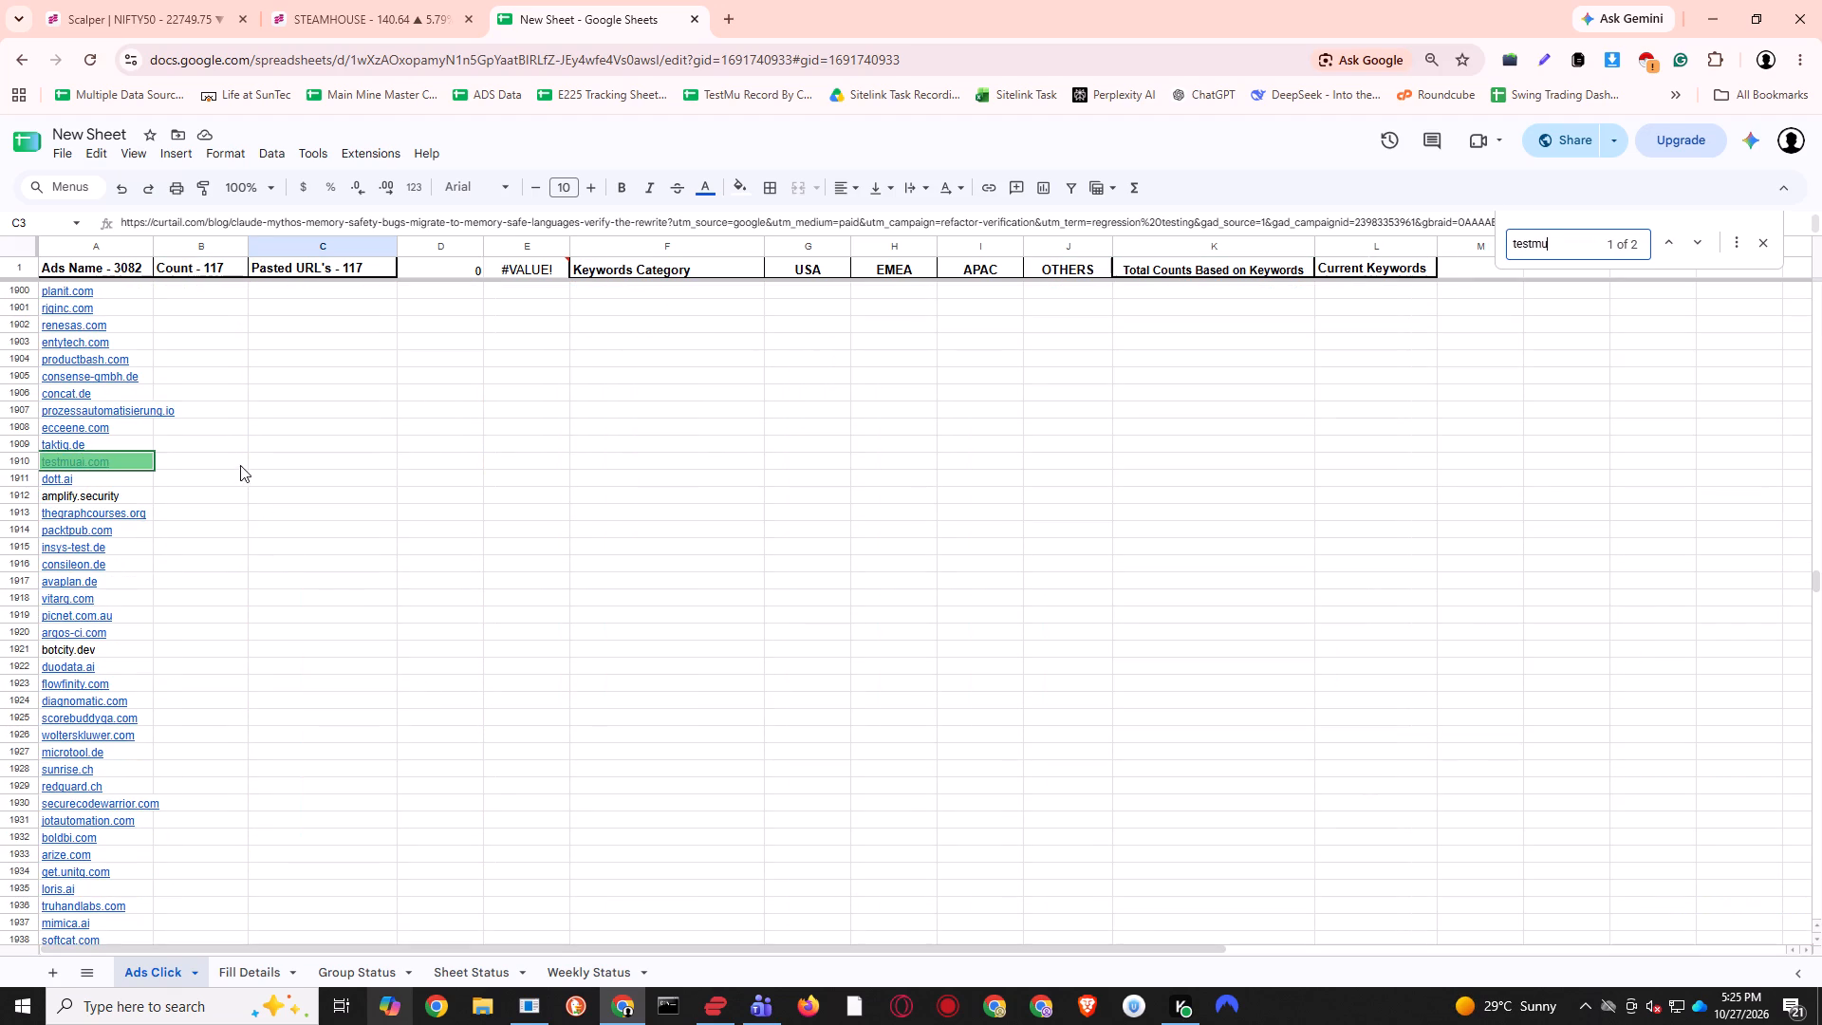
click(235, 458)
text(33)
key(Return)
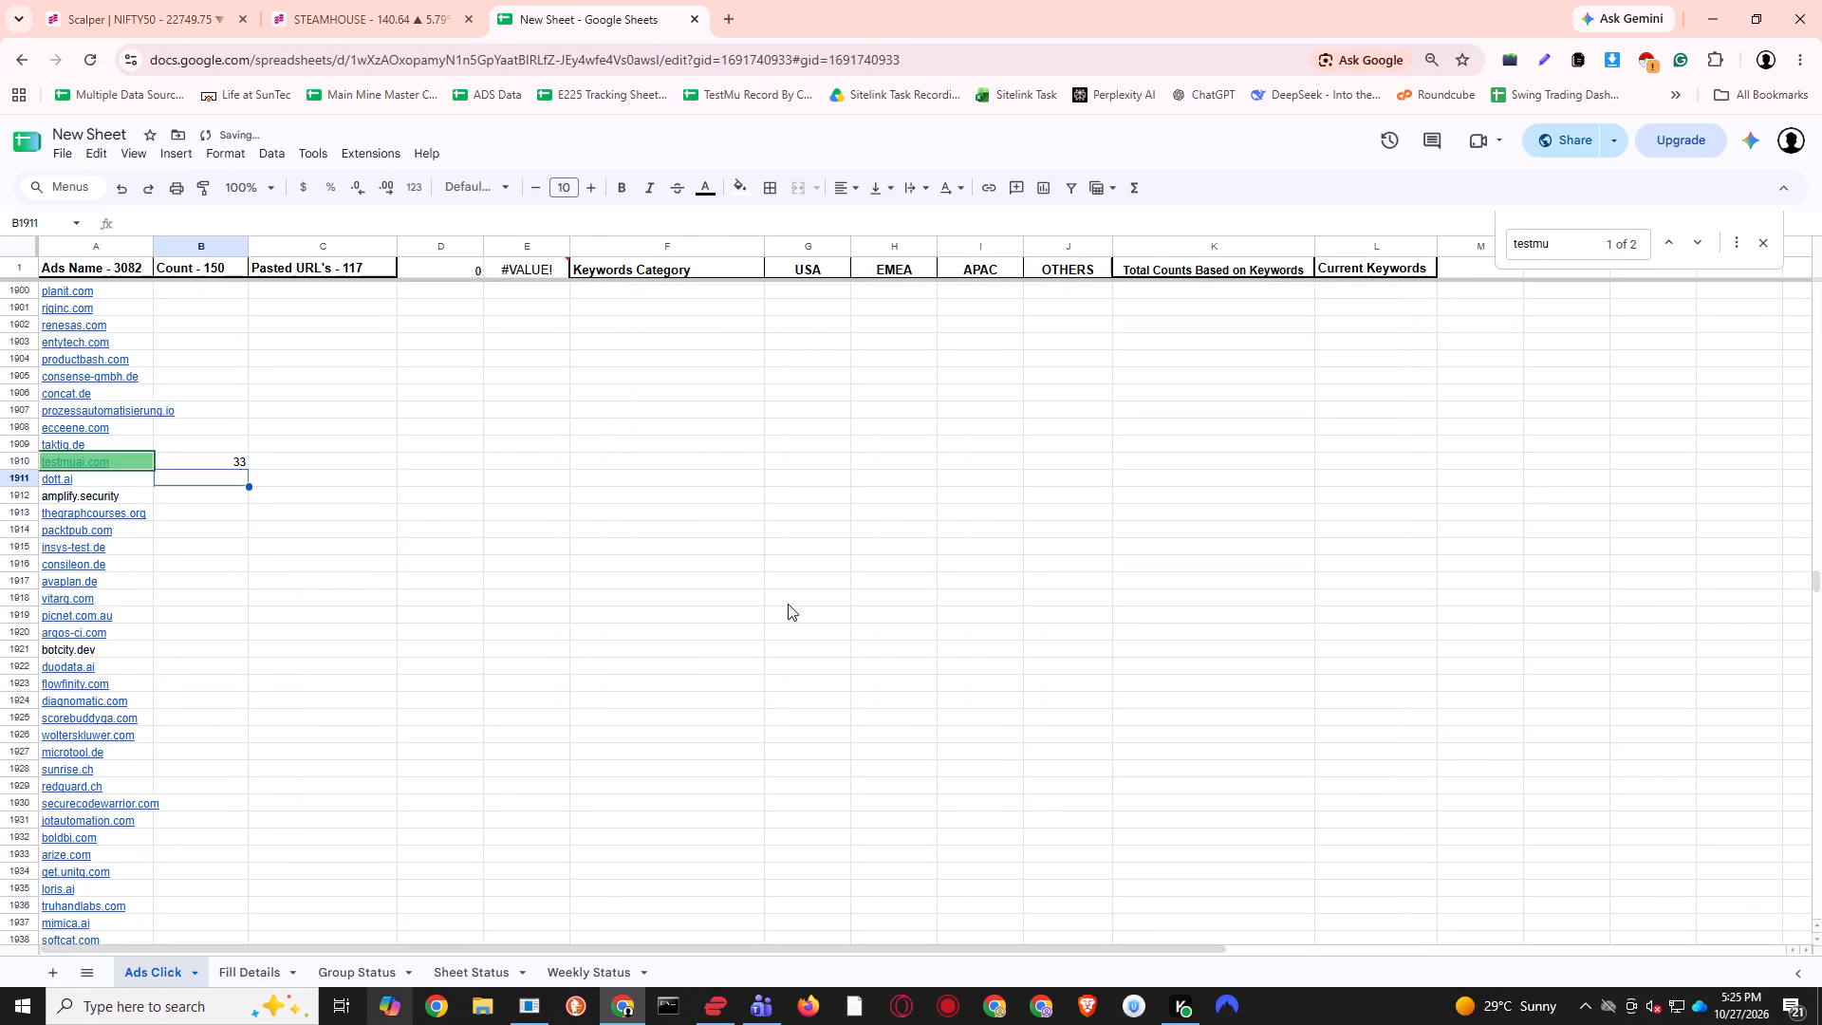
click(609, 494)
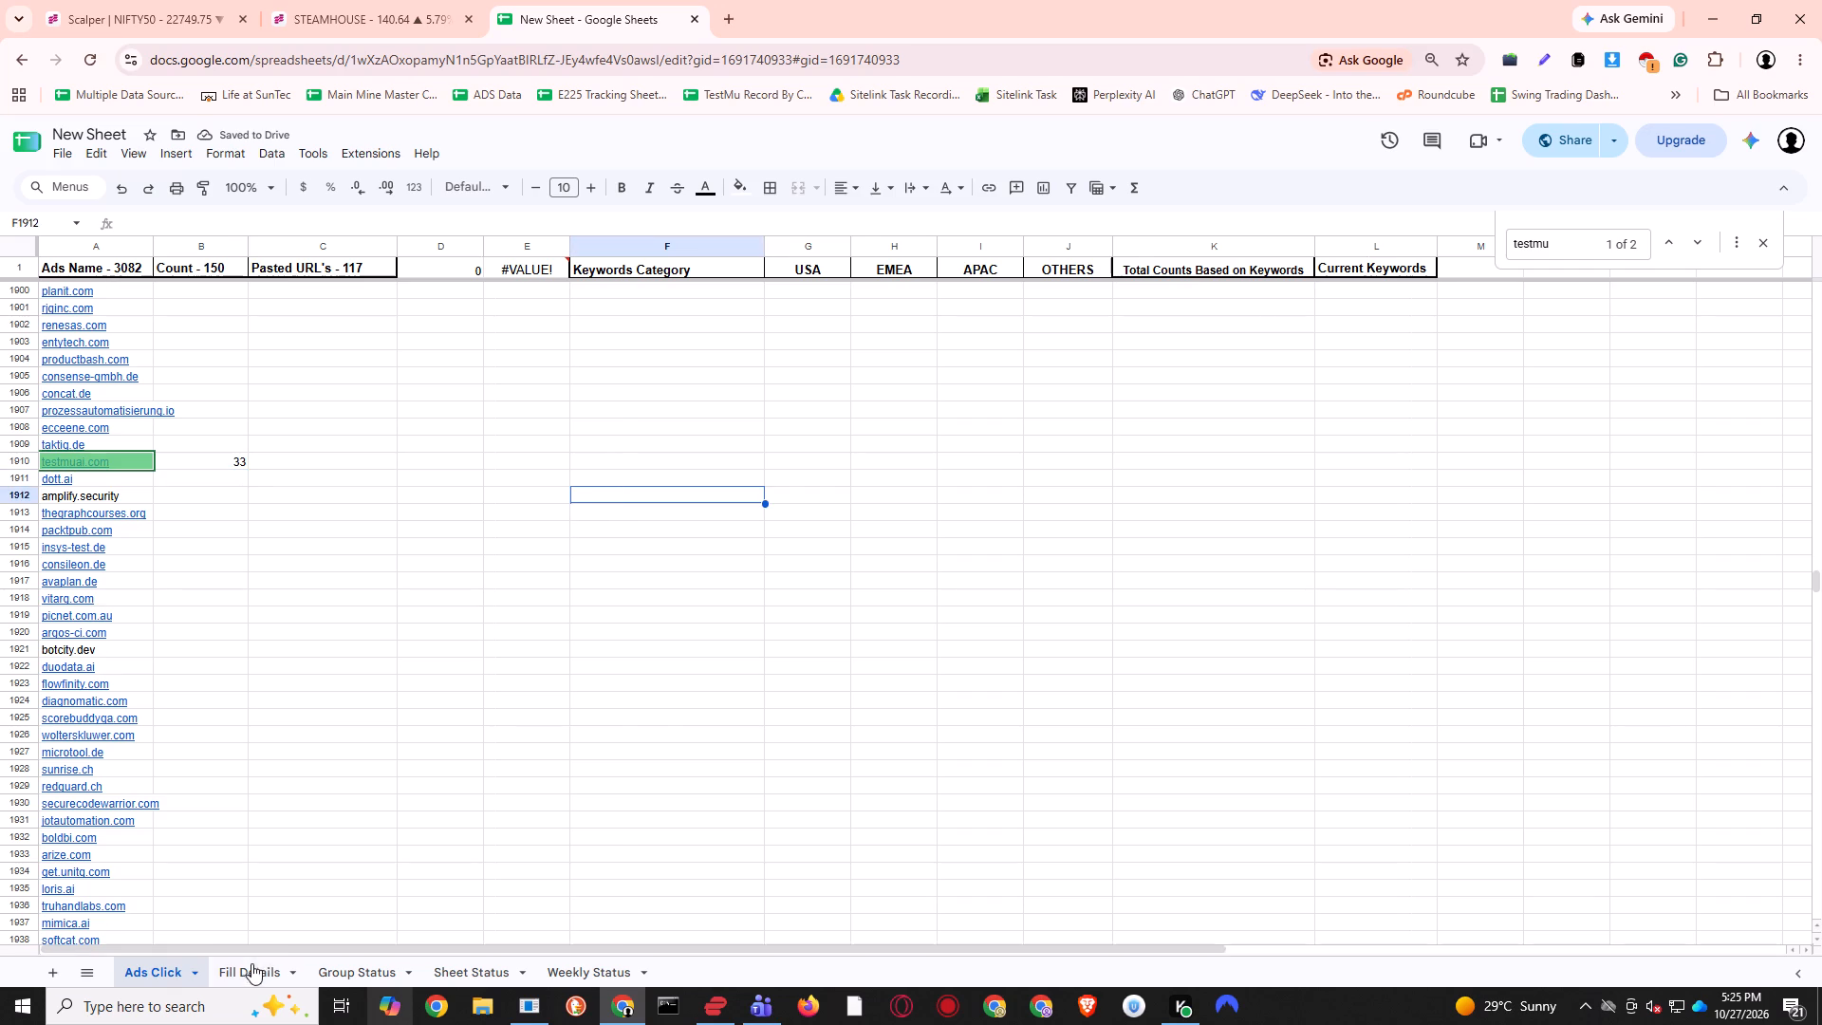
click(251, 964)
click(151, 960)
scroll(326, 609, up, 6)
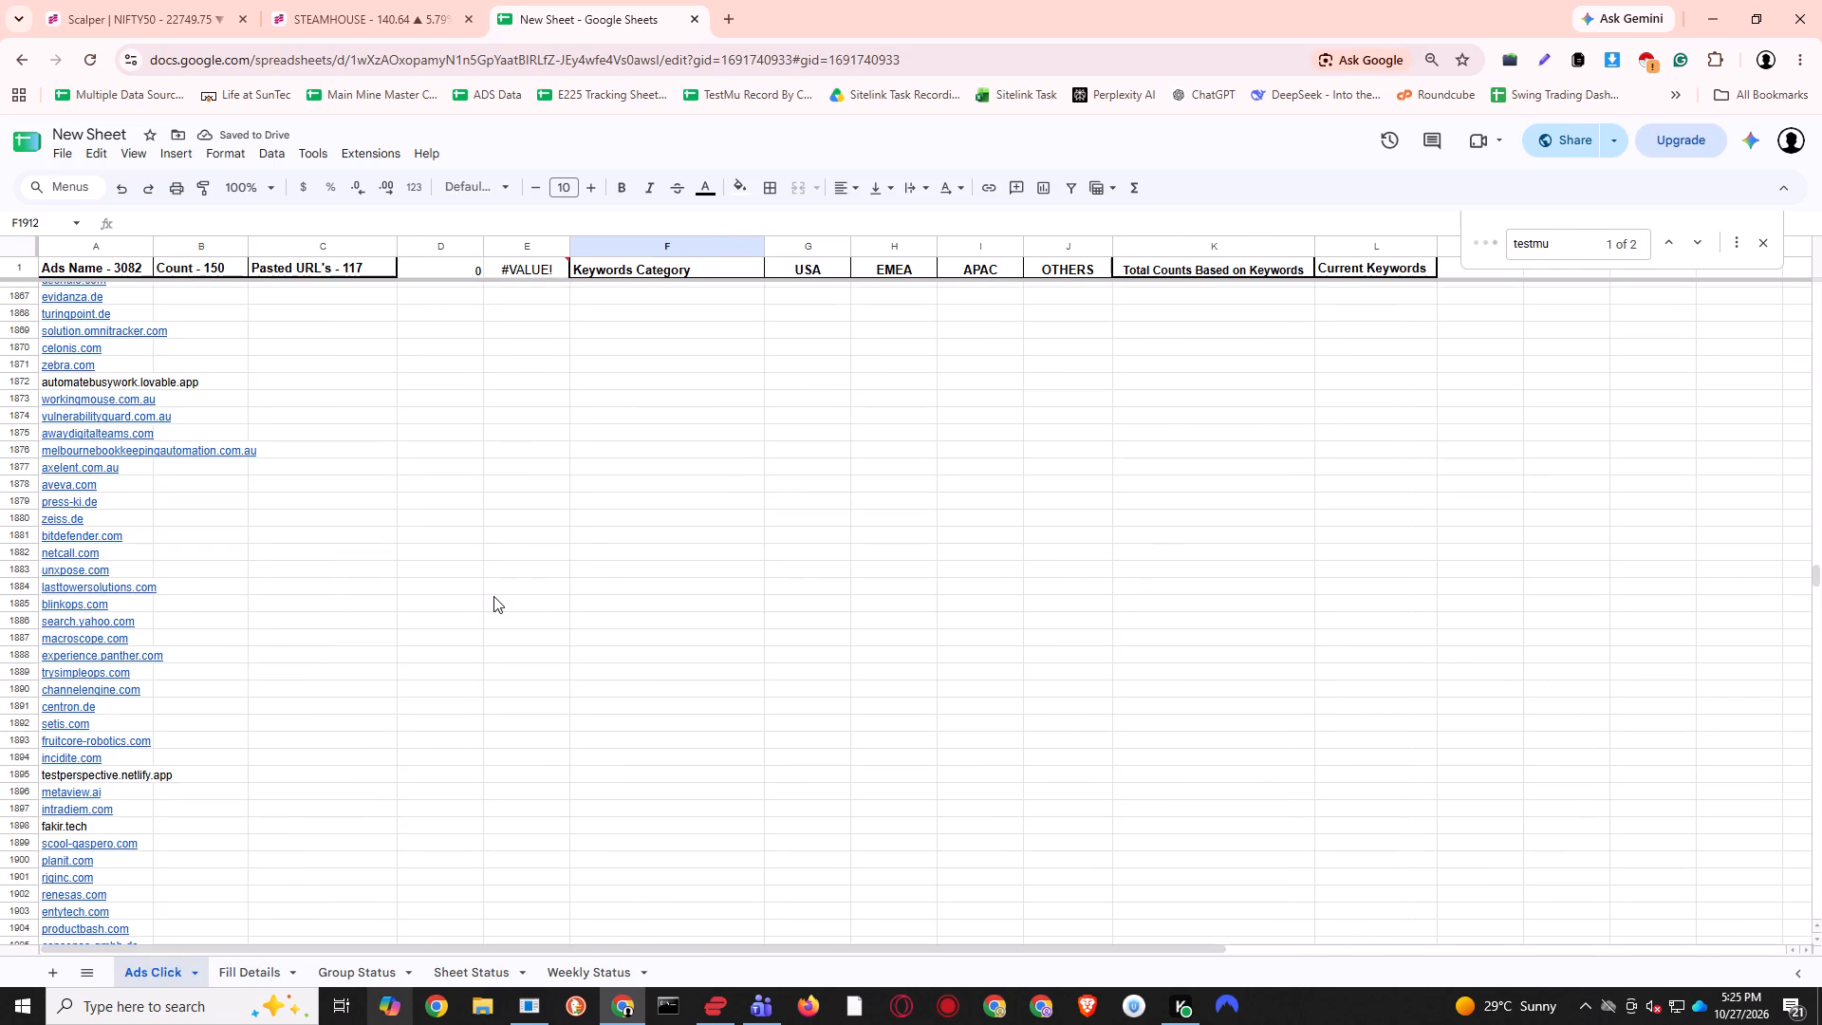
Set the count for element34.com in row 19 to 3.
click(493, 596)
key(Left)
key(Left)
key(Left)
key(Left)
key(ctrl+Up)
key(Down)
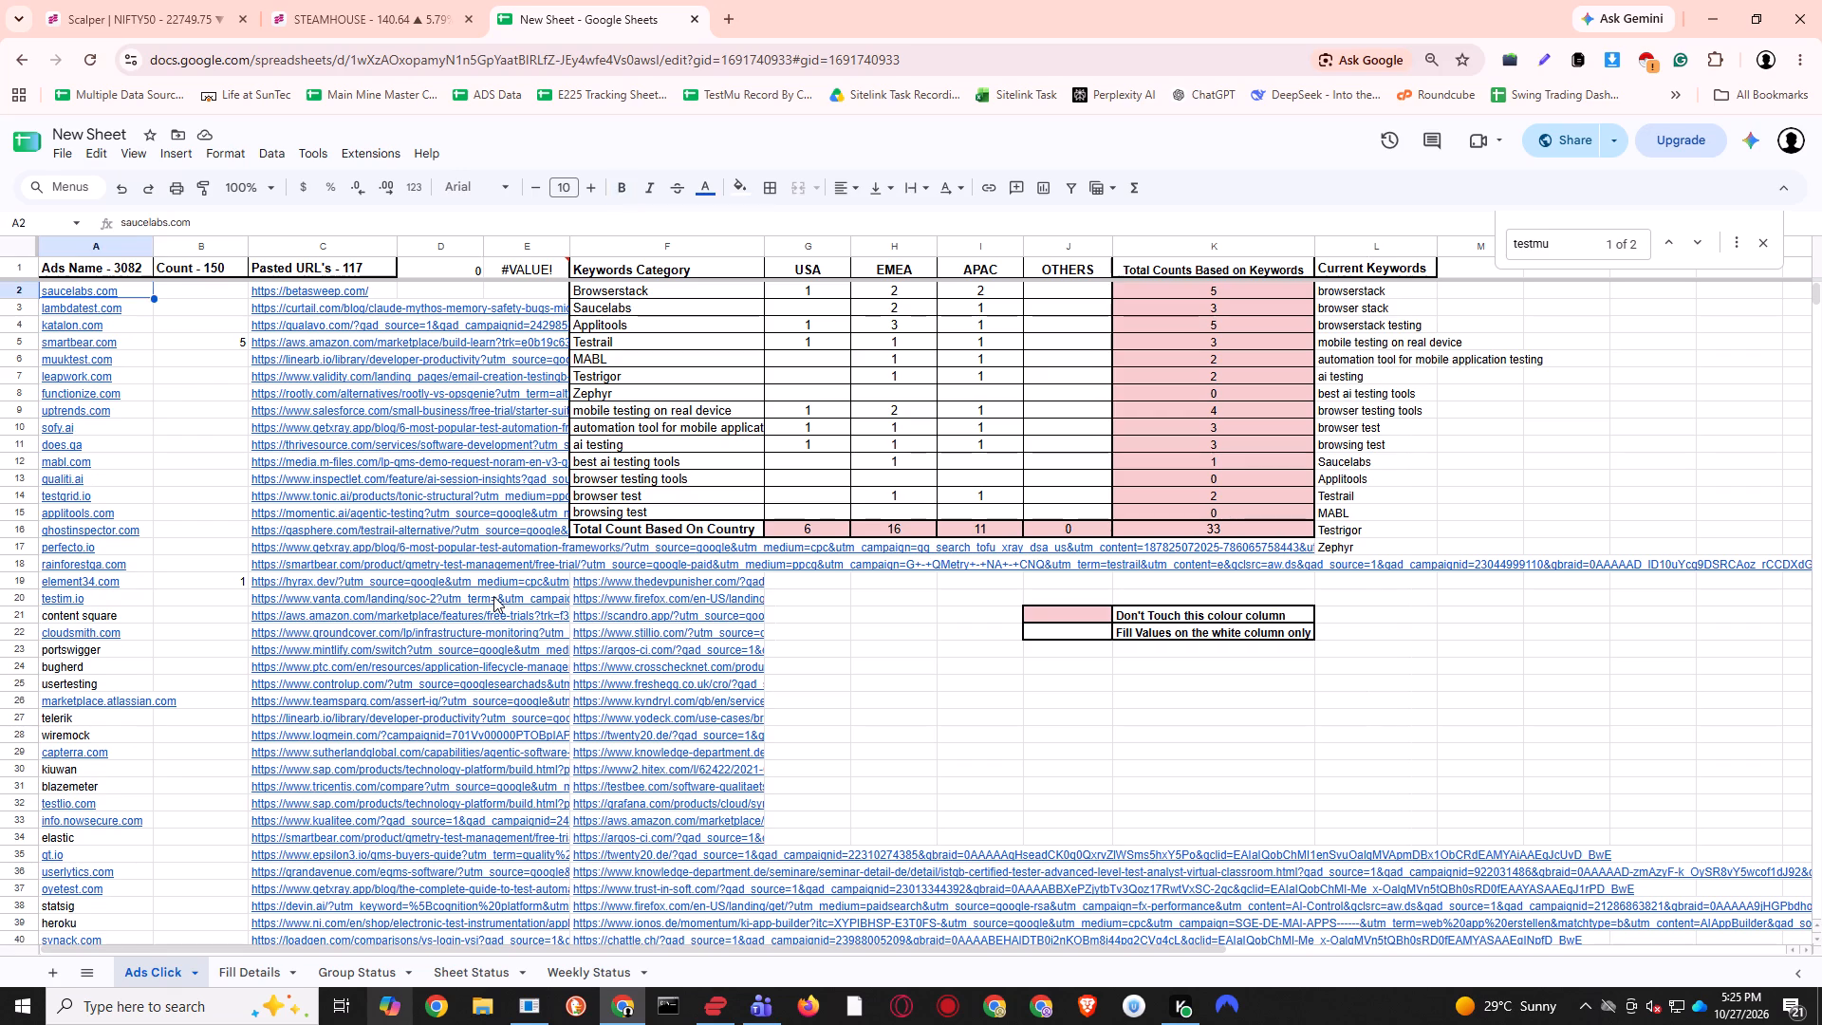
key(Right)
key(ctrl+Down)
key(ctrl+Down)
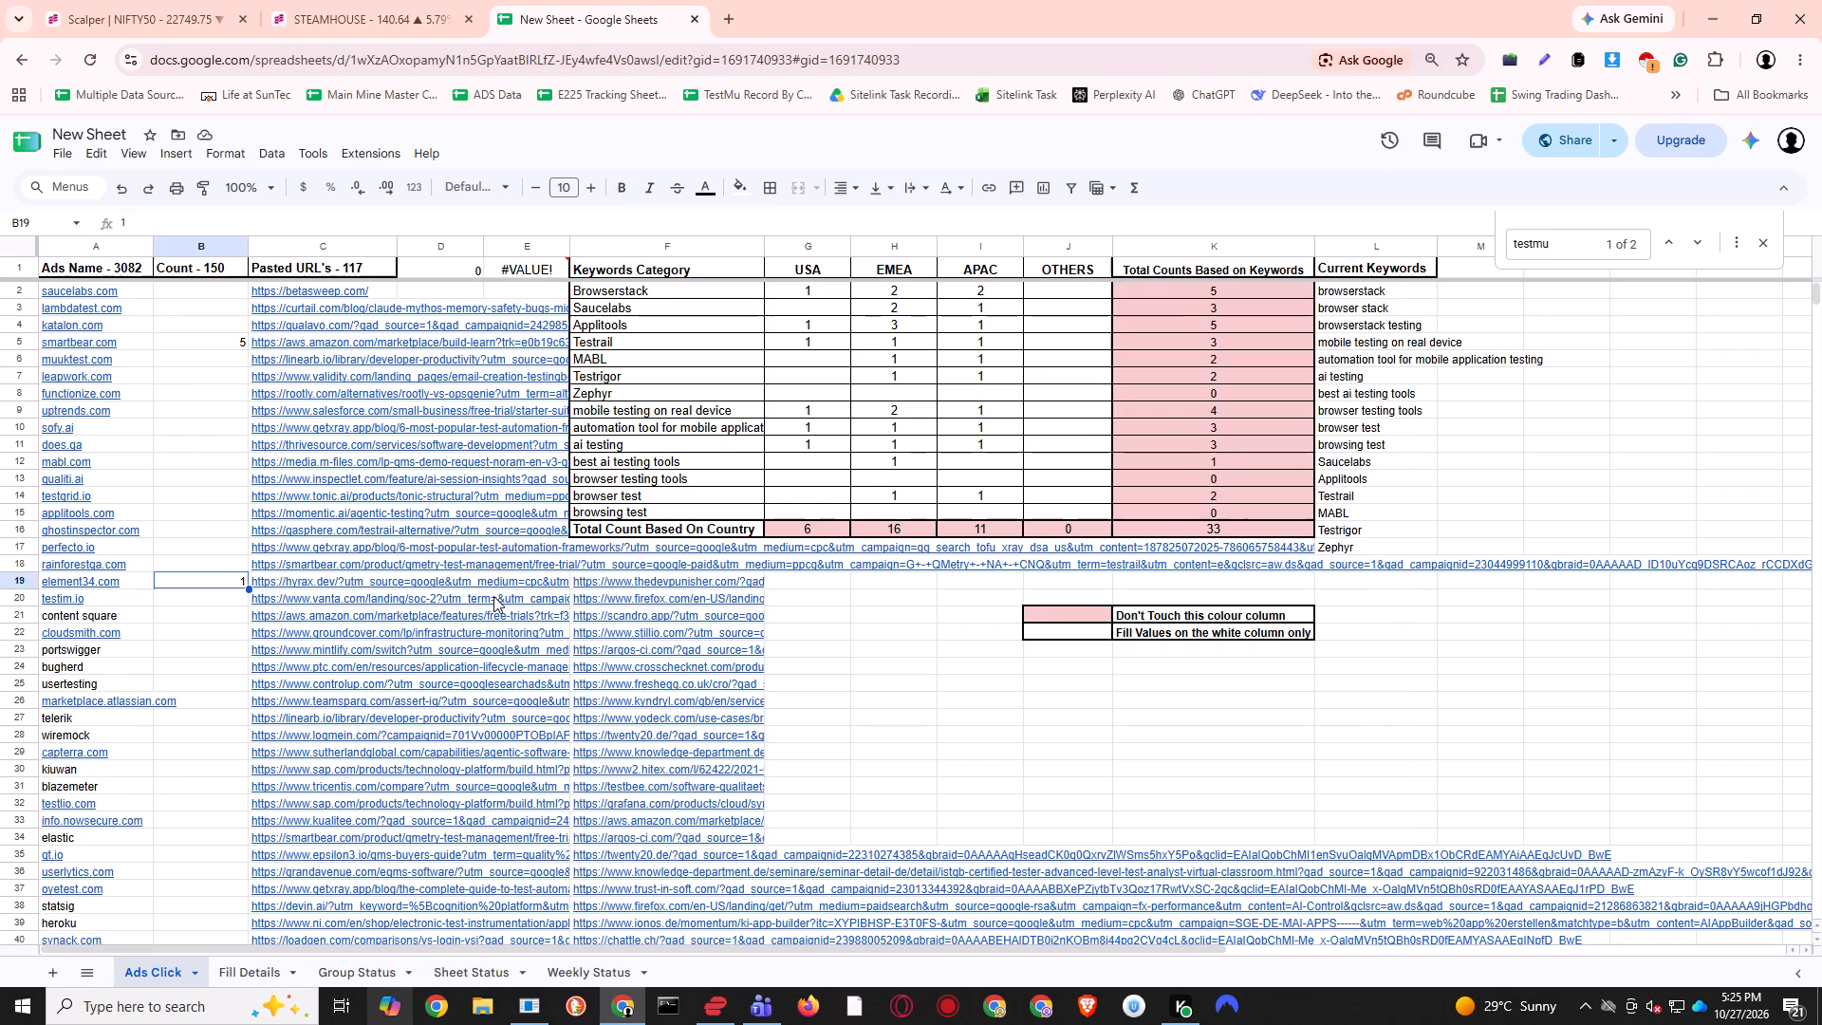
key(3)
key(ctrl+Down)
Go down the filled entries in the Count column and set the count for developer.meta.com in row 2985 to 3.
key(ctrl+Down)
key(ctrl+Down)
key(ctrl+Down)
key(ctrl+Down)
key(ctrl+Down)
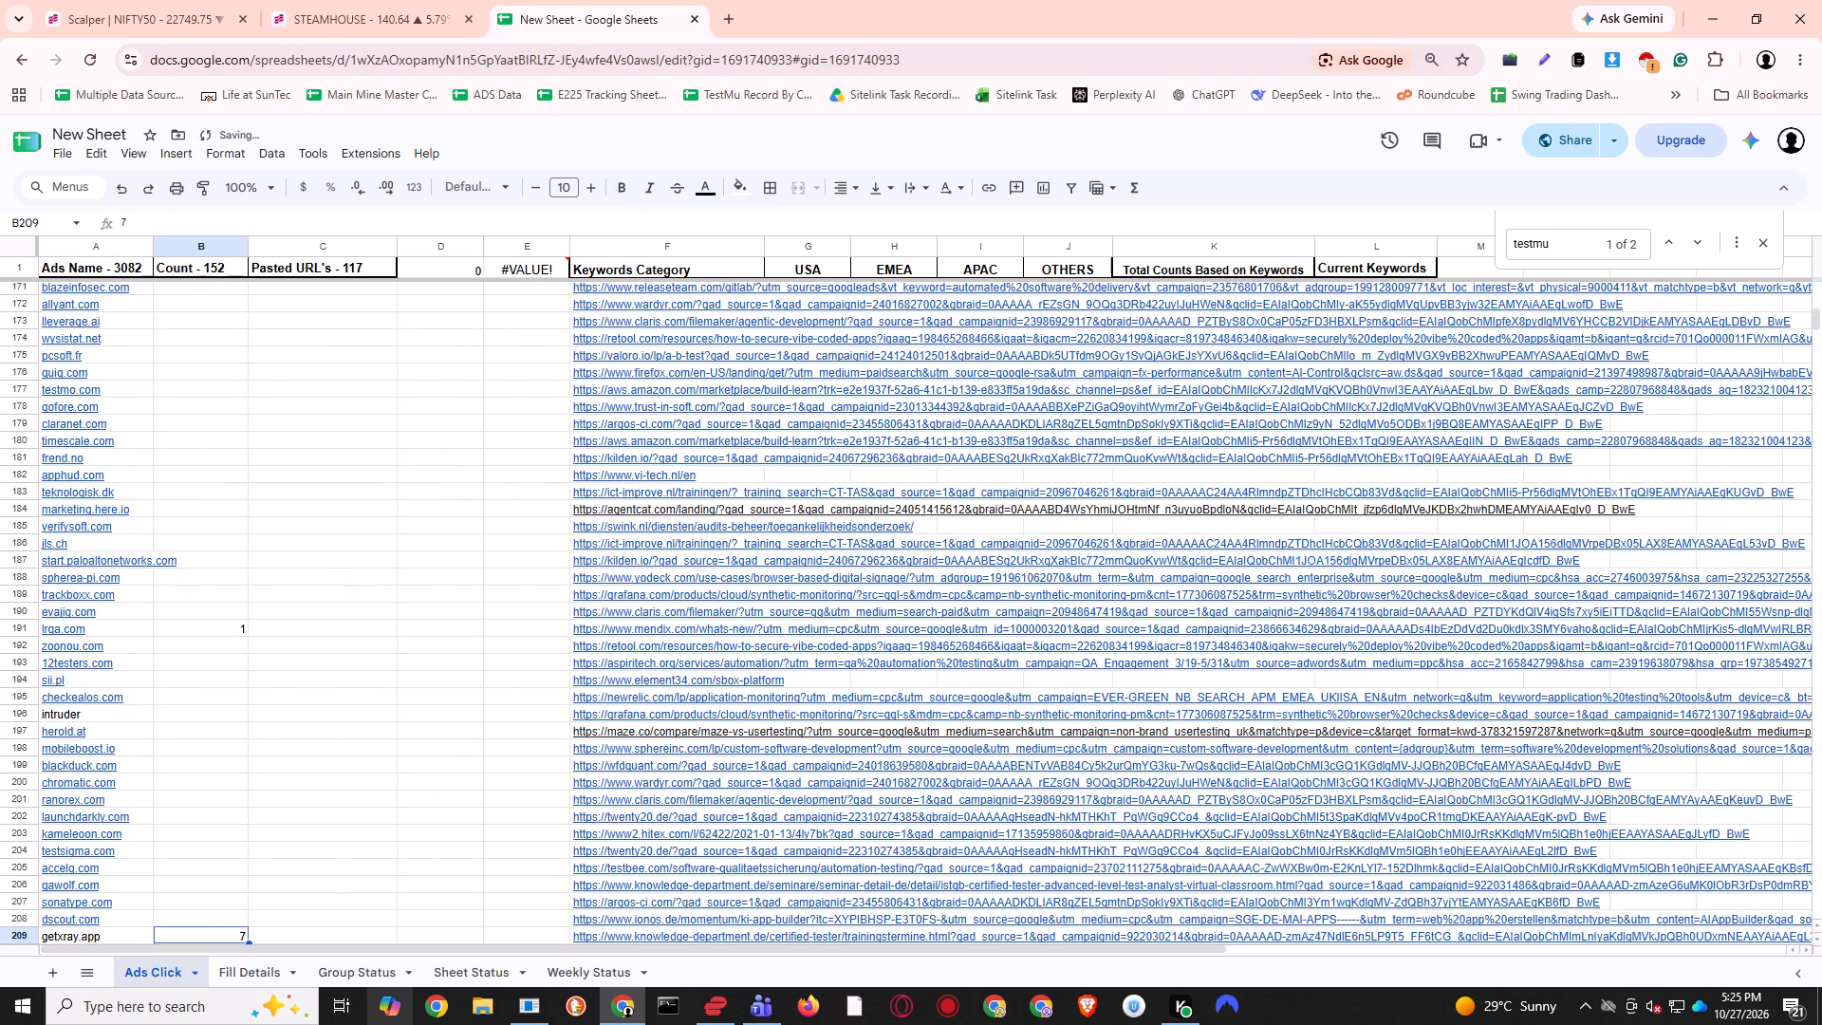
key(ctrl+Down)
key(ctrl+Down)
key(ctrl+Down)
key(ctrl+Down)
key(ctrl+Down)
key(ctrl+Down)
key(ctrl+Down)
key(ctrl+Down)
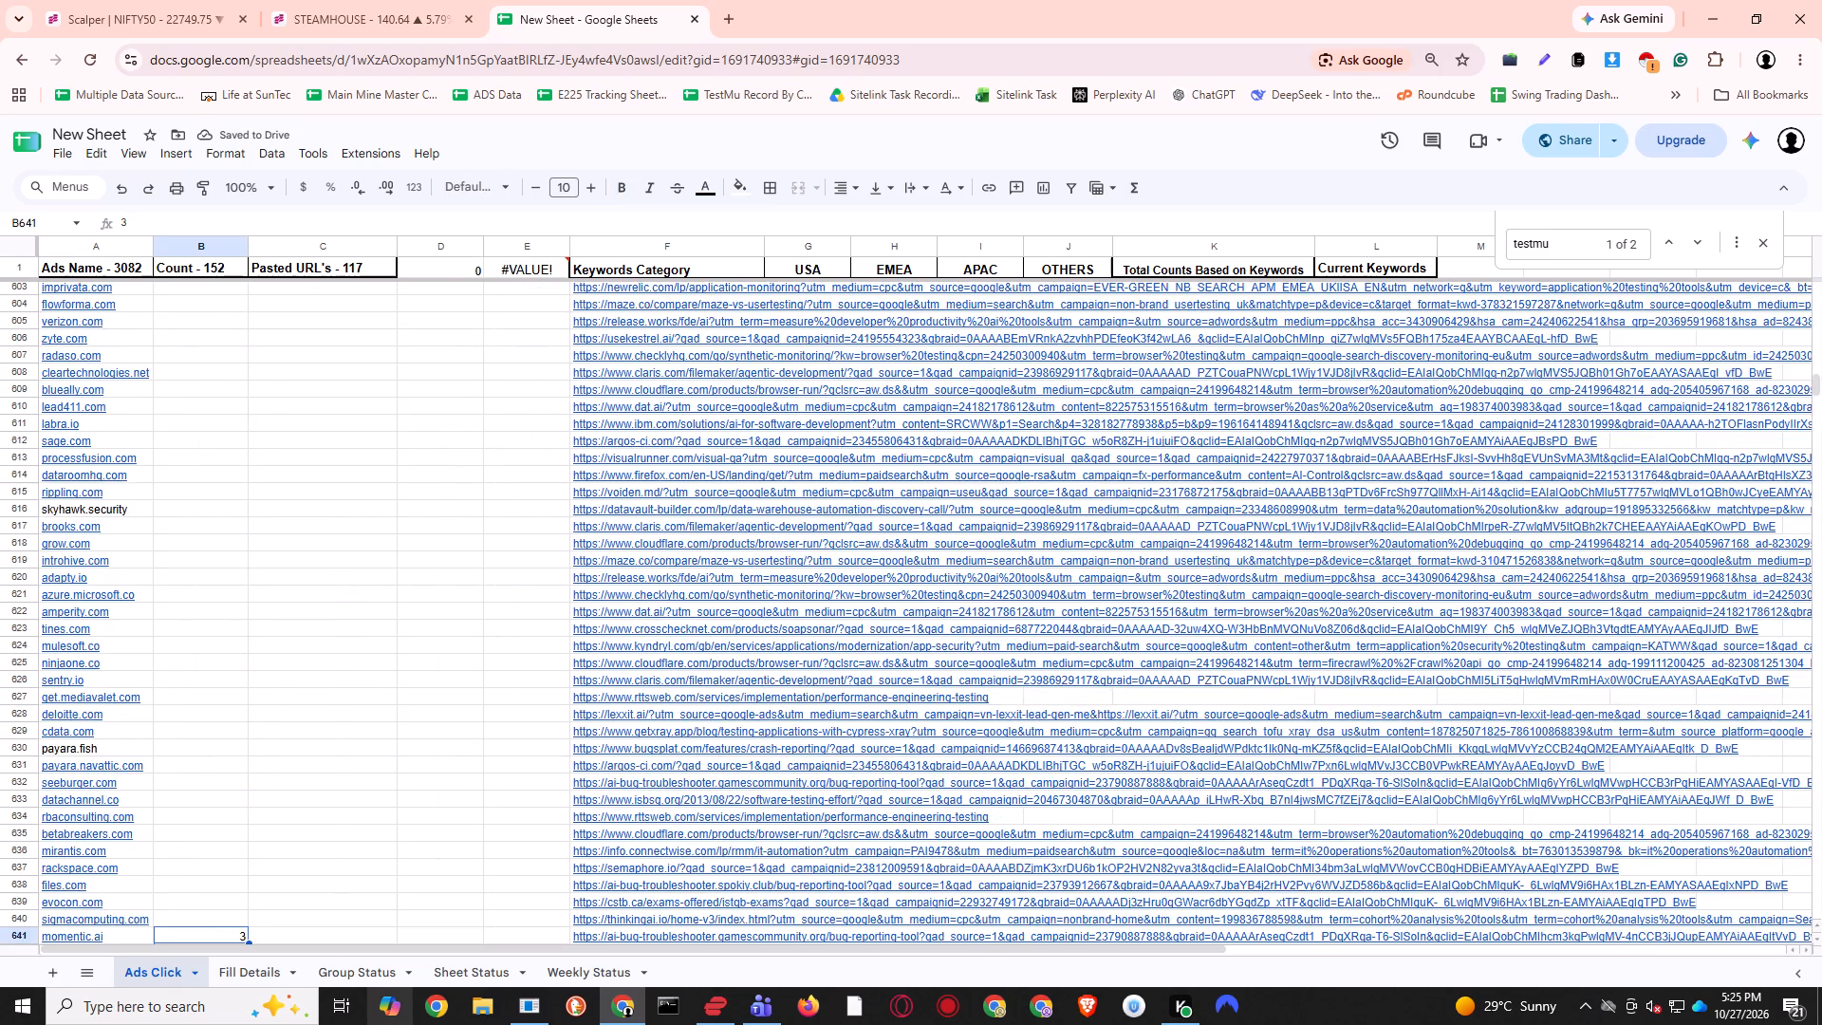
key(ctrl+Down)
key(ctrl+Down)
key(ctrl+Down)
key(ctrl+Down)
key(ctrl+Down)
key(ctrl+Down)
key(ctrl+Down)
key(ctrl+Down)
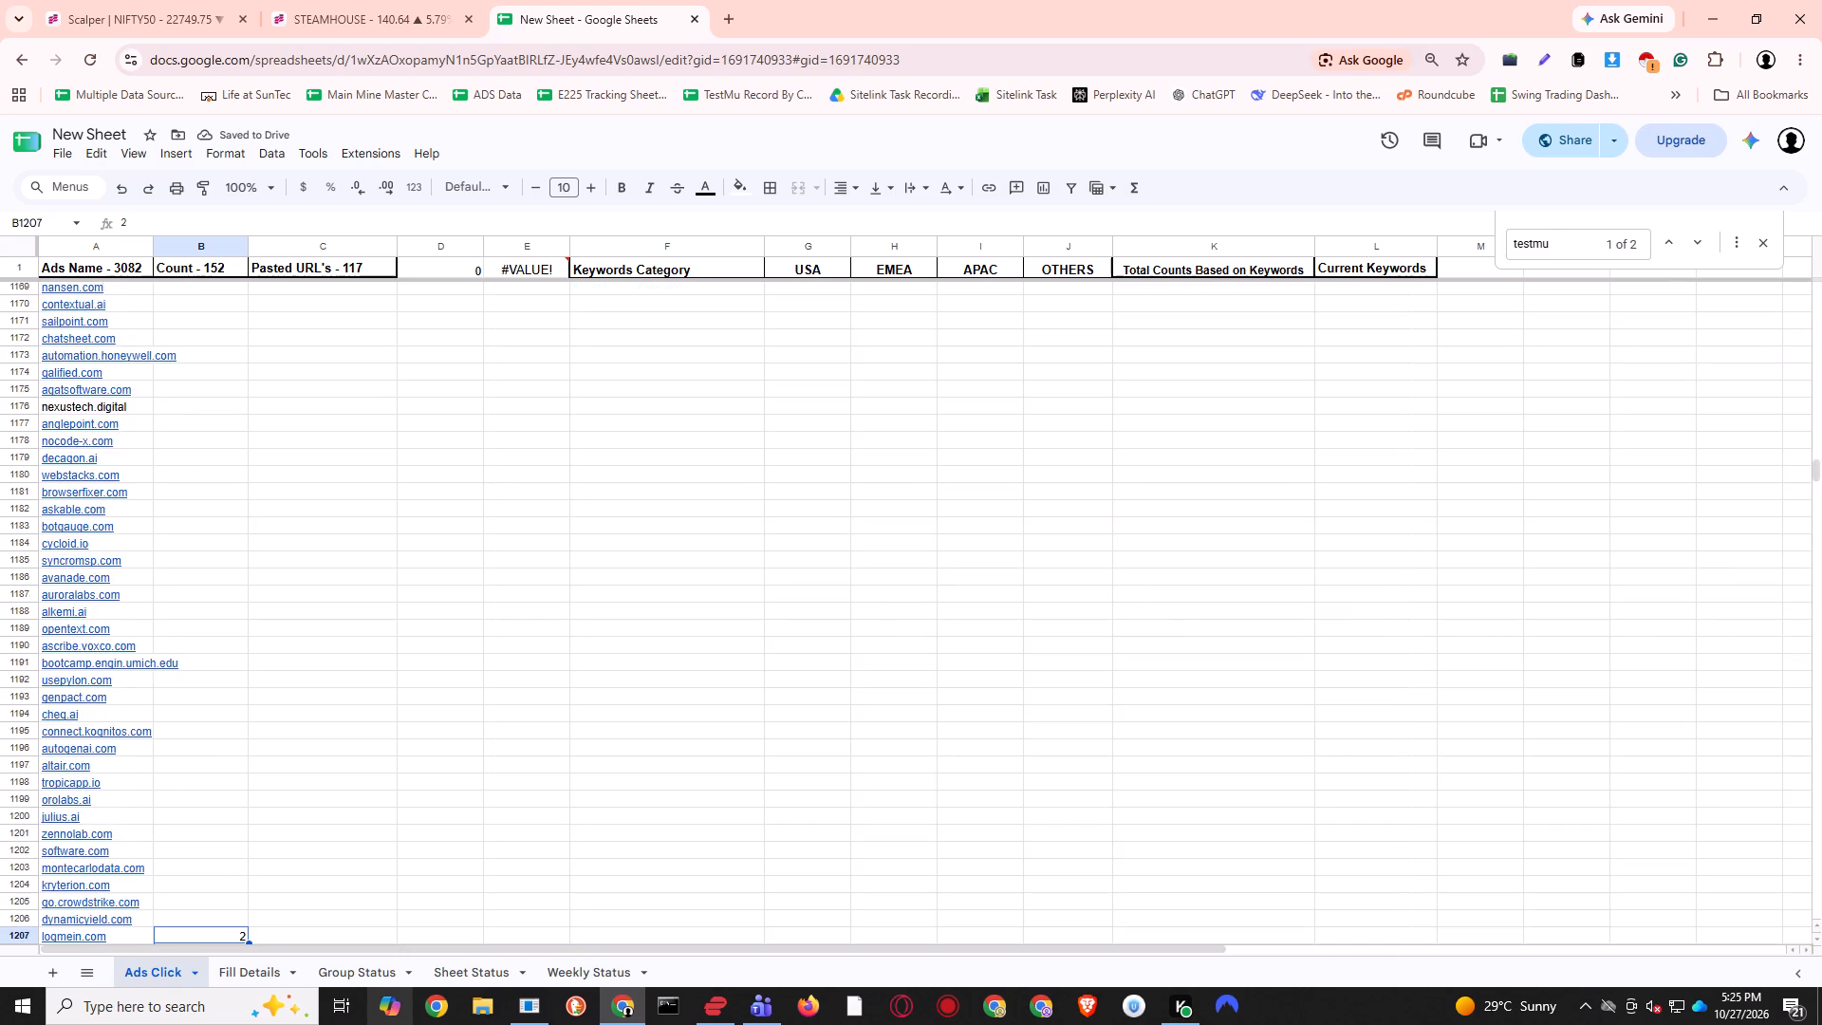
key(ctrl+Down)
key(ctrl+Down)
key(ctrl+Down)
key(ctrl+Down)
key(ctrl+Down)
key(ctrl+Down)
key(ctrl+Up)
key(ctrl+Down)
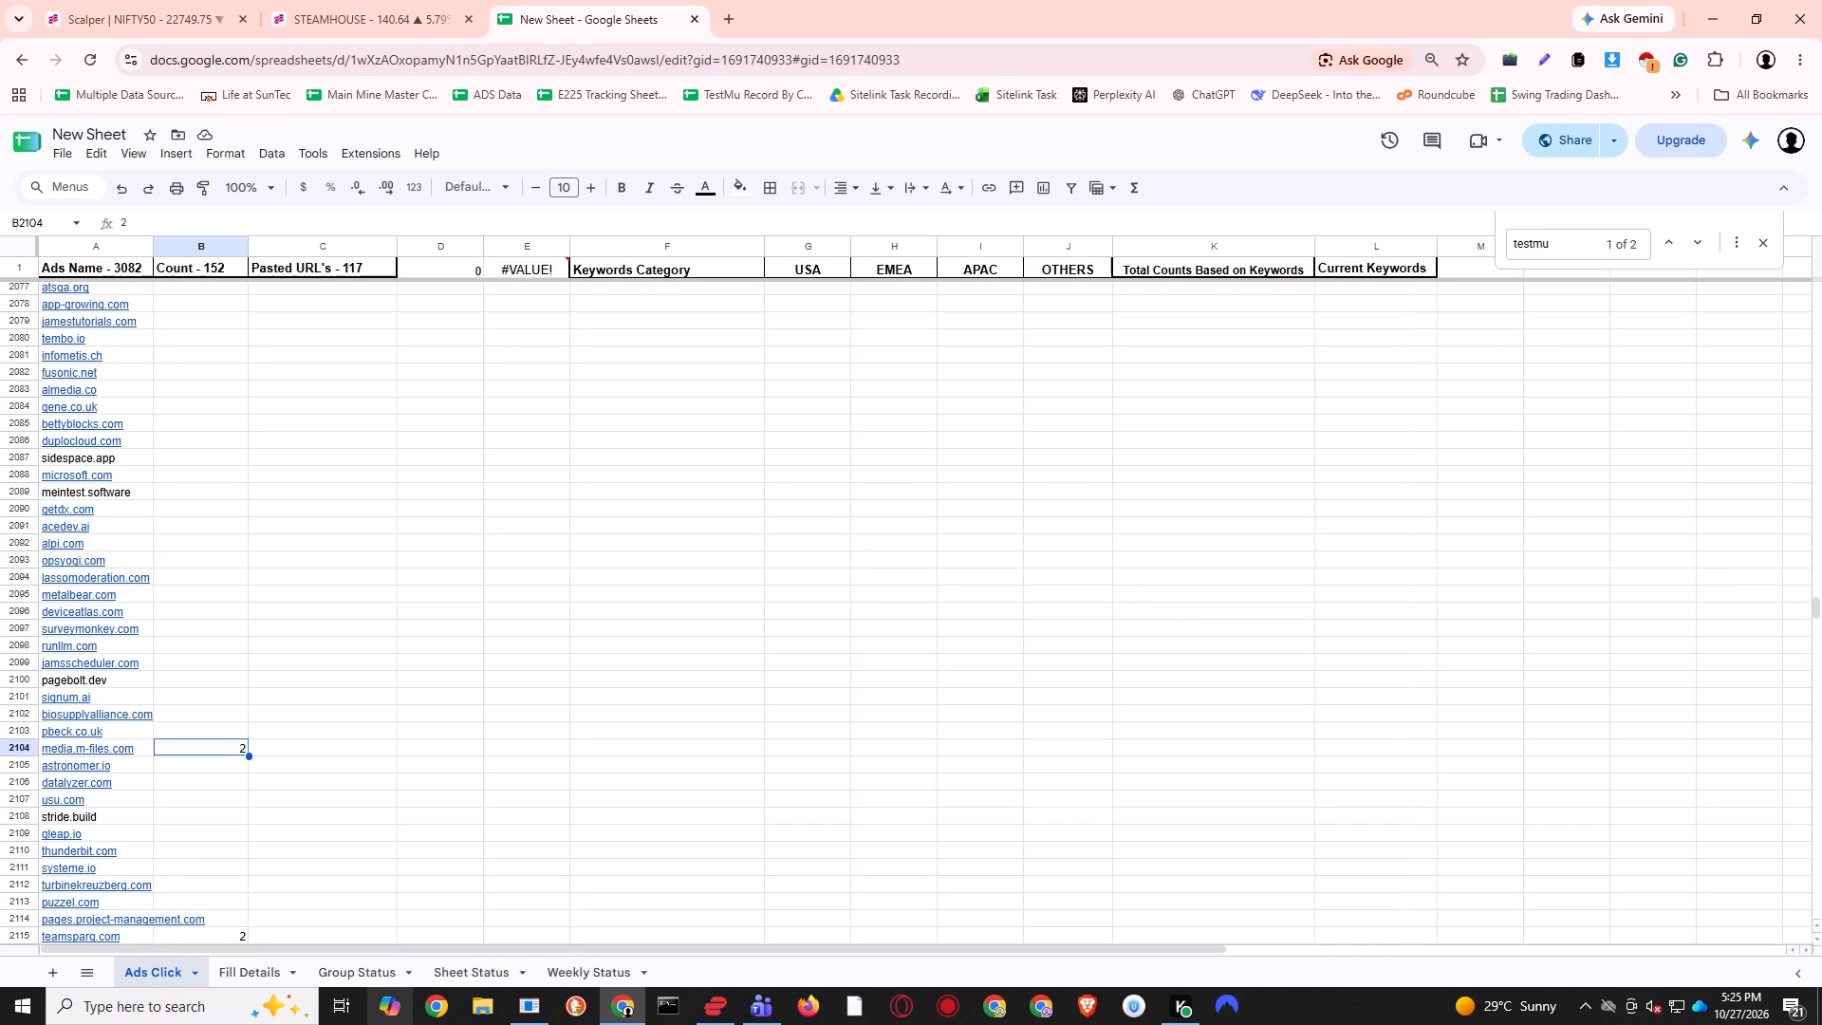
key(ctrl+Down)
key(ctrl+Down)
key(ctrl+Down)
key(ctrl+Down)
key(ctrl+Down)
key(ctrl+Down)
key(ctrl+Down)
key(ctrl+Down)
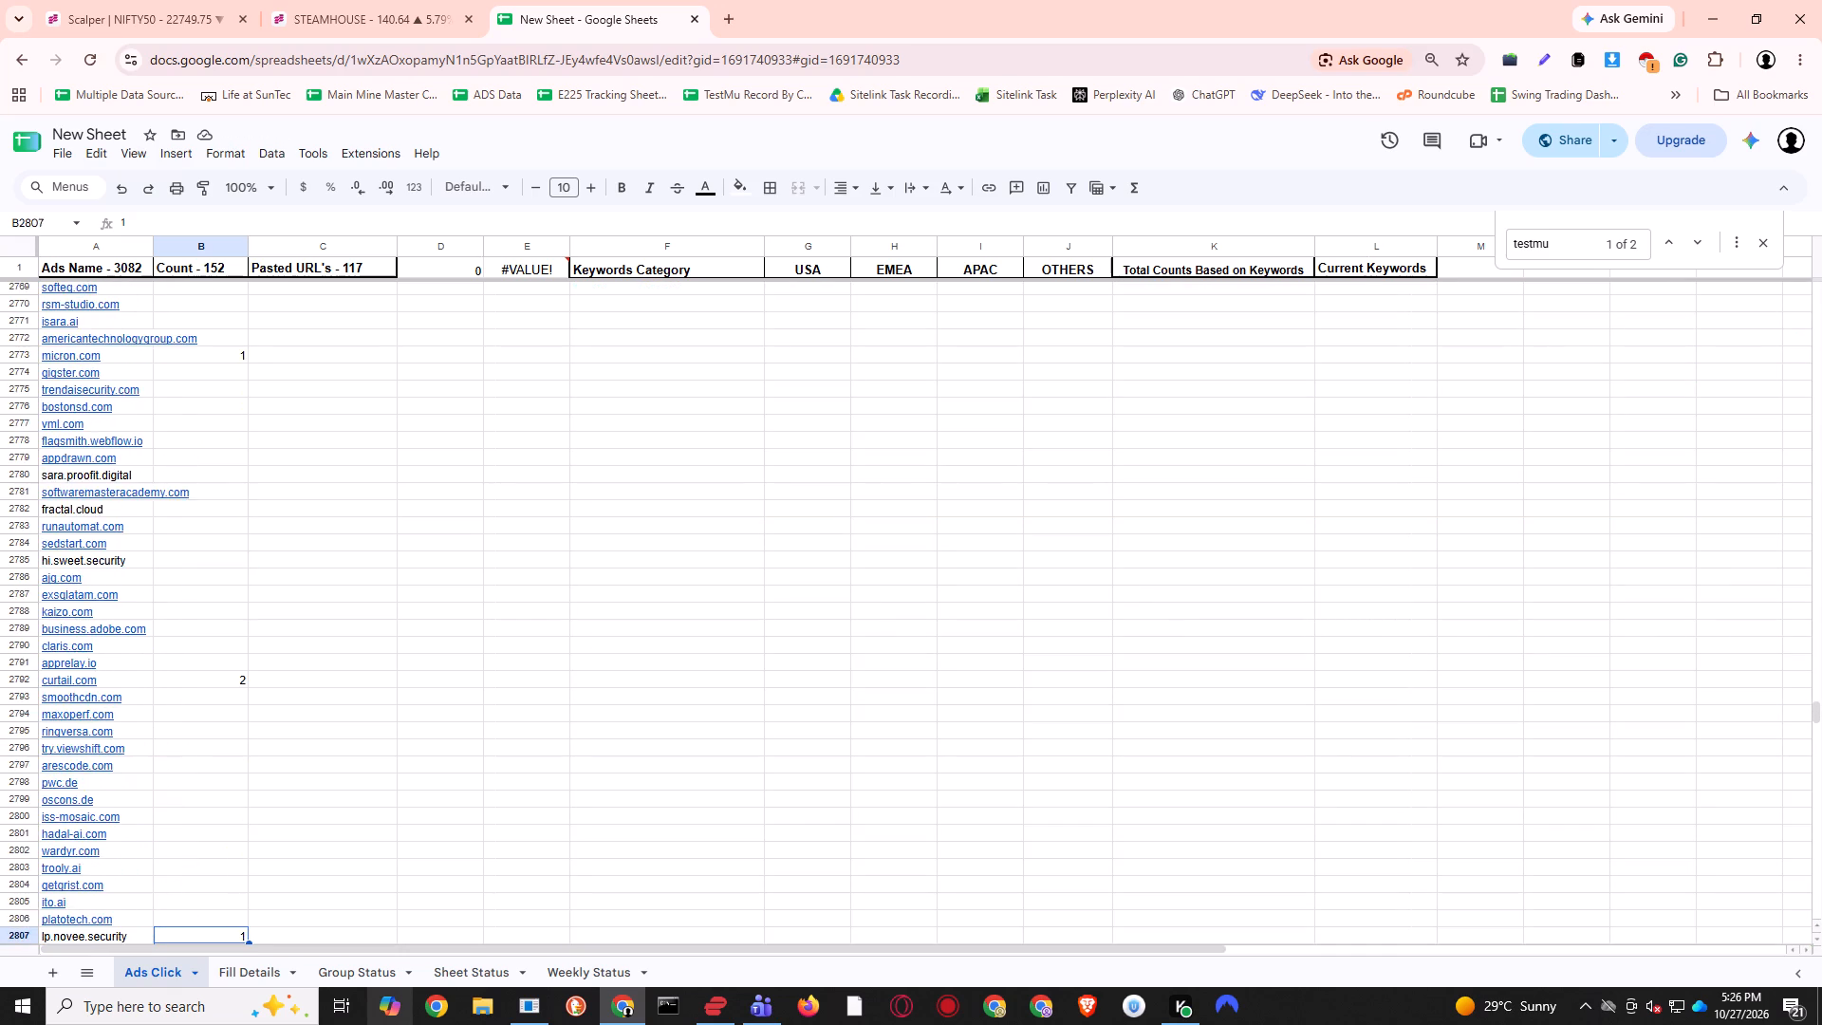
key(ctrl+Down)
key(ctrl+Down)
key(ctrl+Down)
key(ctrl+Down)
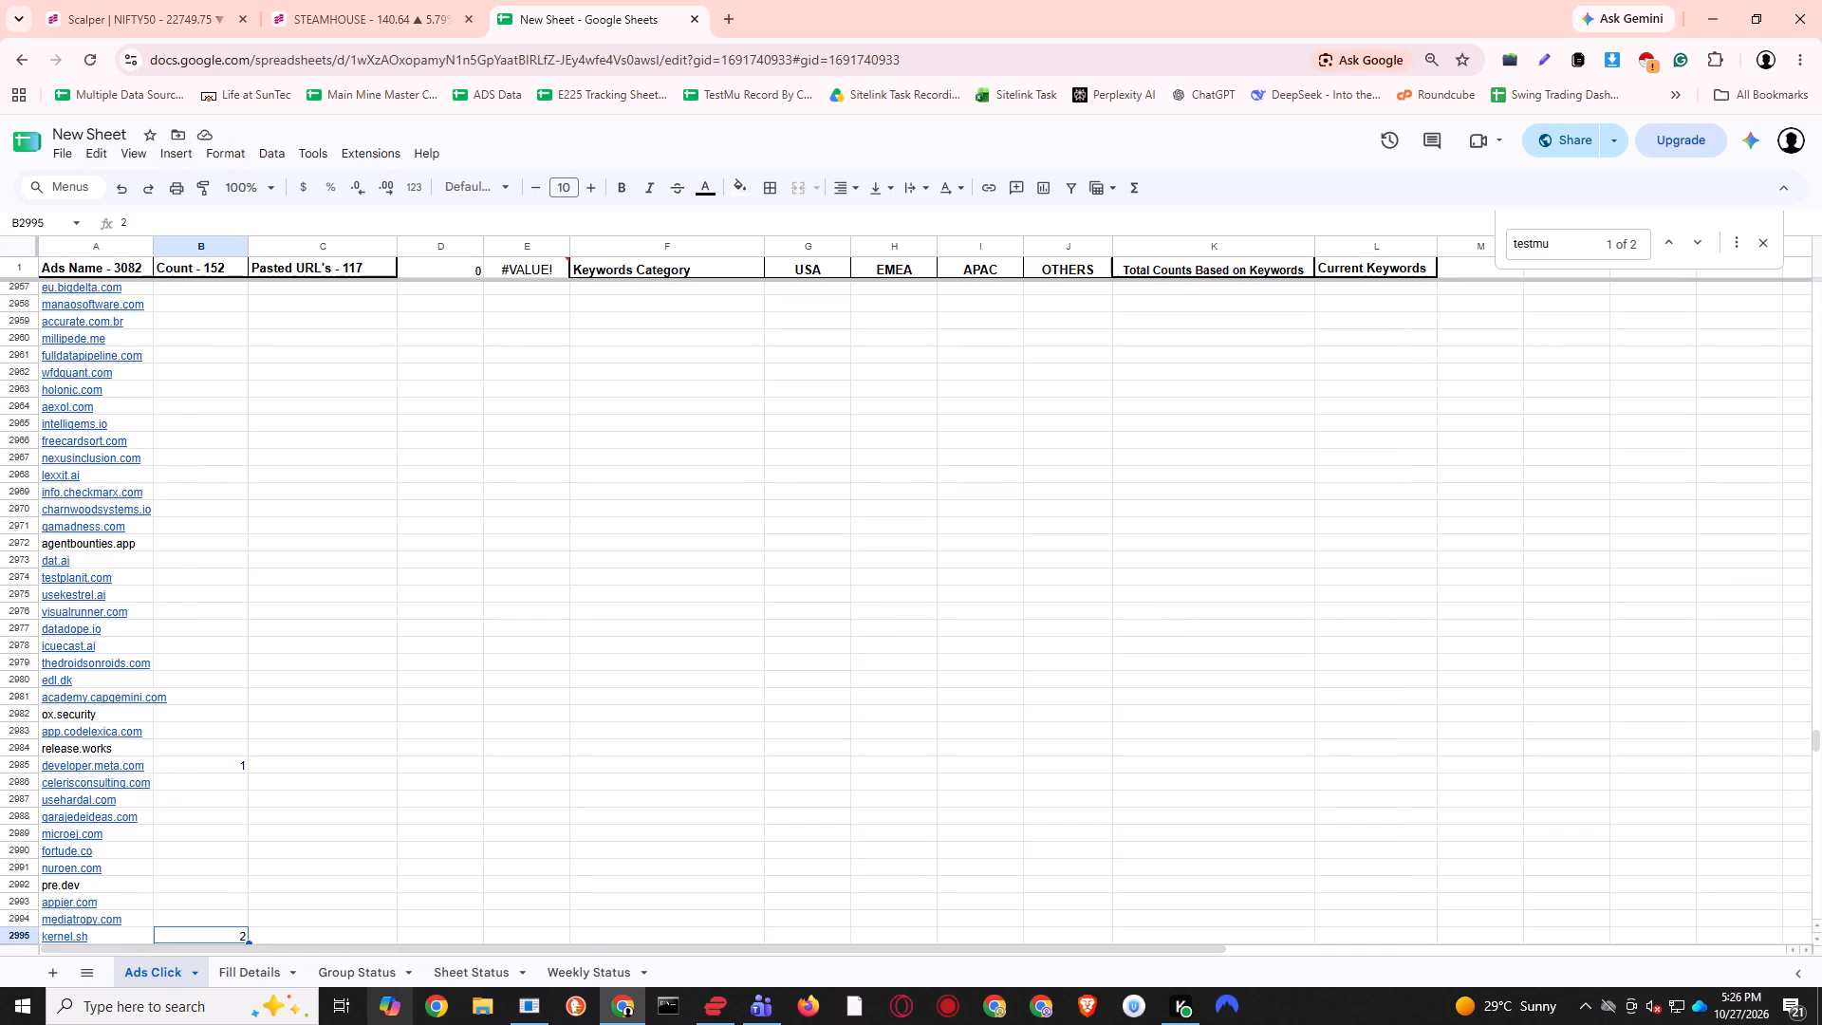
key(ctrl+Up)
key(3)
key(ctrl+Down)
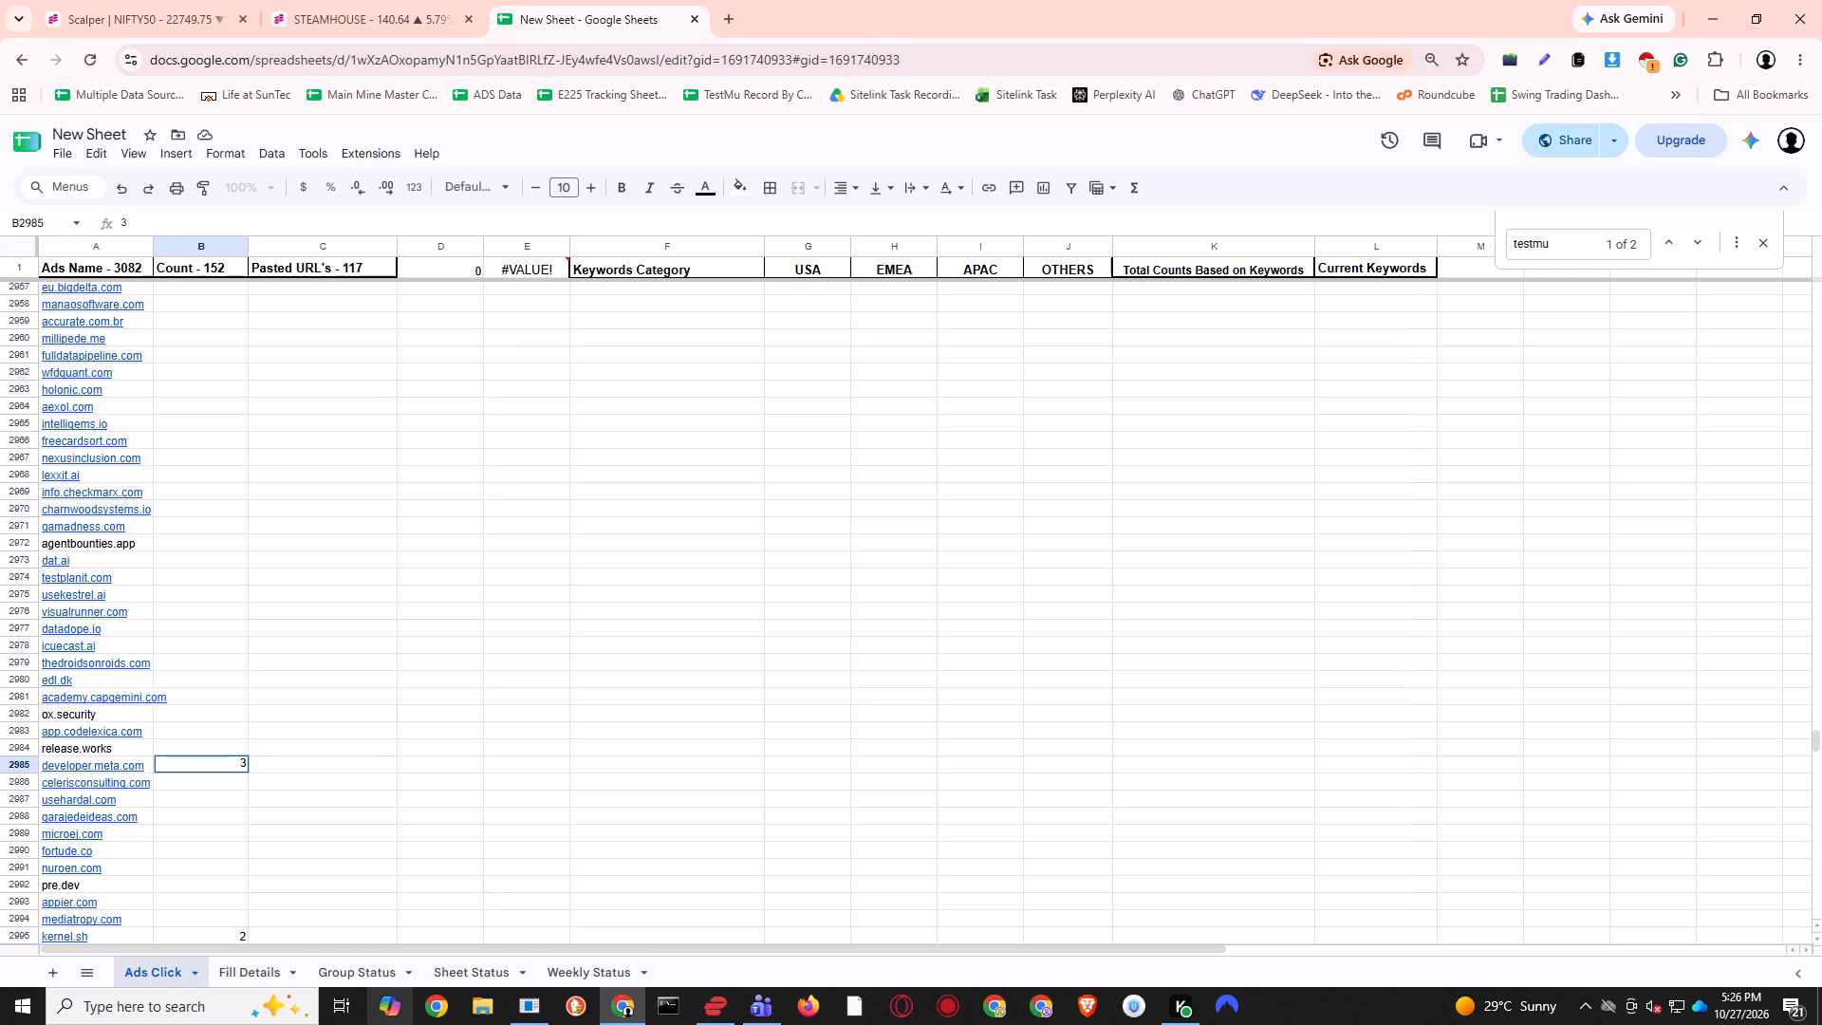
Set the count for tester.army in row 3023 to 2.
key(ctrl+Down)
key(ctrl+Down)
key(ctrl+Down)
key(ctrl+Up)
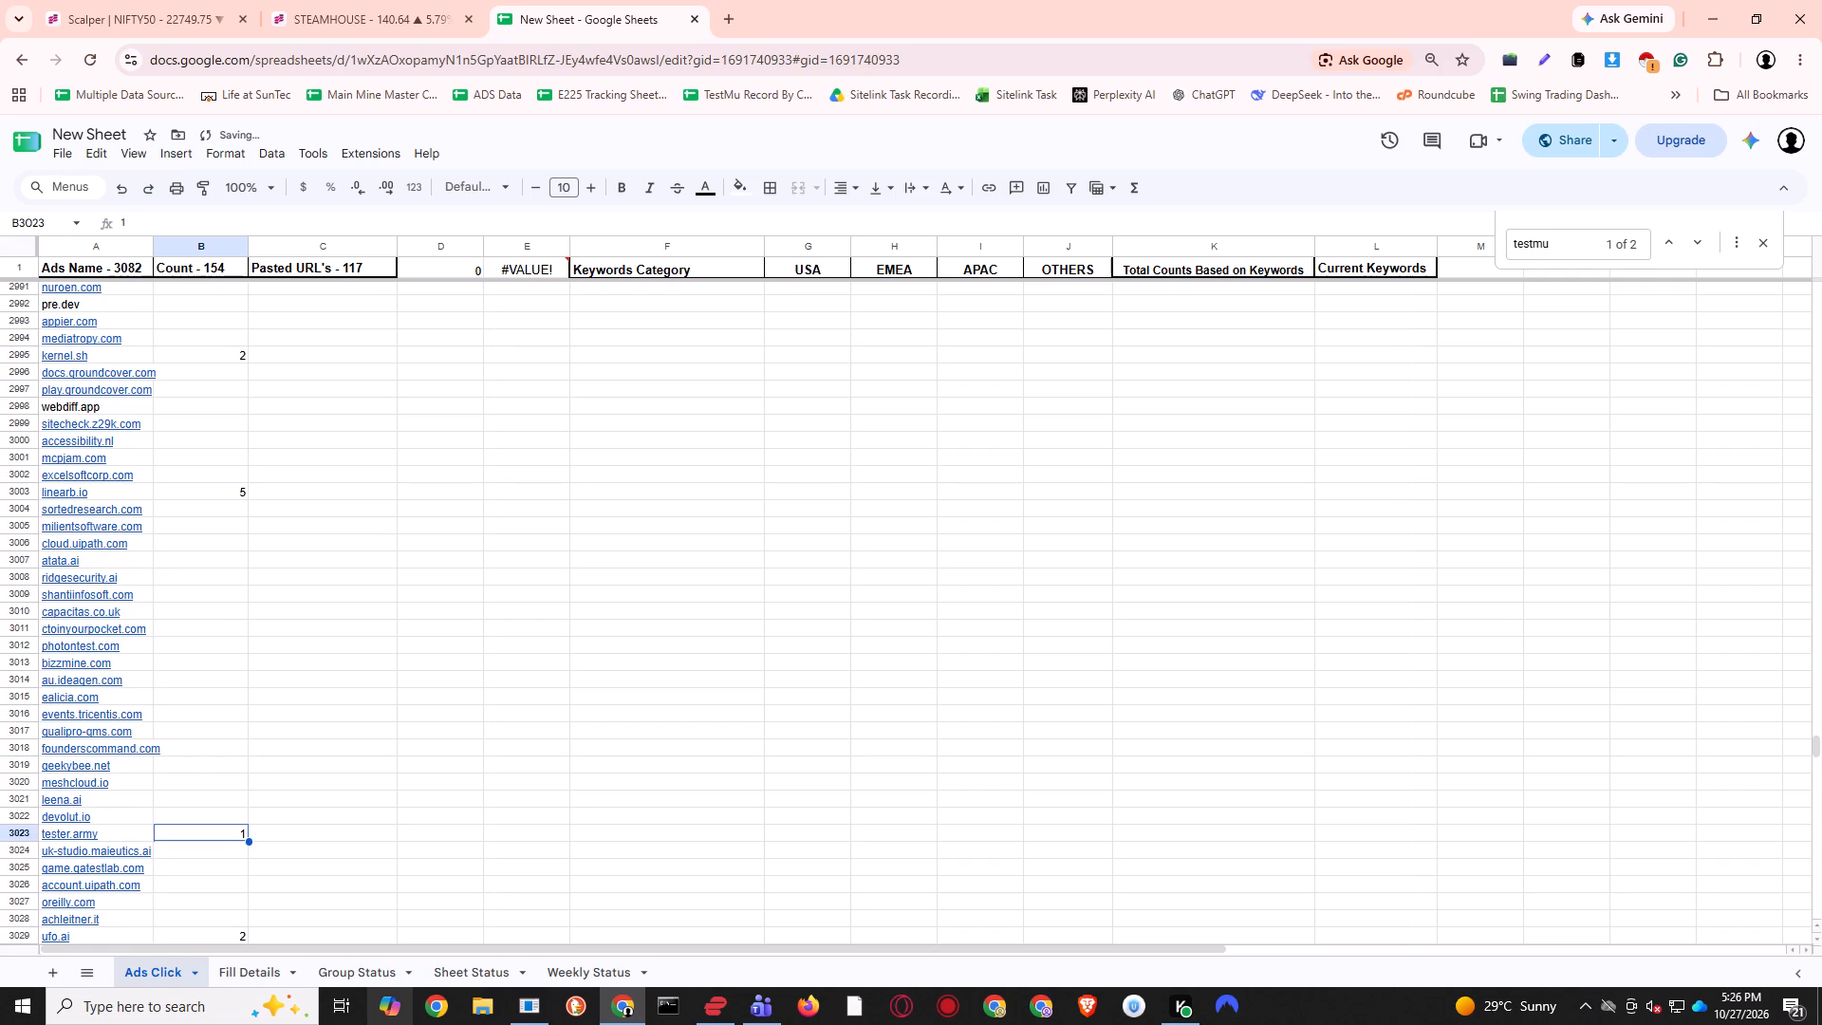
key(2)
key(ctrl+Down)
Set the count for patwon.com in row 3042 to 2.
key(ctrl+Down)
key(ctrl+Down)
key(ctrl+Up)
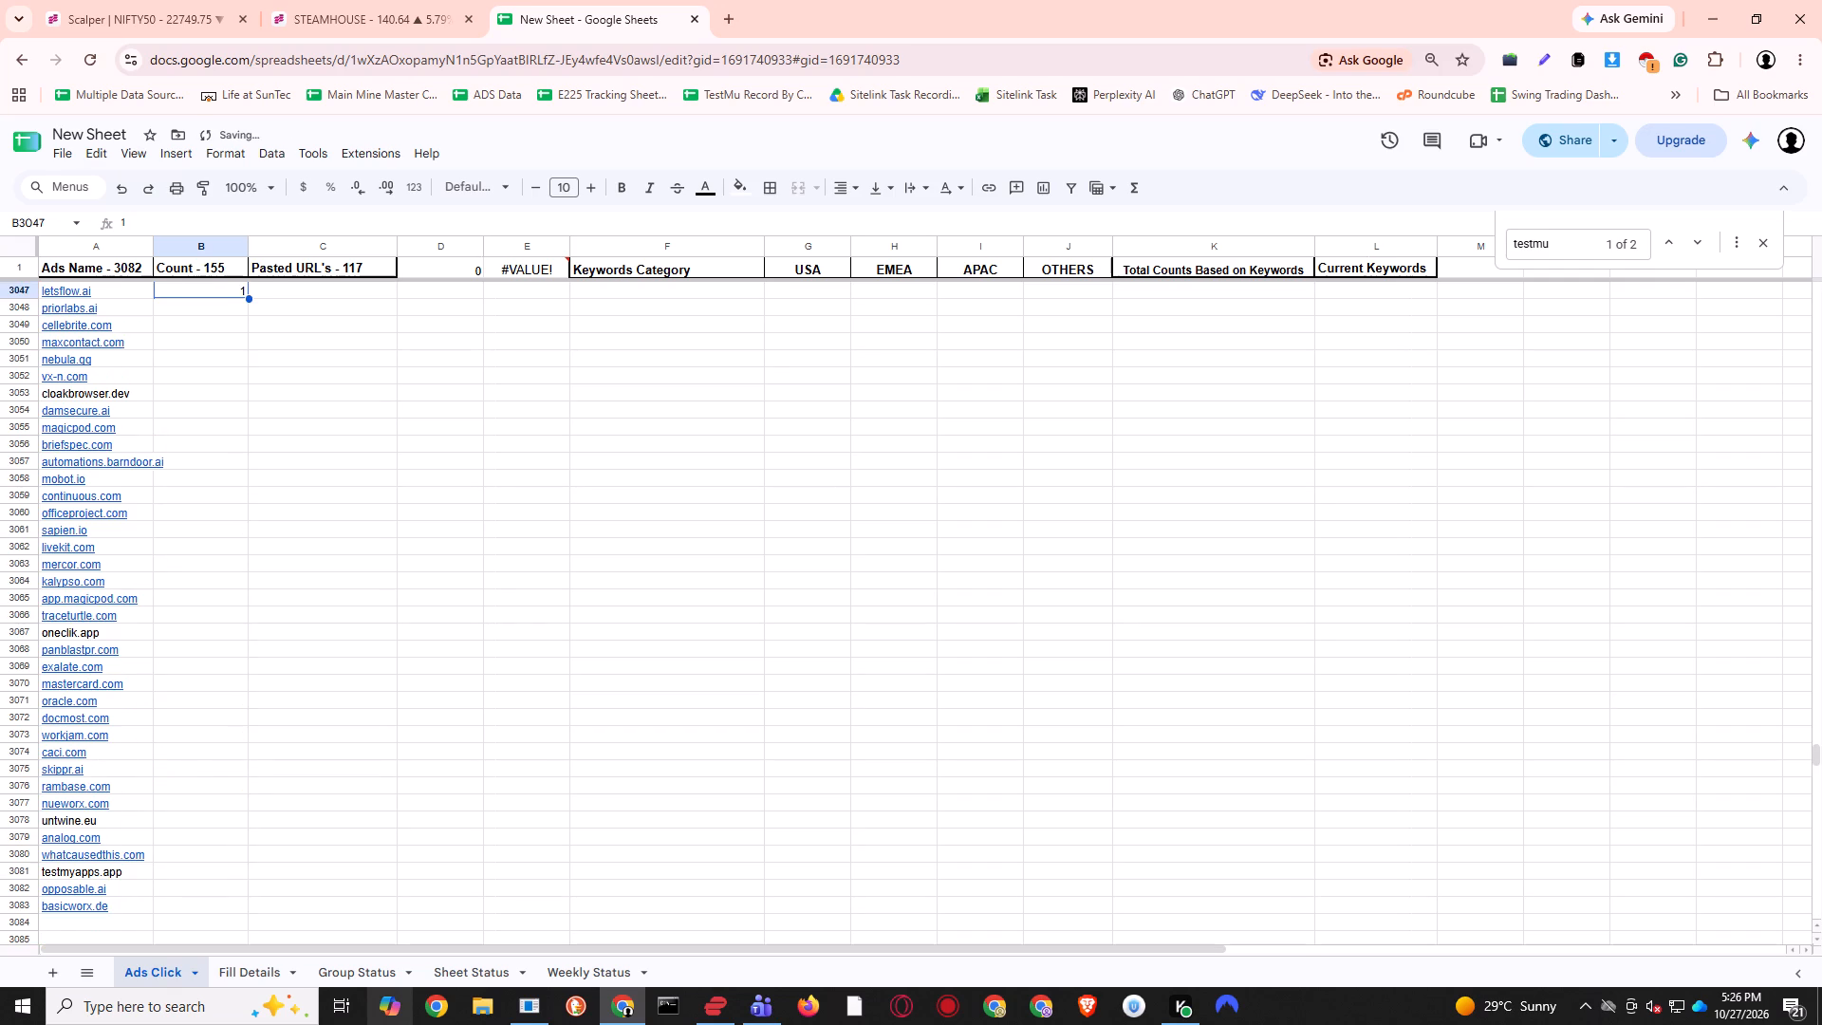
key(Down)
key(Up)
key(Up)
key(Up)
key(Up)
key(Up)
key(Up)
key(Up)
key(Up)
key(Up)
key(Up)
key(Up)
key(Down)
key(Down)
key(Down)
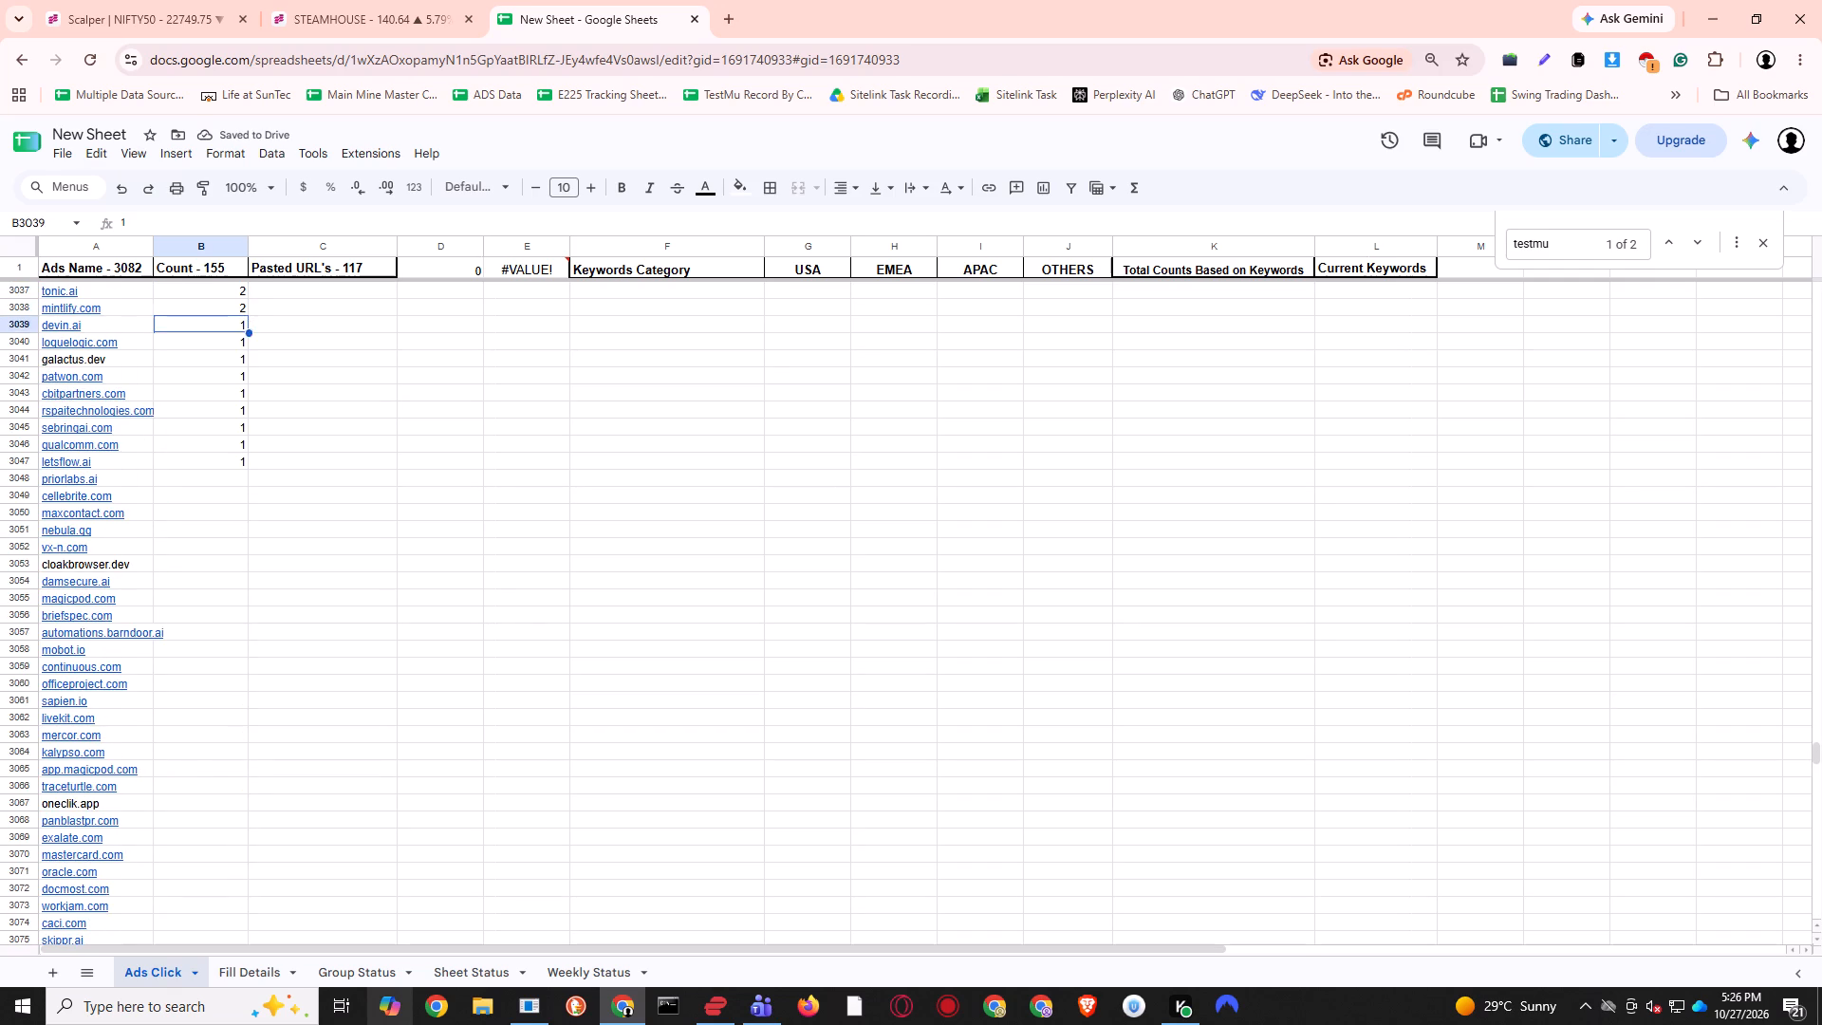
key(Down)
key(Down)
key(3)
key(Return)
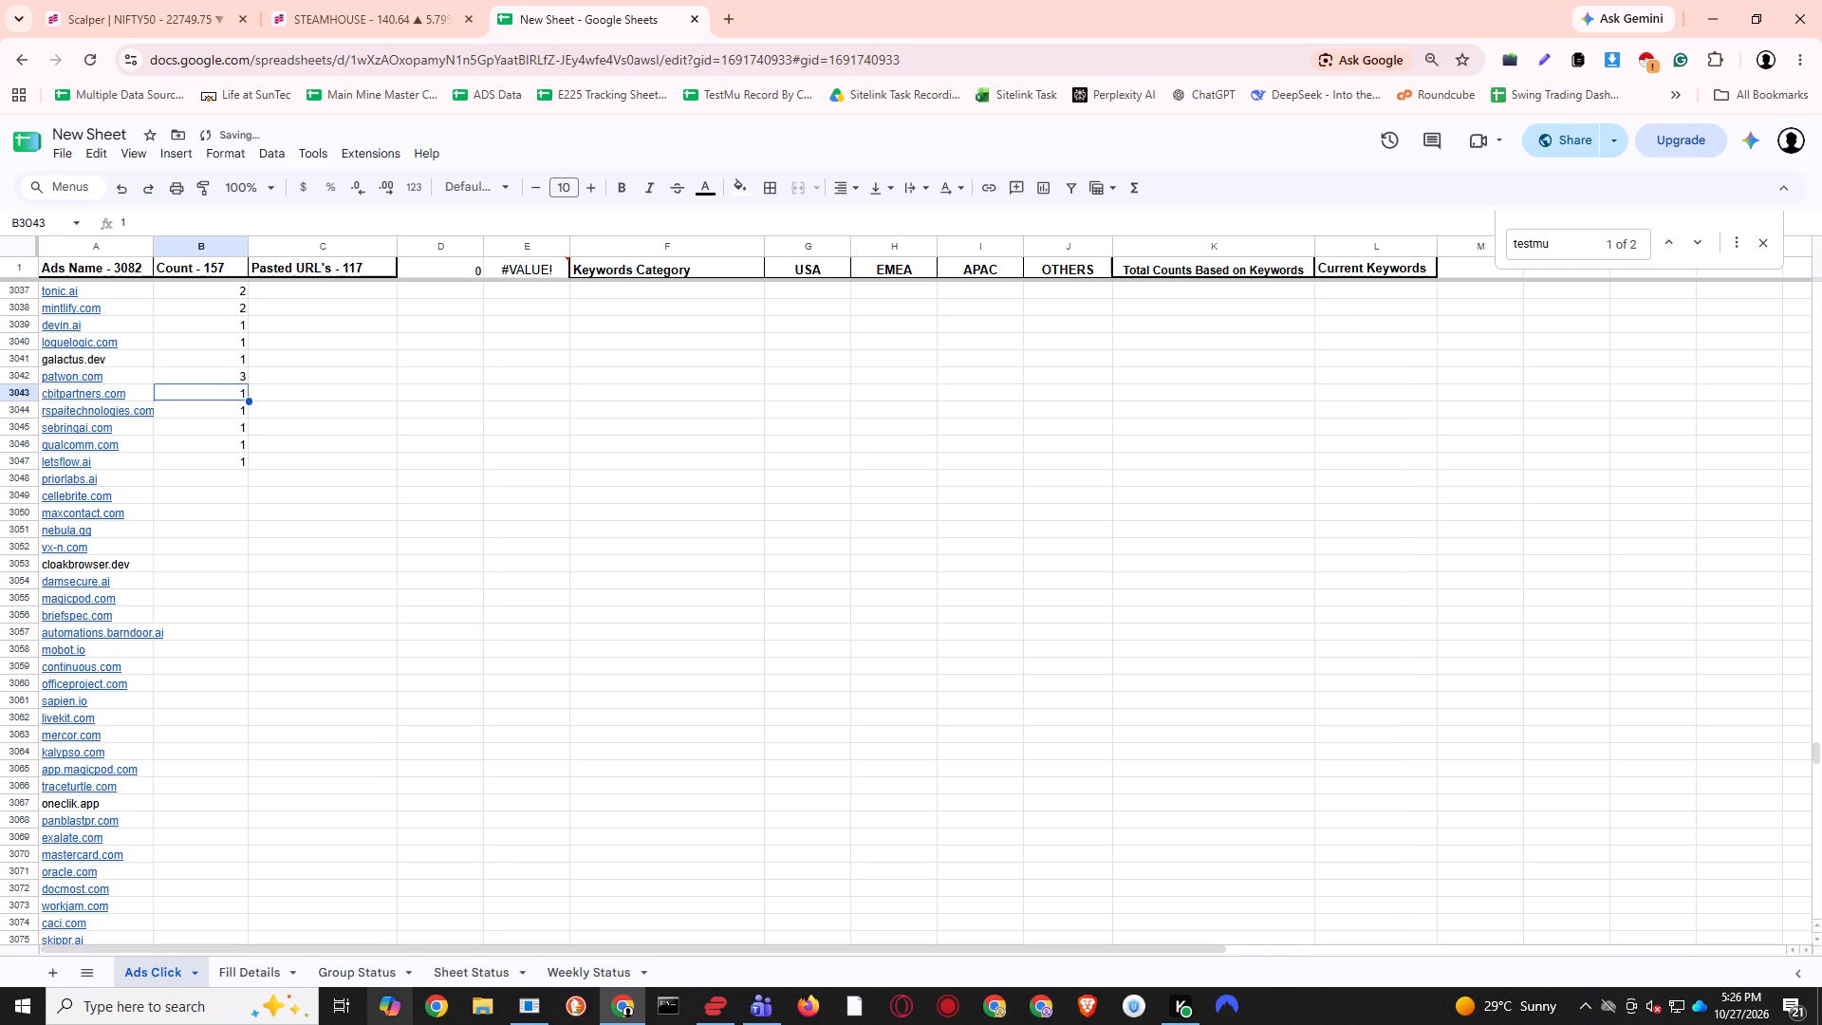
key(Up)
key(2)
key(Down)
Save the spreadsheet with the updated ad counts.
key(ctrl+s)
key(ctrl+s)
click(421, 625)
key(ctrl+s)
key(ctrl+s)
scroll(453, 525, down, 5)
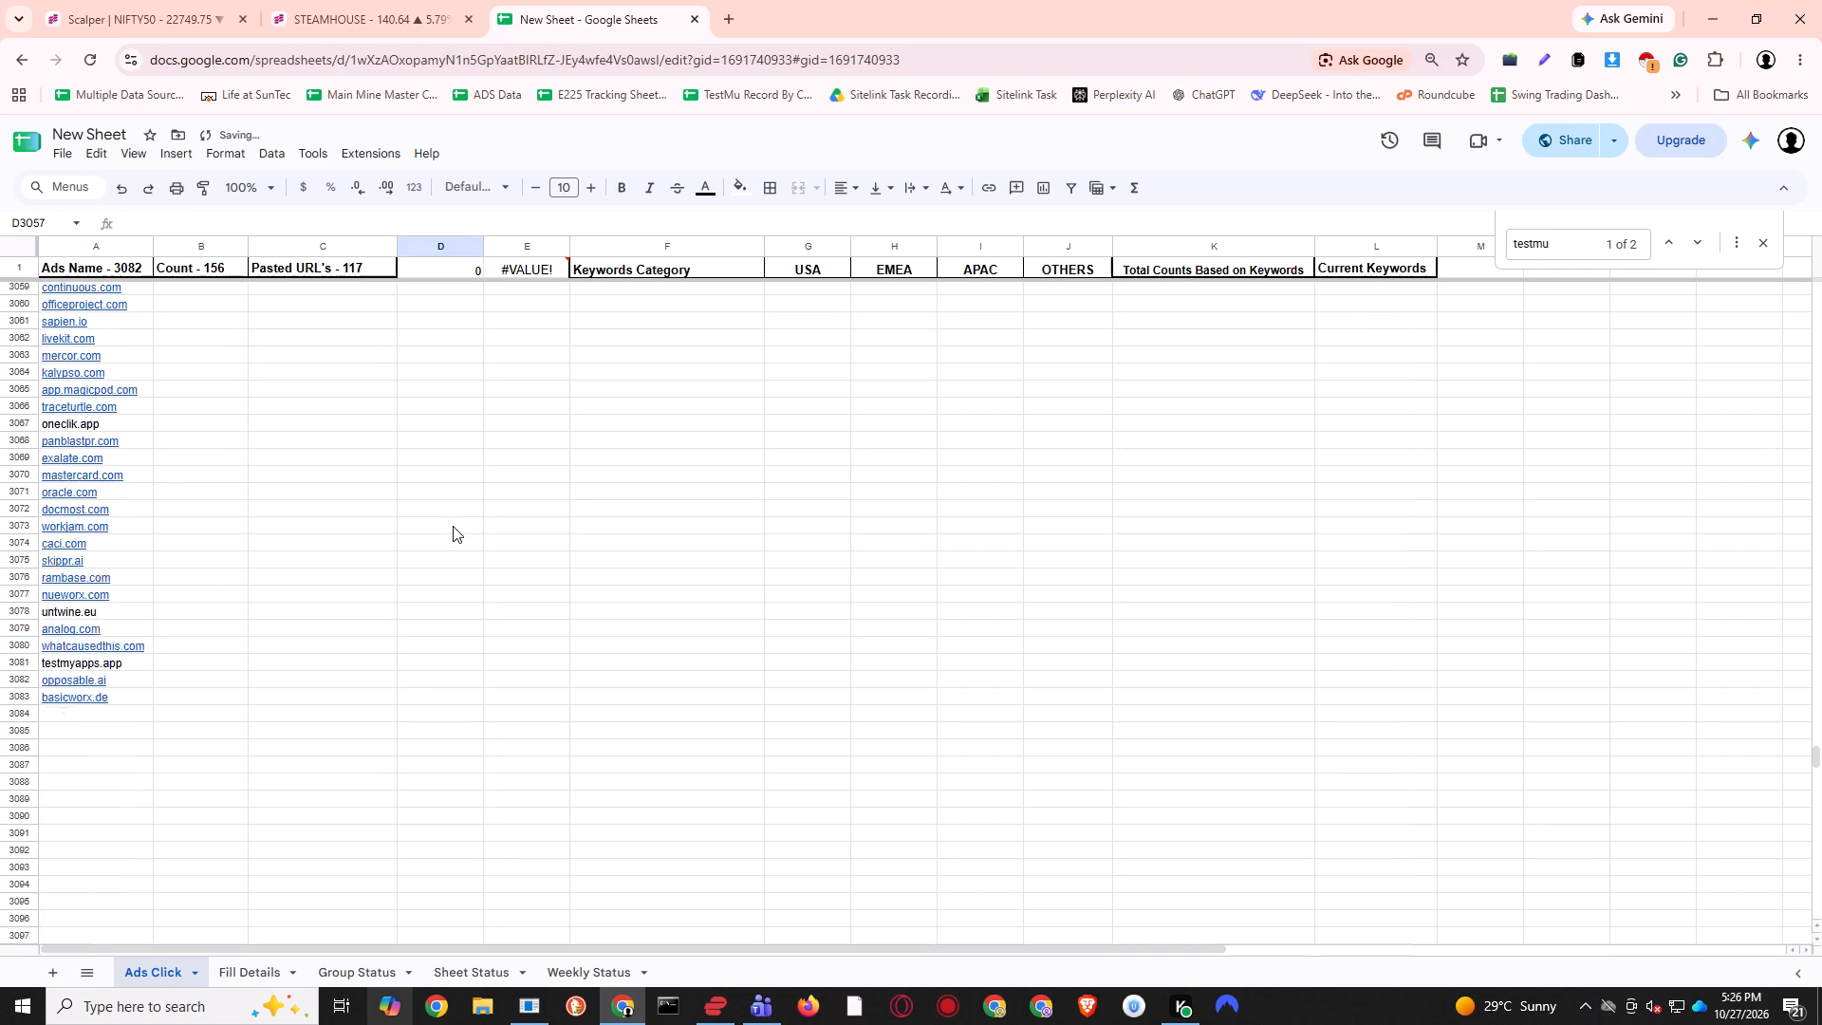
click(447, 539)
key(ctrl+s)
click(455, 545)
scroll(595, 648, up, 4)
click(616, 500)
key(ctrl+s)
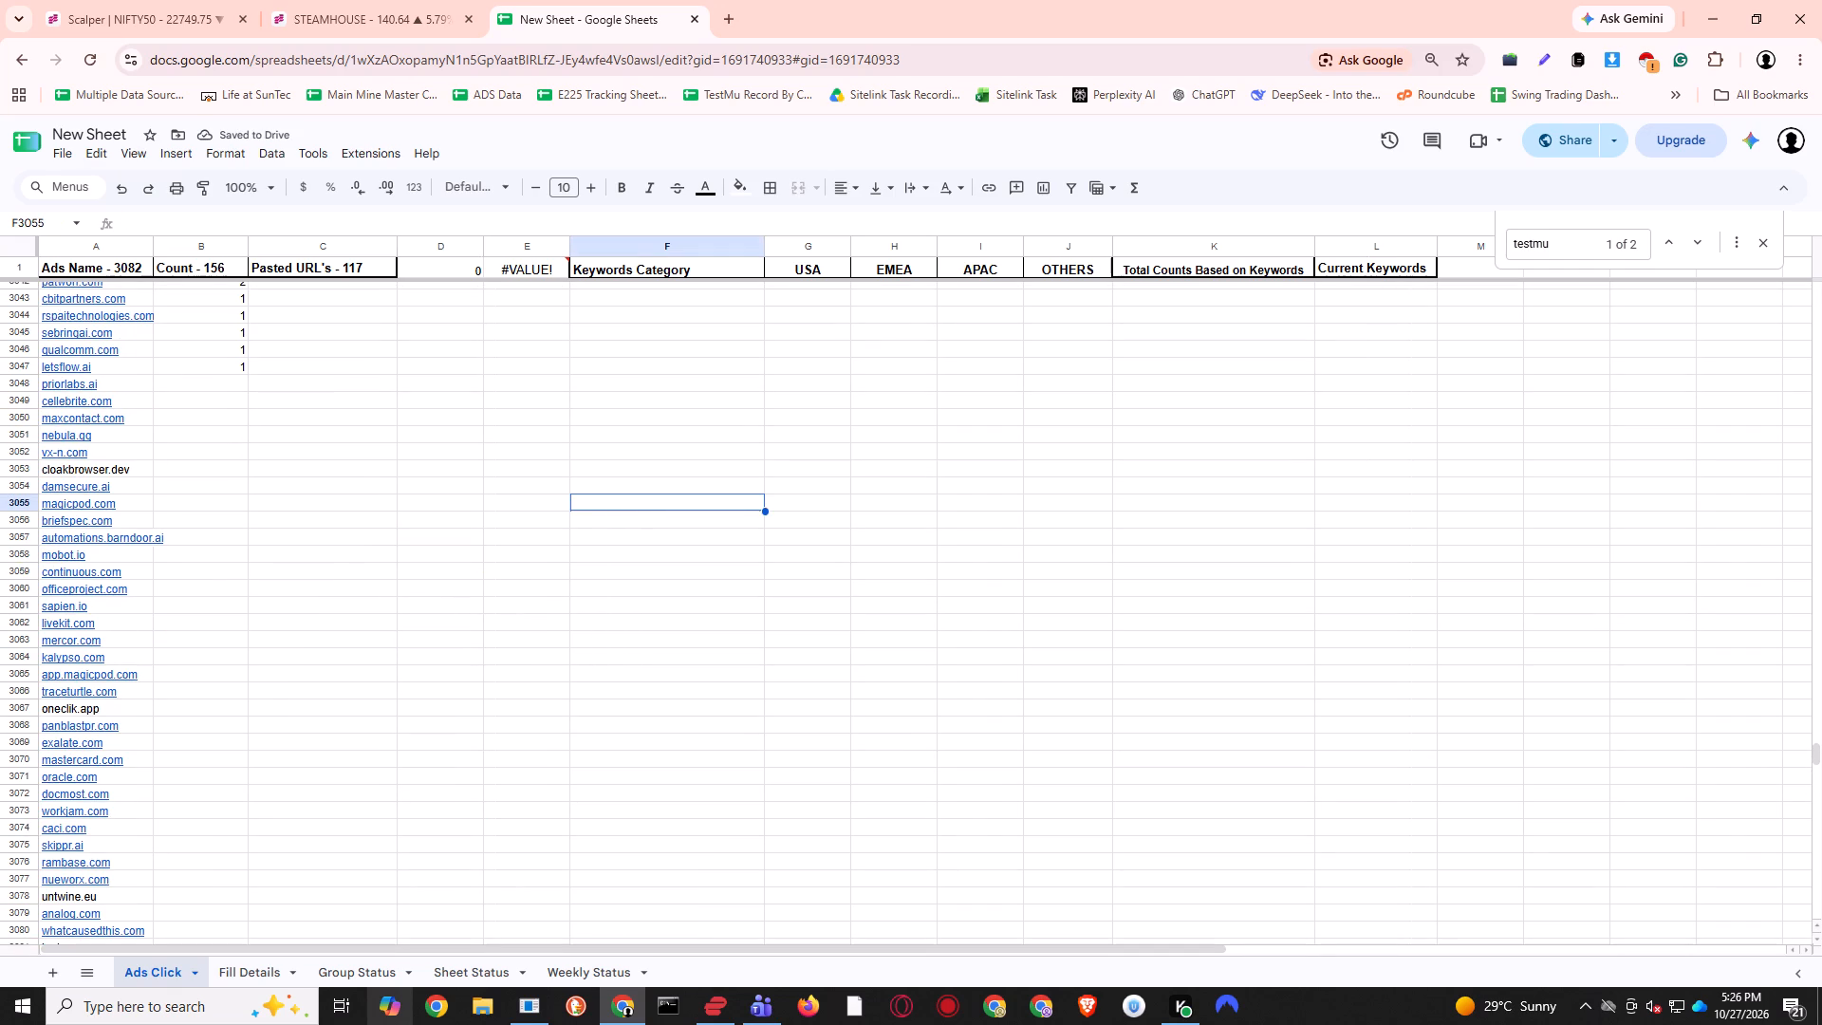
click(634, 512)
scroll(659, 447, up, 8)
click(659, 448)
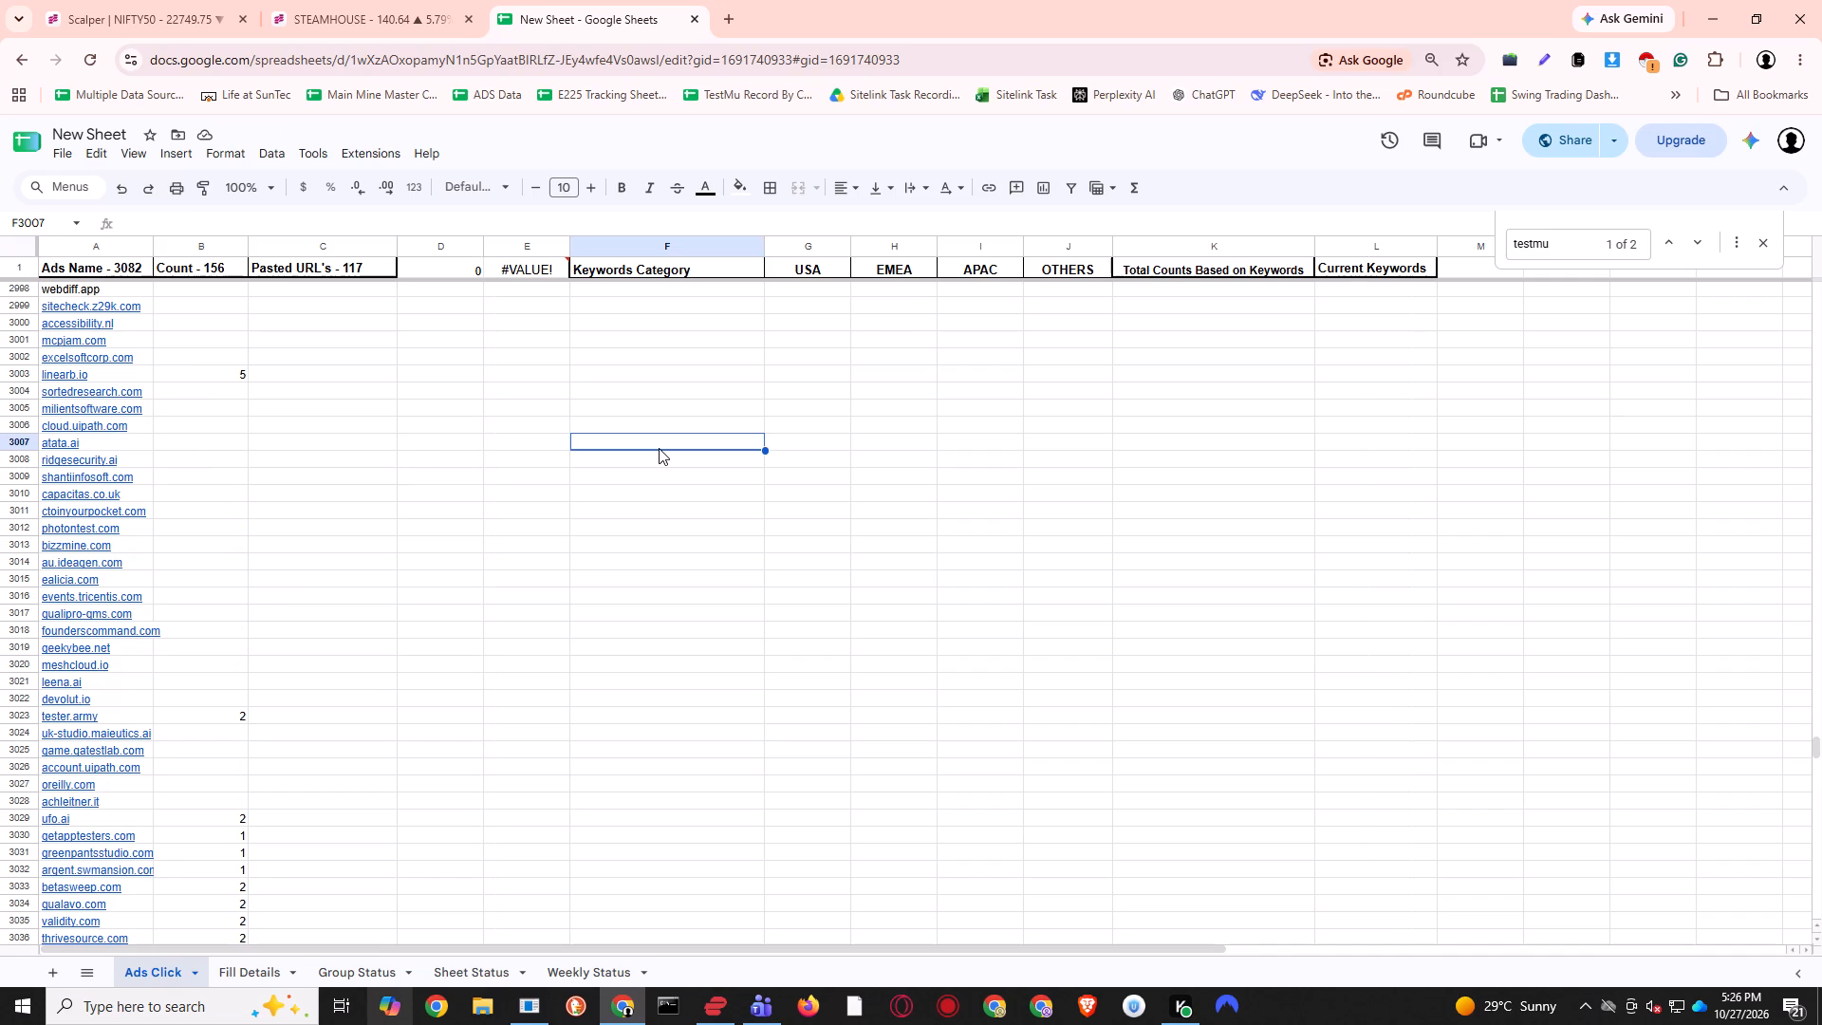
Return to the top of Ads Click and look over the Keywords Category table's country counts, saving again along the way.
key(ctrl+Left)
key(ctrl+Left)
key(ctrl+Up)
key(Down)
key(Right)
key(Right)
key(Right)
key(Right)
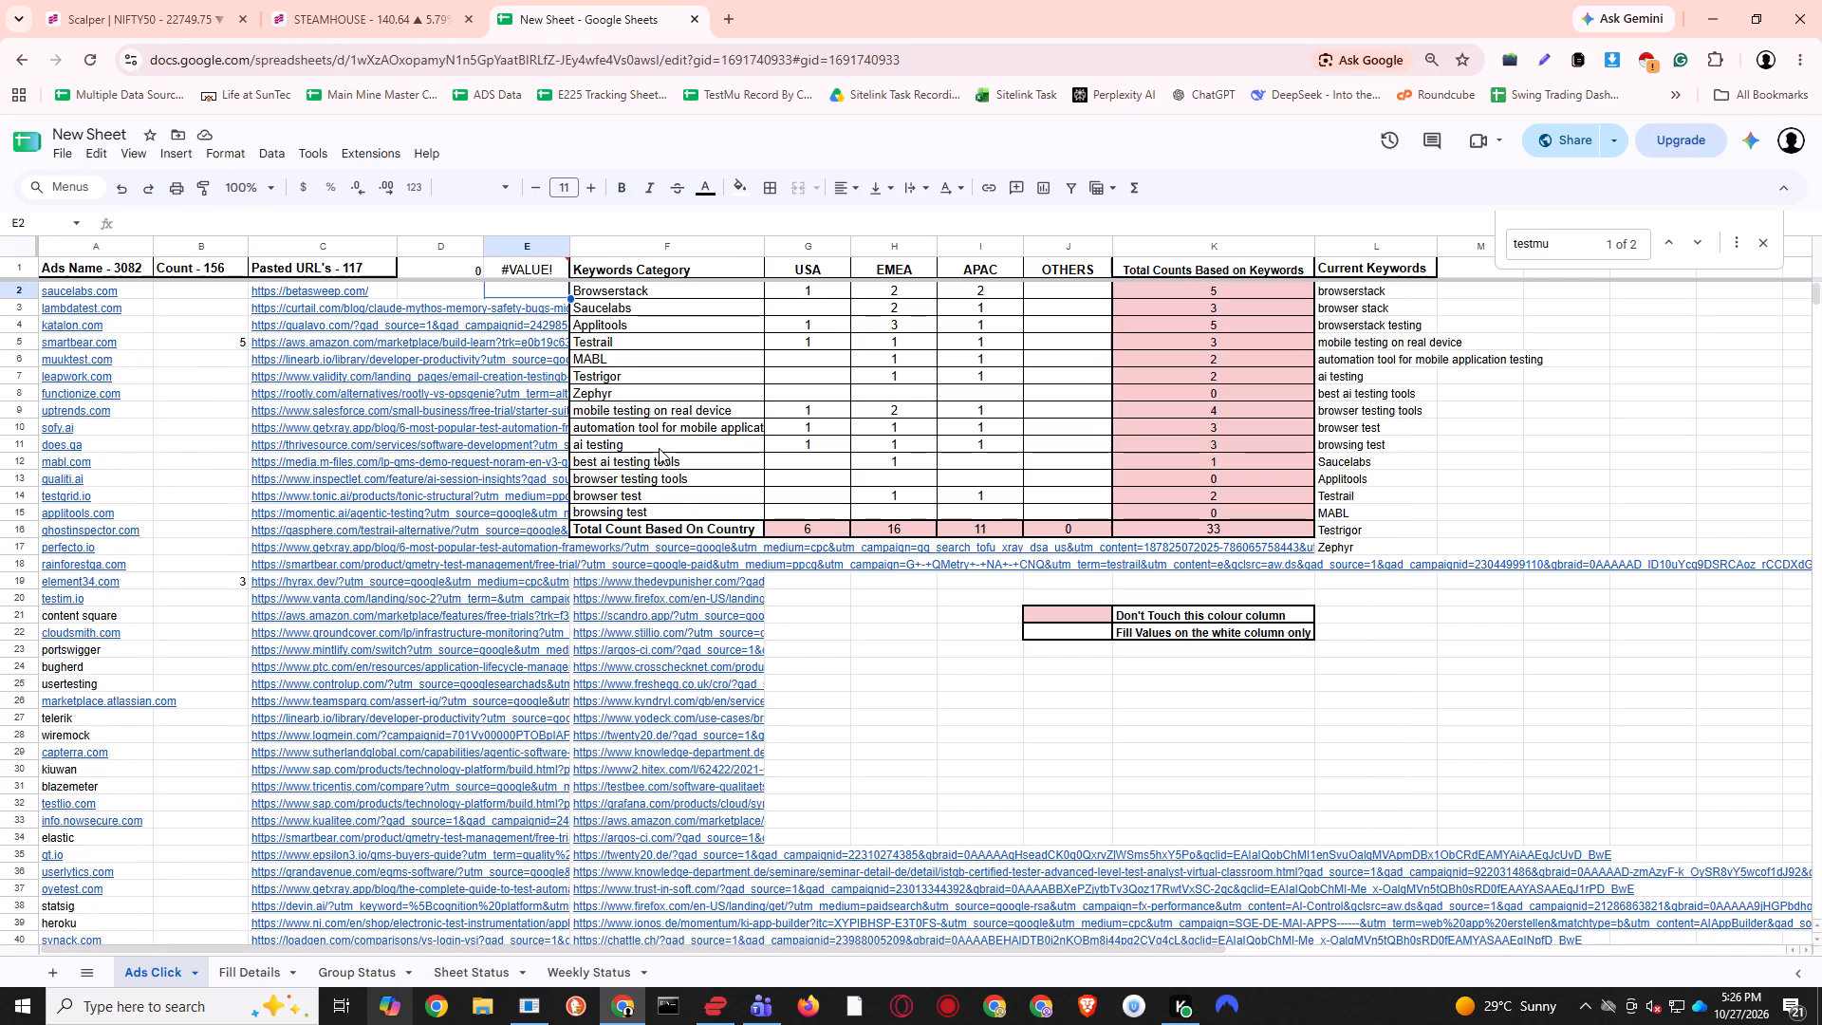
key(ctrl+s)
key(ctrl+s)
key(Right)
key(Right)
key(Left)
key(ctrl+s)
key(ctrl+s)
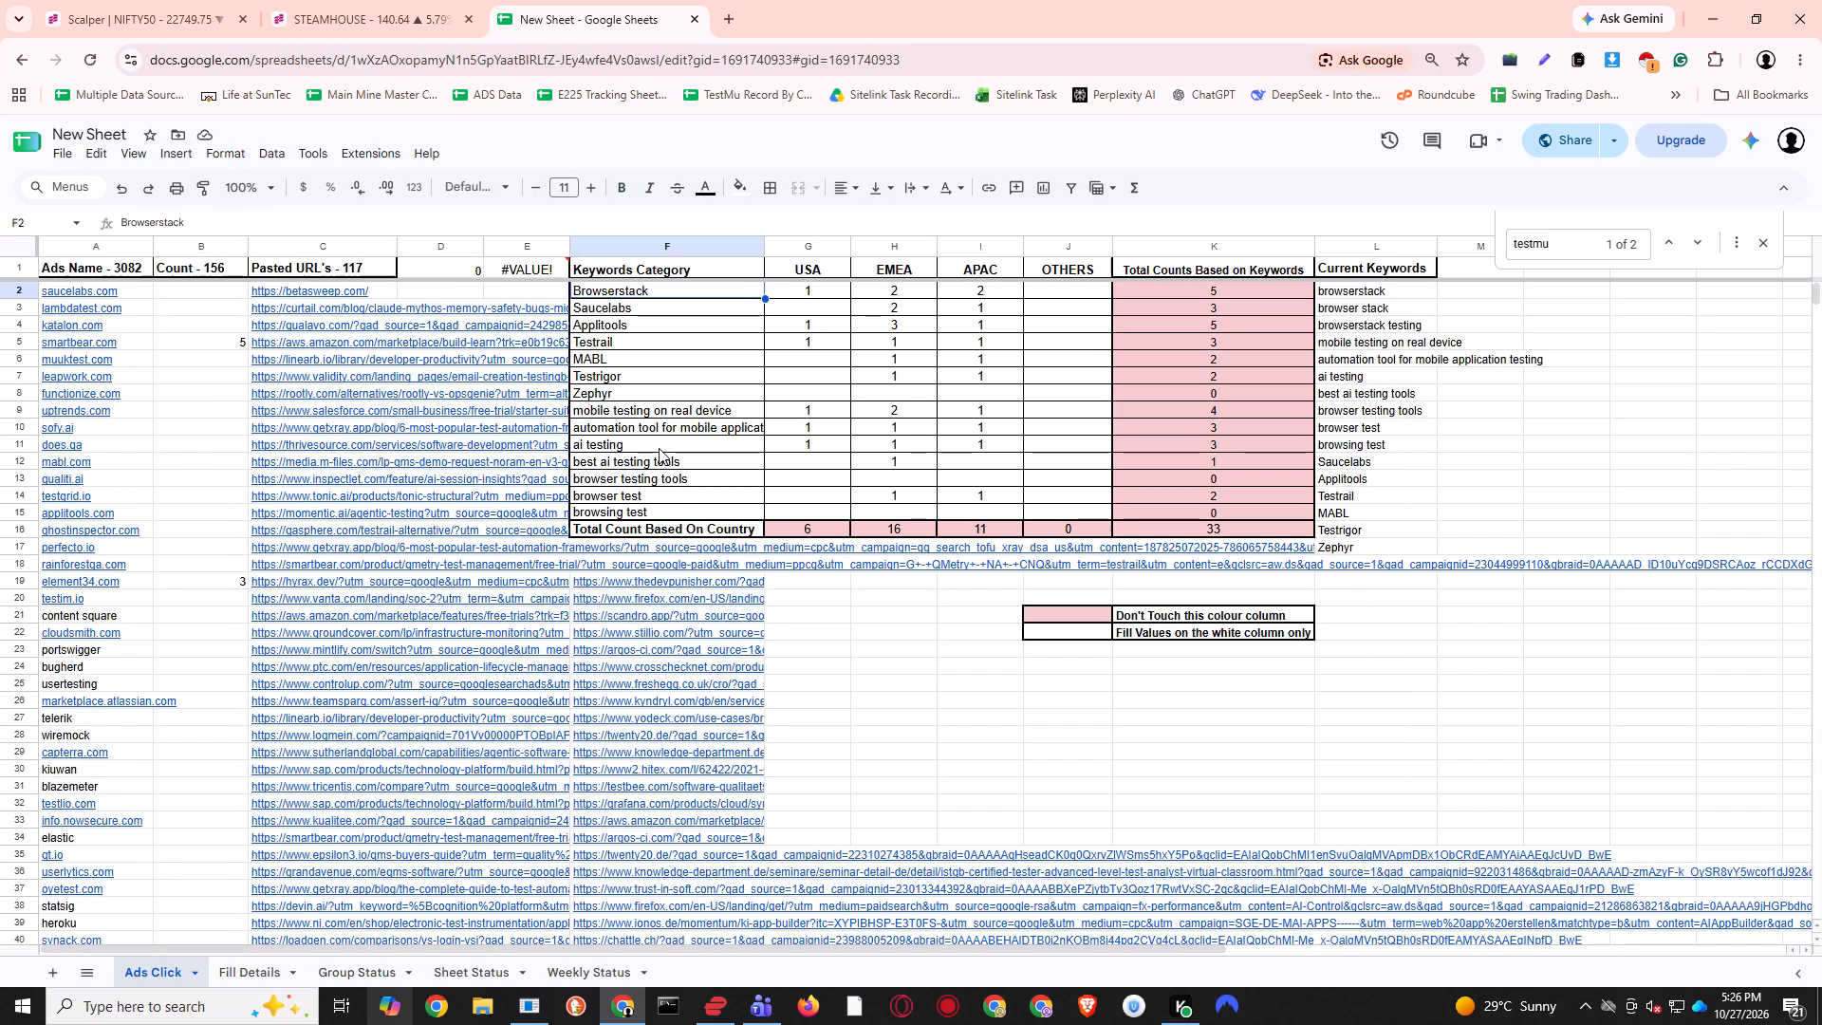
key(Right)
key(Right)
key(ctrl+s)
key(ctrl+s)
key(Down)
key(Down)
key(Down)
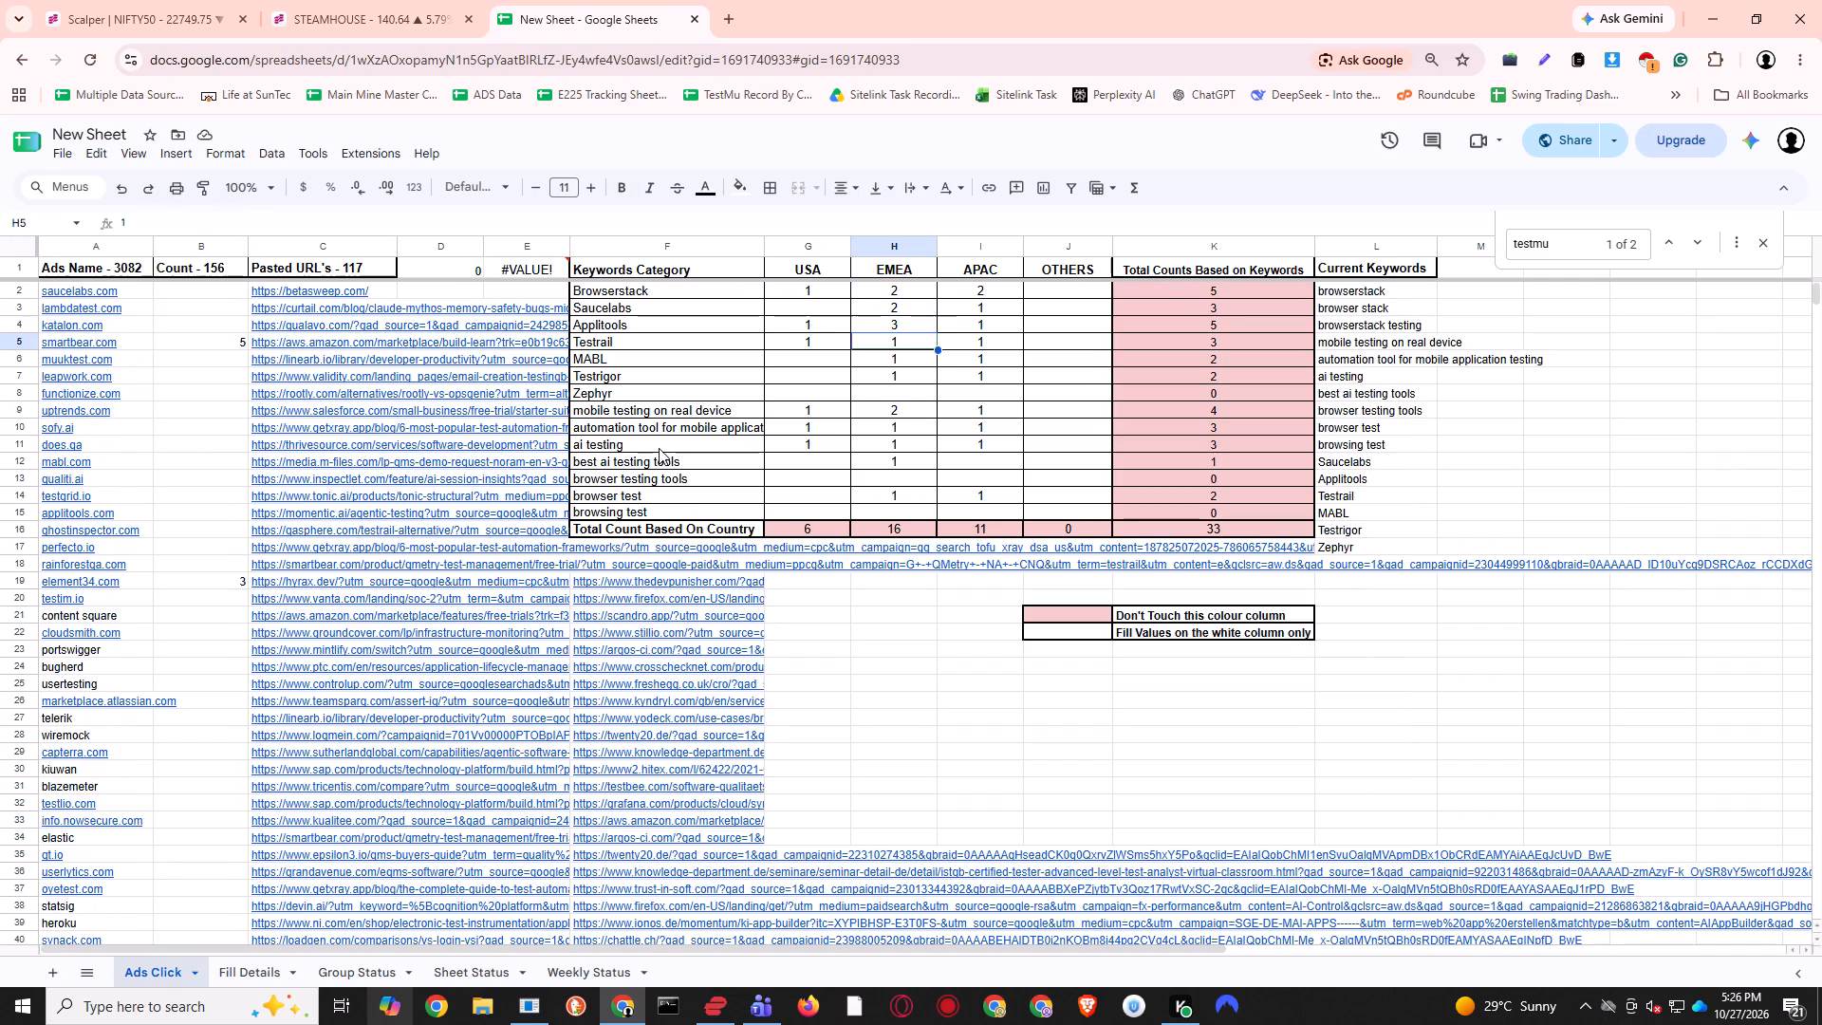
key(ctrl+s)
key(Down)
key(Down)
key(Down)
key(ctrl+s)
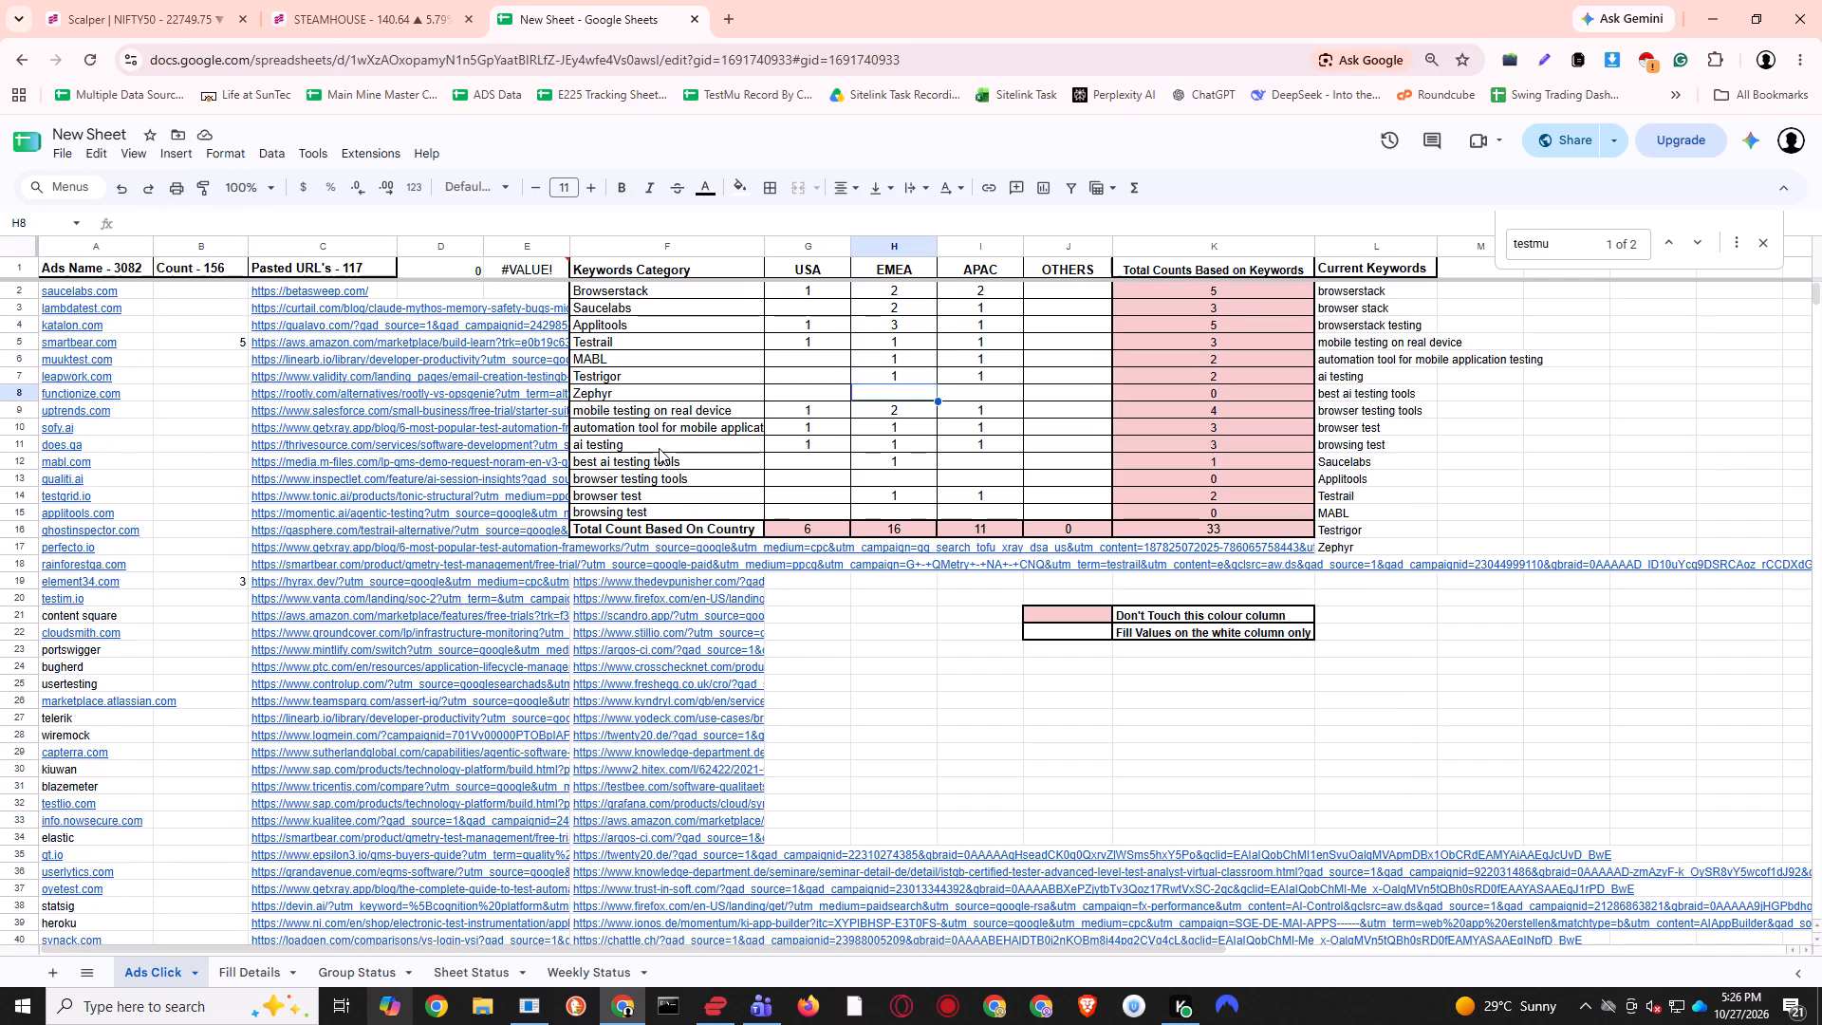
Close the "testmu" search, return to the first data row of Ads Click, and save the spreadsheet.
click(1762, 237)
click(1063, 412)
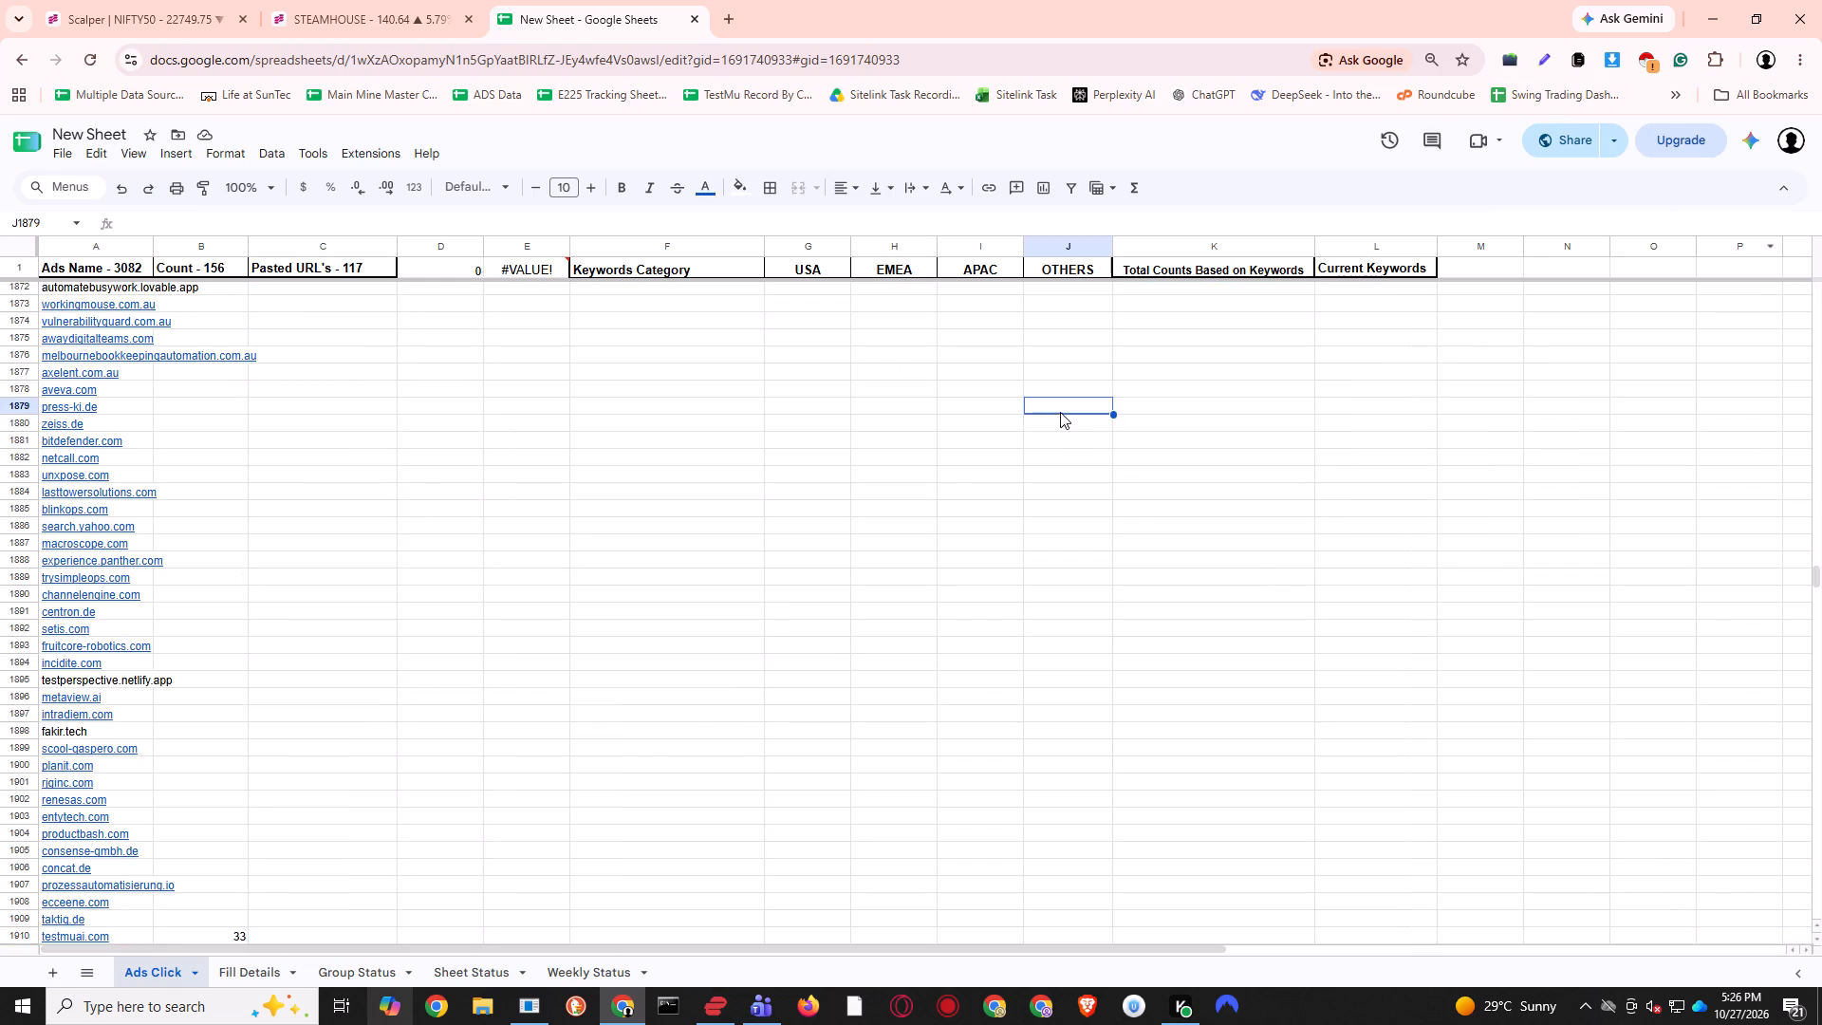
key(ctrl+s)
click(827, 419)
key(ctrl+Left)
key(ctrl+Left)
key(ctrl+Up)
key(Down)
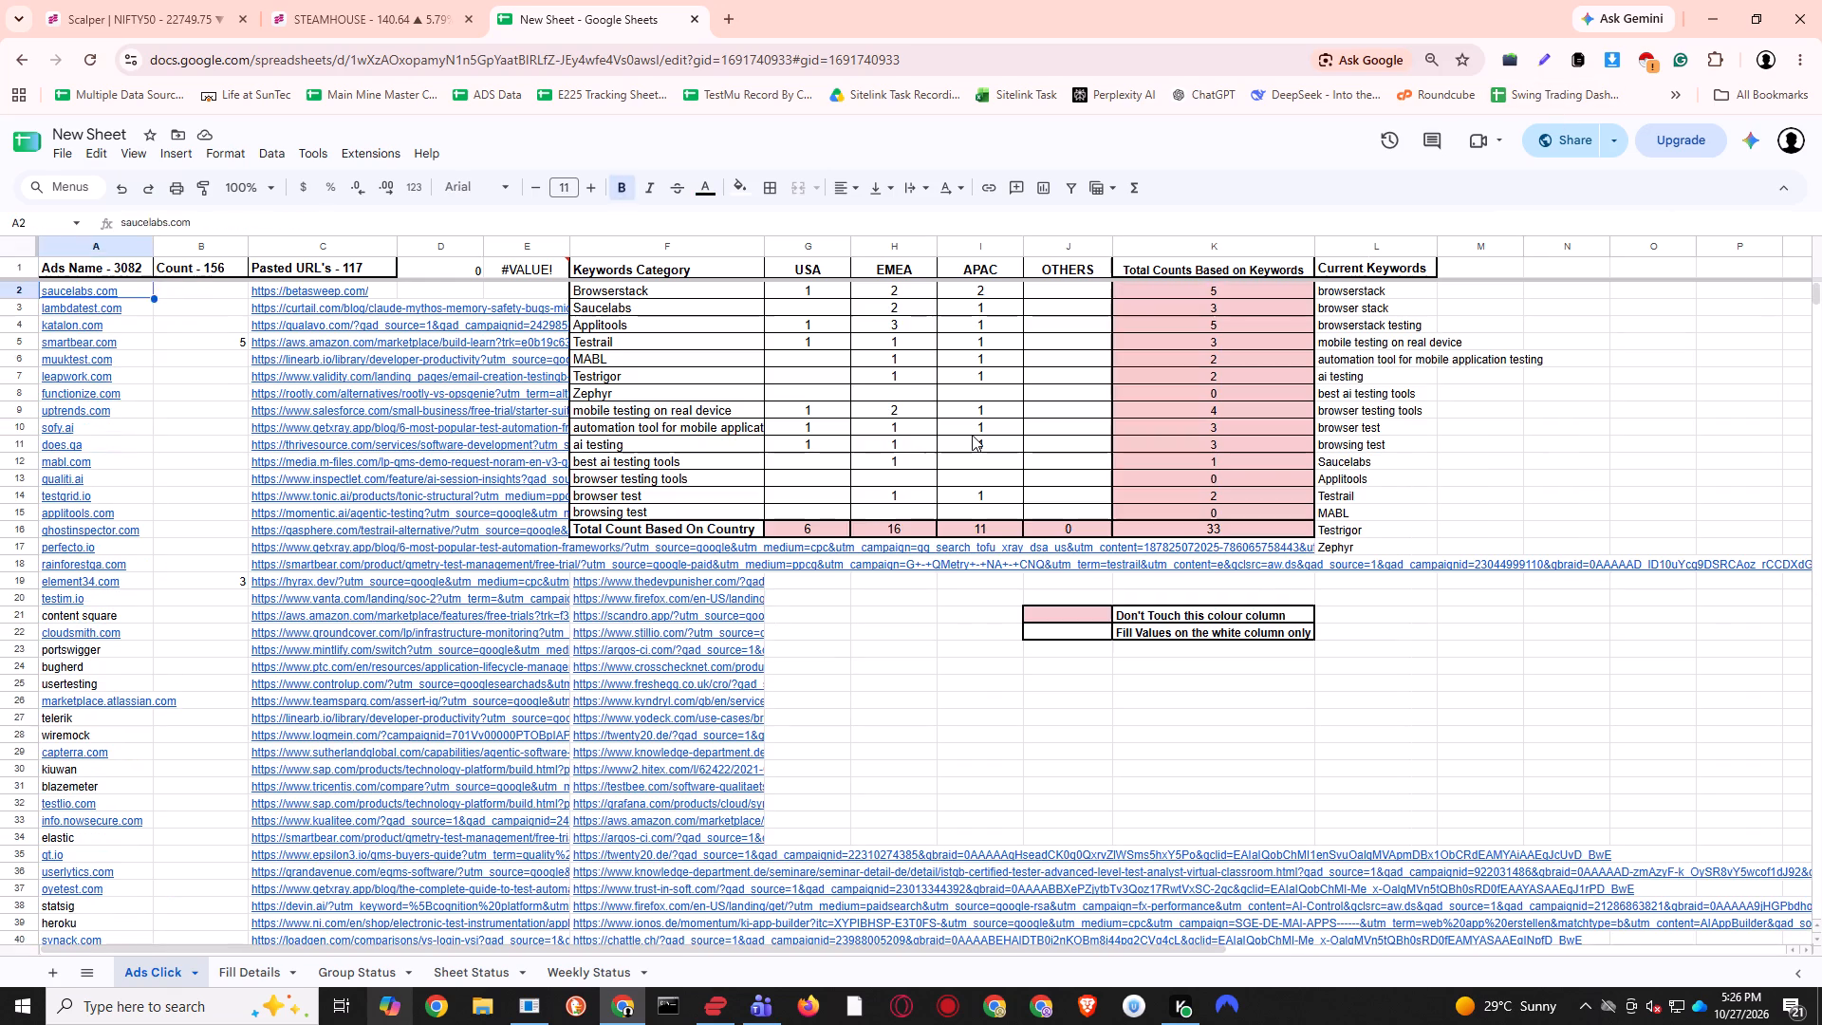
key(Right)
key(ctrl+s)
key(ctrl+s)
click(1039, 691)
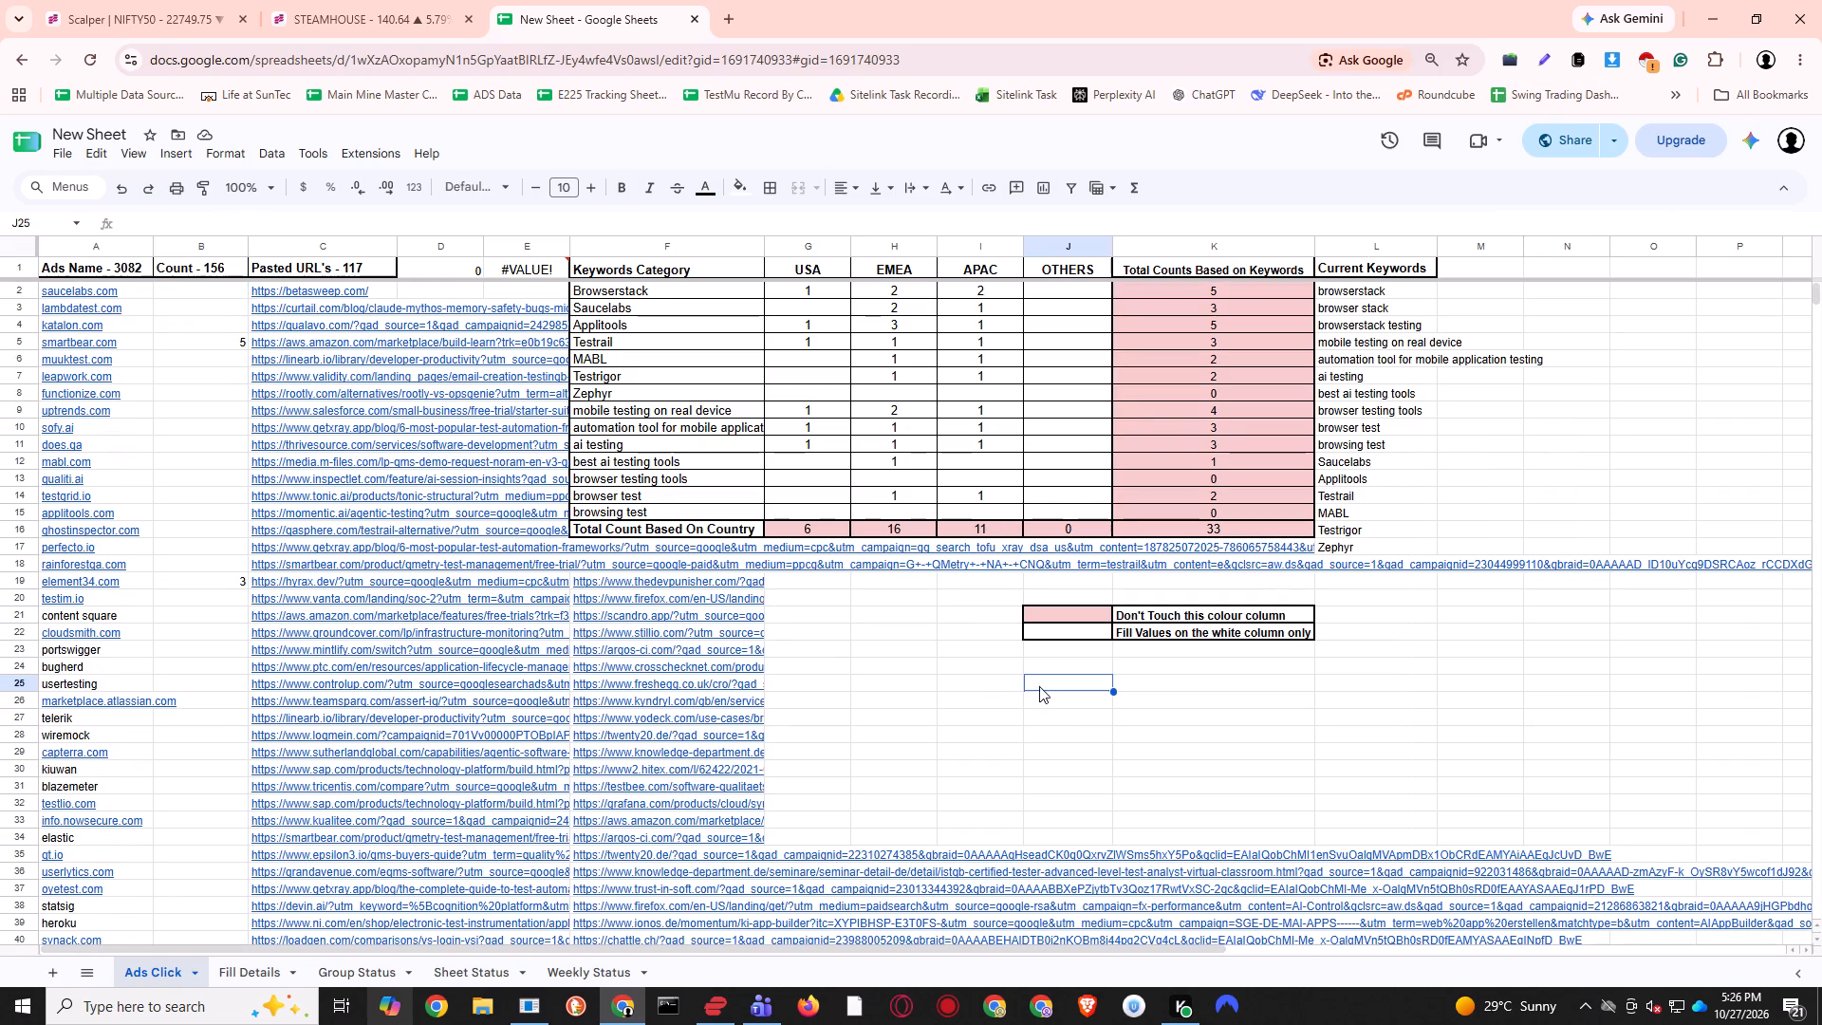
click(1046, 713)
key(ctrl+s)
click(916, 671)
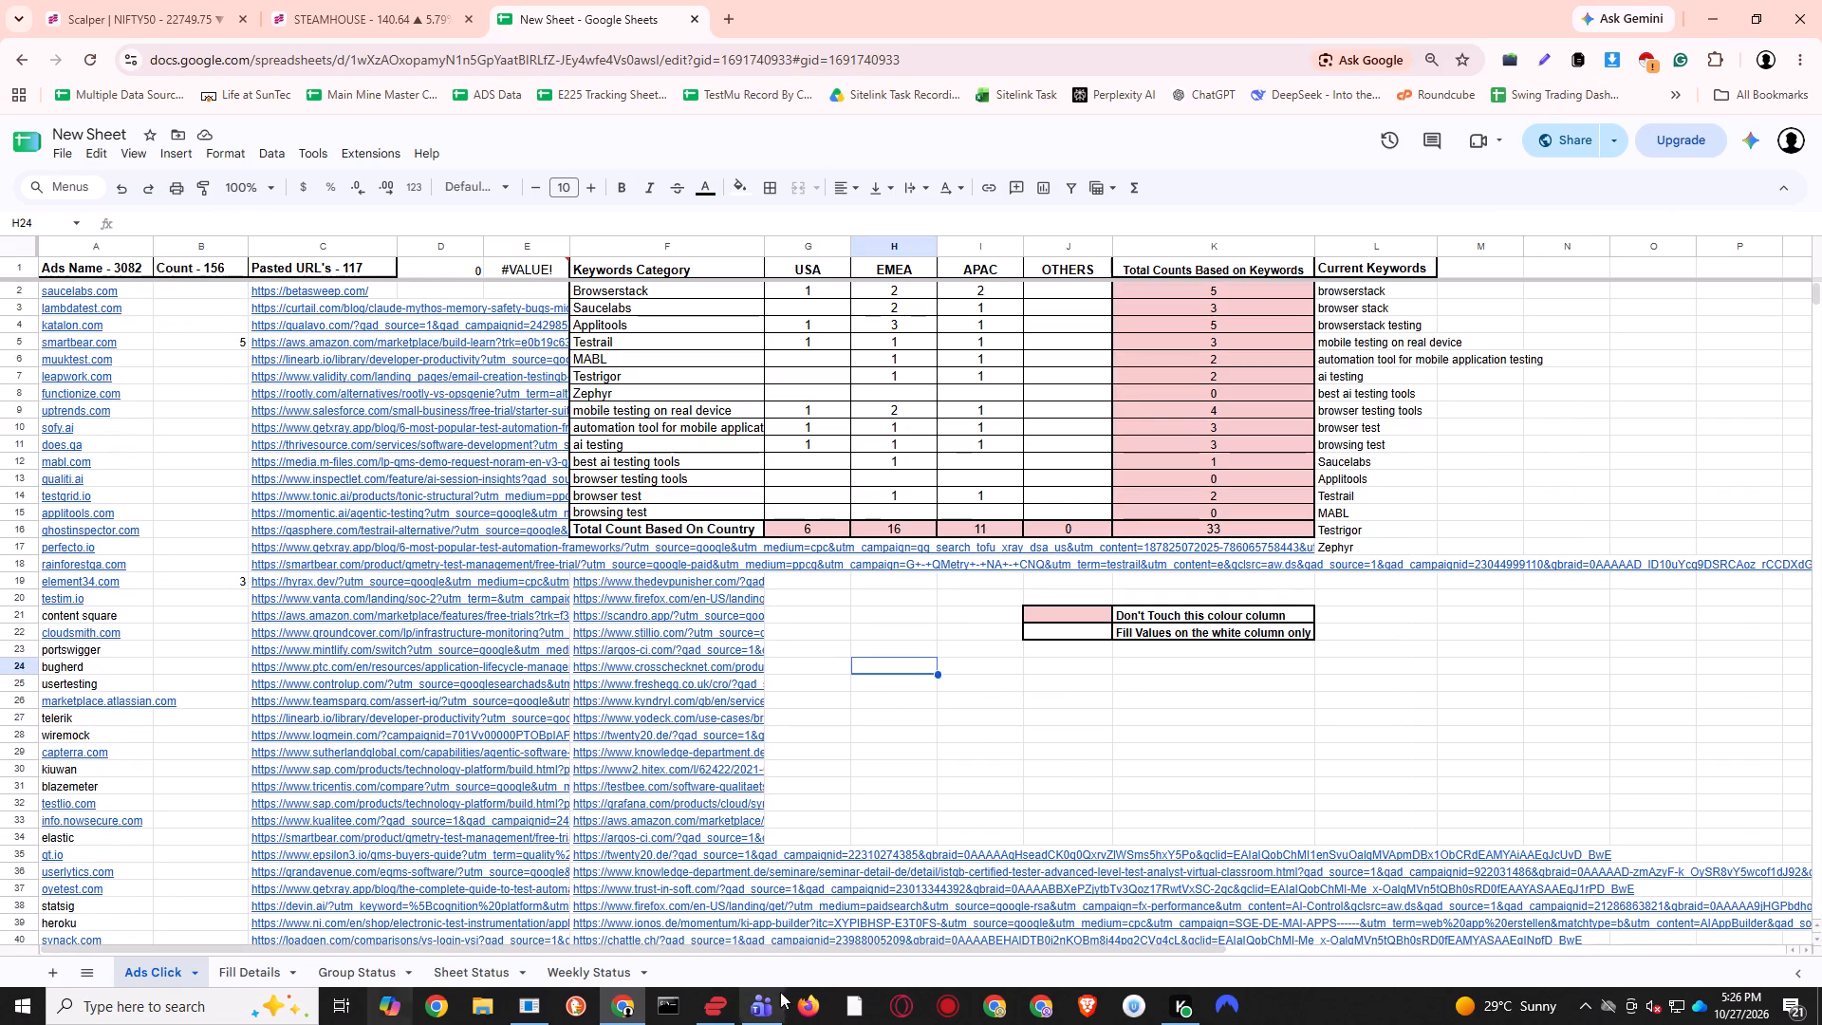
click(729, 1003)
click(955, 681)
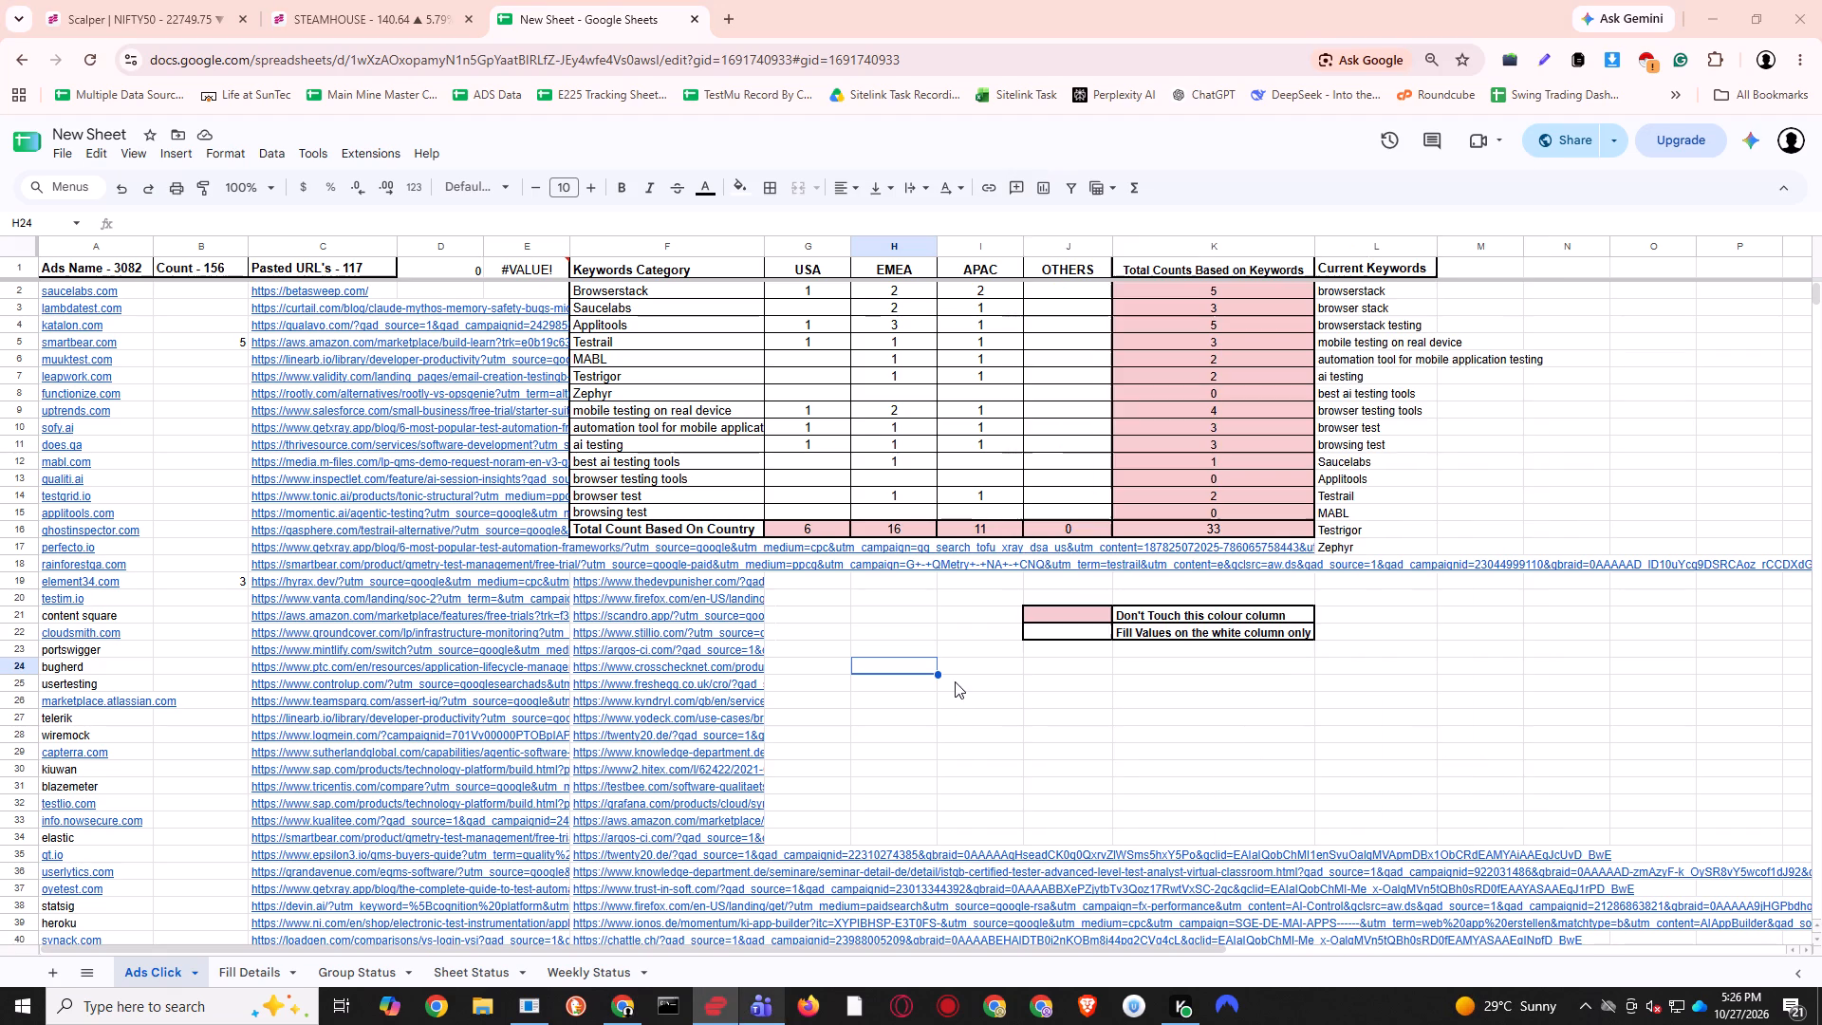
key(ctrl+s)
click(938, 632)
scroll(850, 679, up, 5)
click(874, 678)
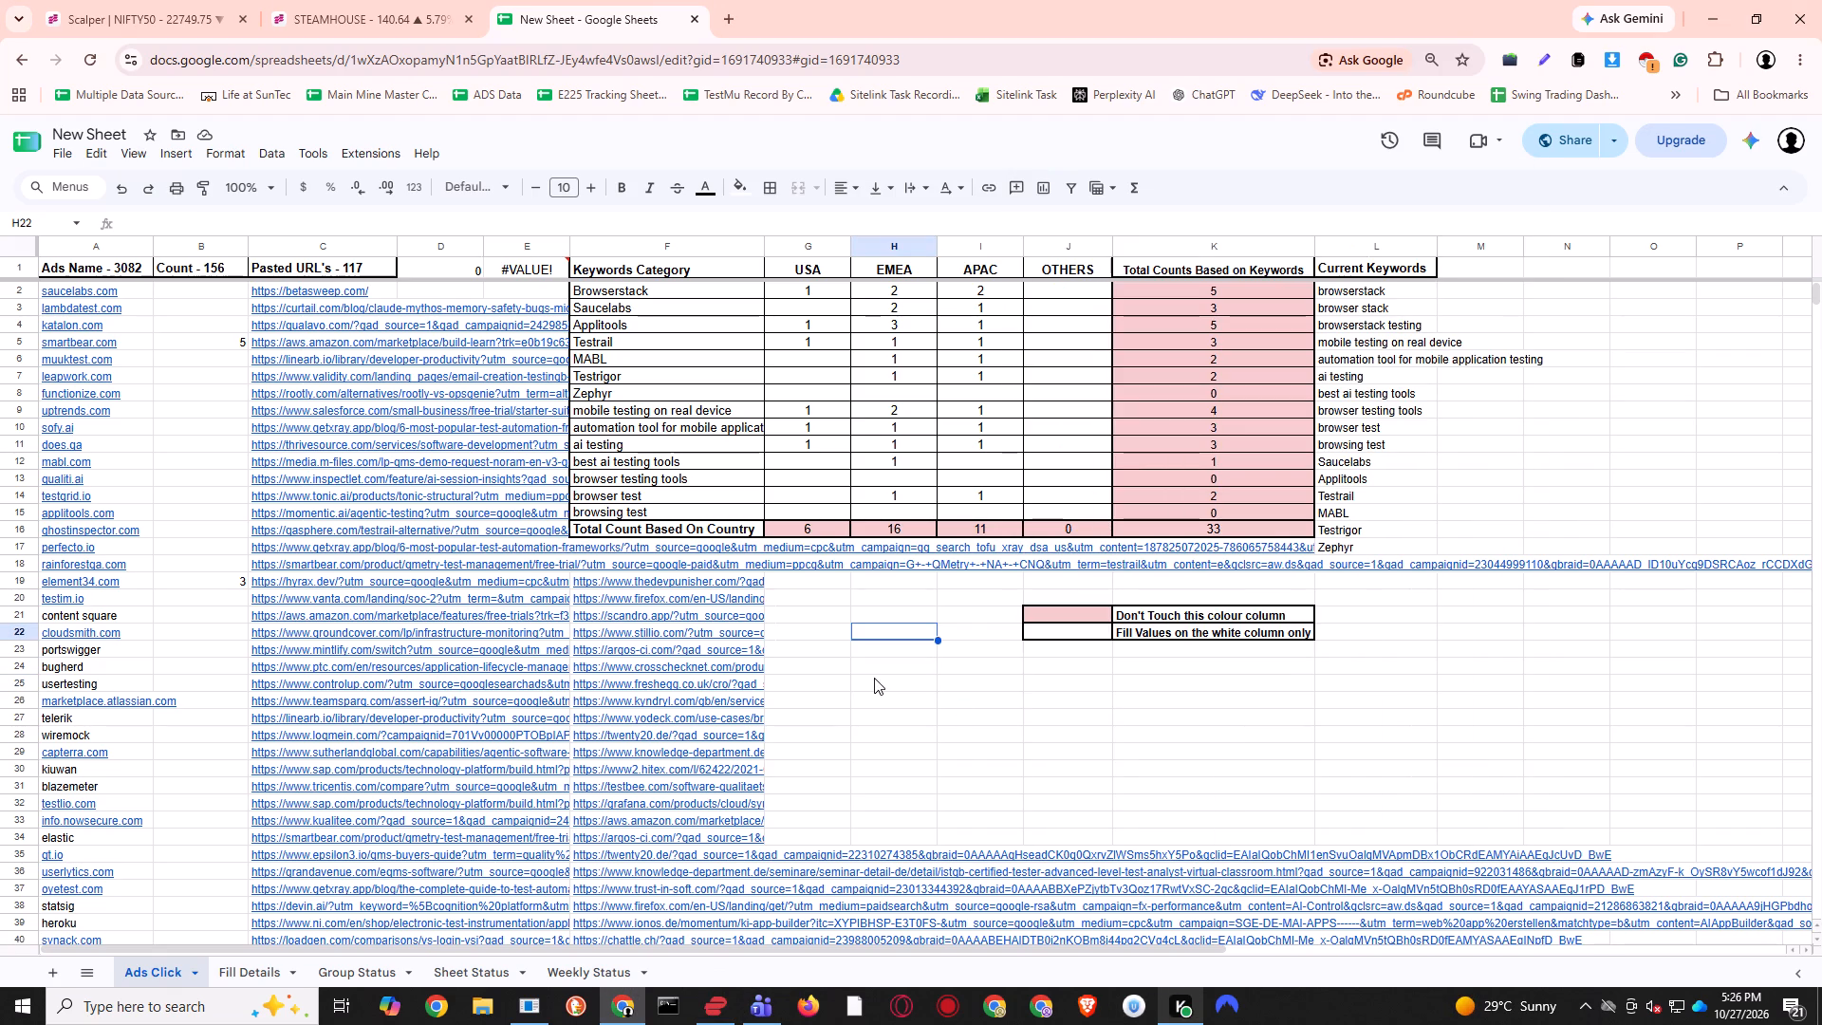
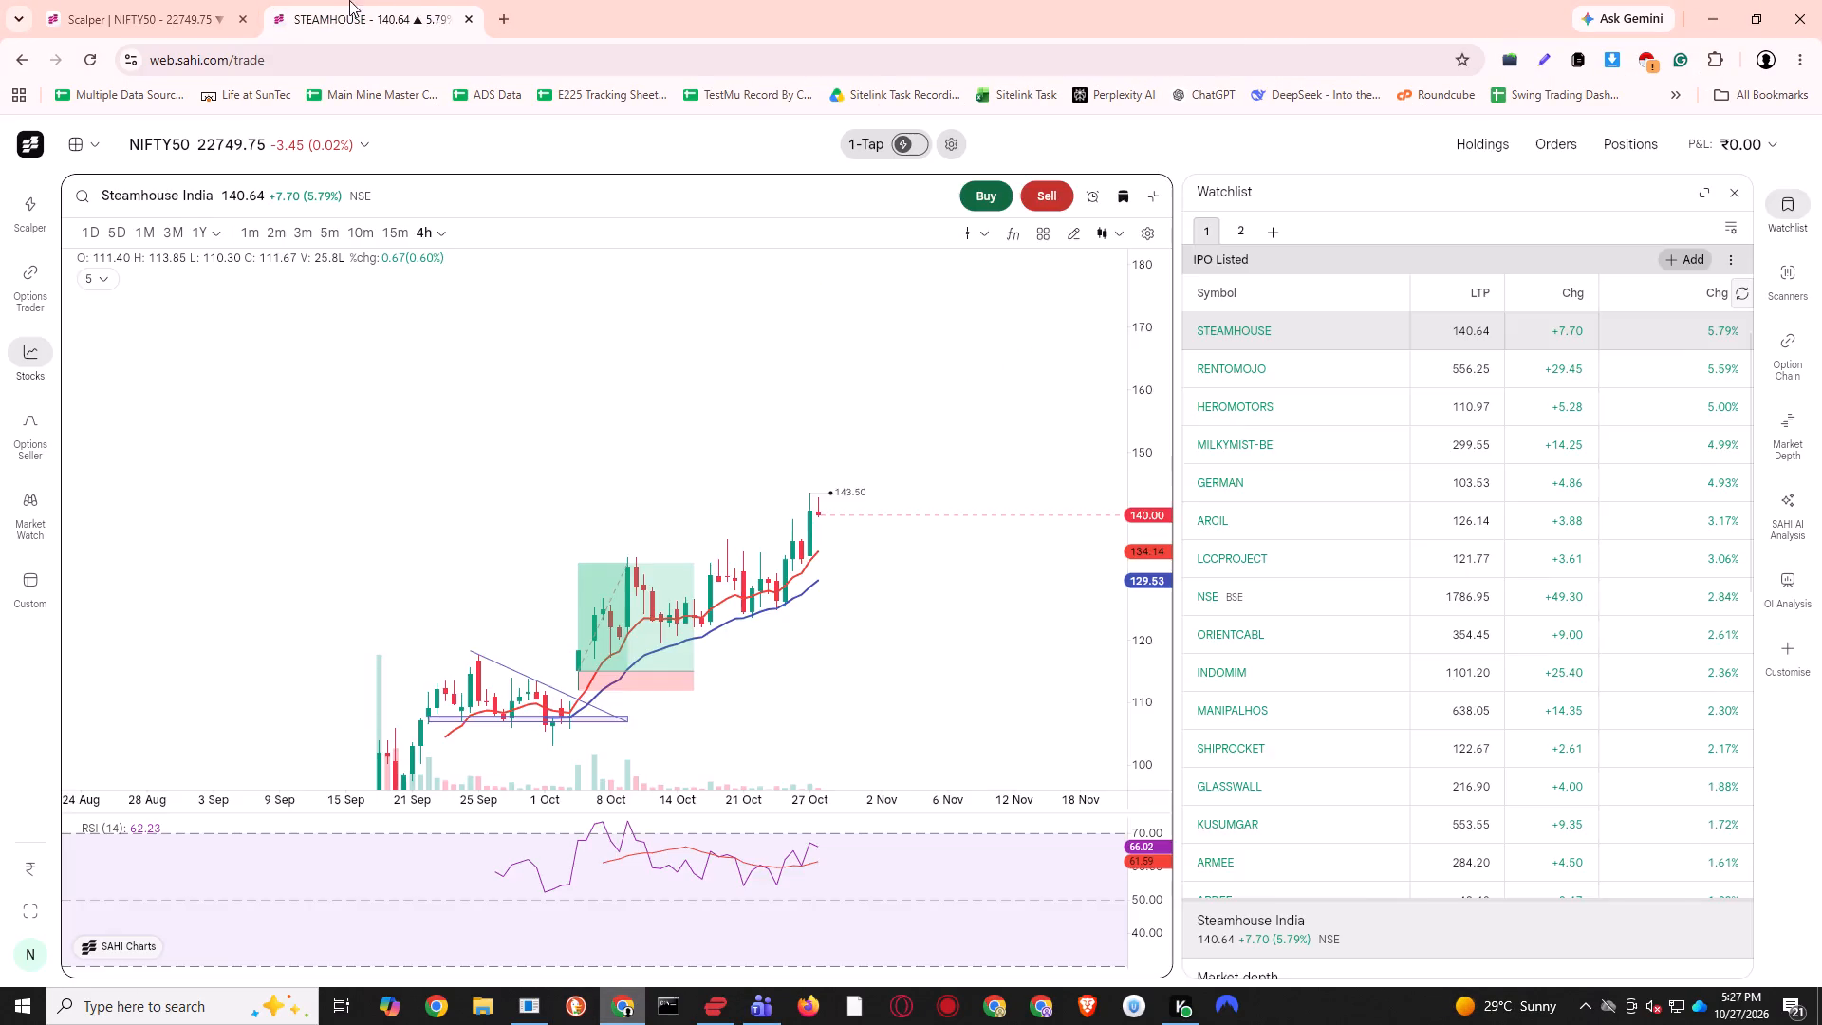
Close the trading pages and open the bookmarked New Sheet, Life at SunTec, ADS Data and E225 Tracking Sheet, leaving no blank tab.
key(ctrl+w)
click(282, 21)
click(247, 19)
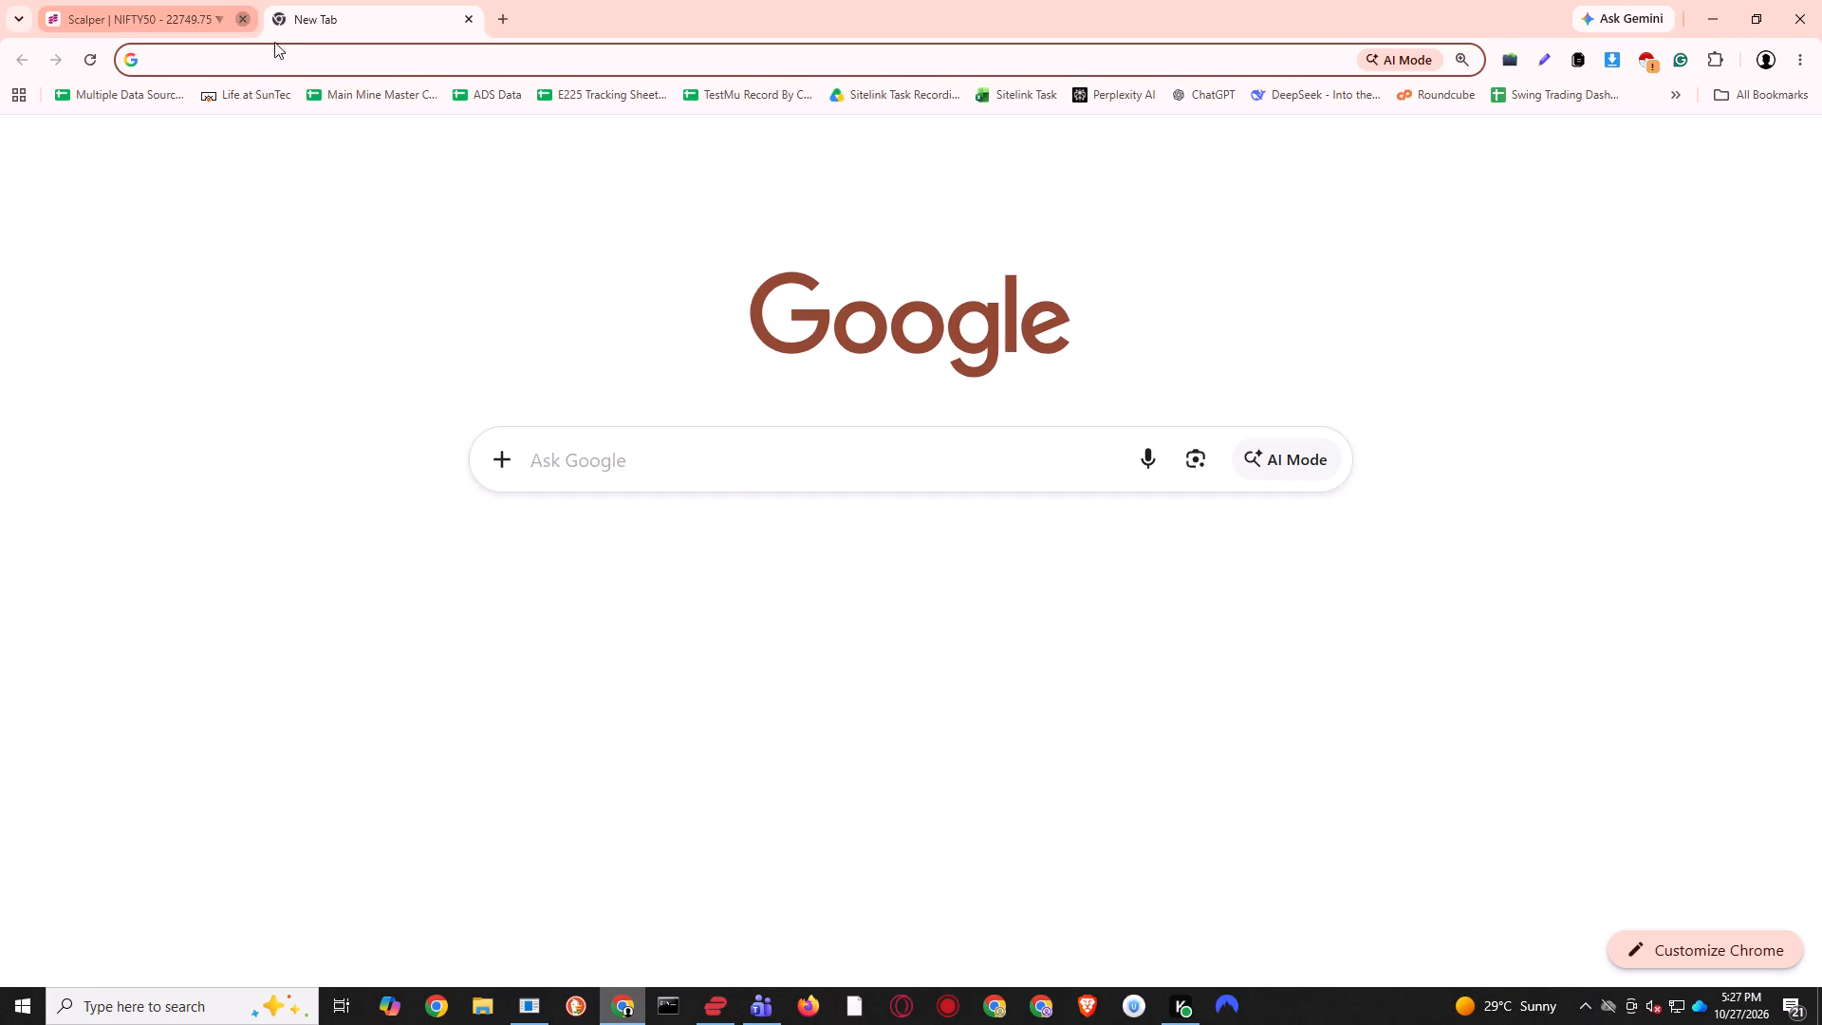
ctrl+click(367, 98)
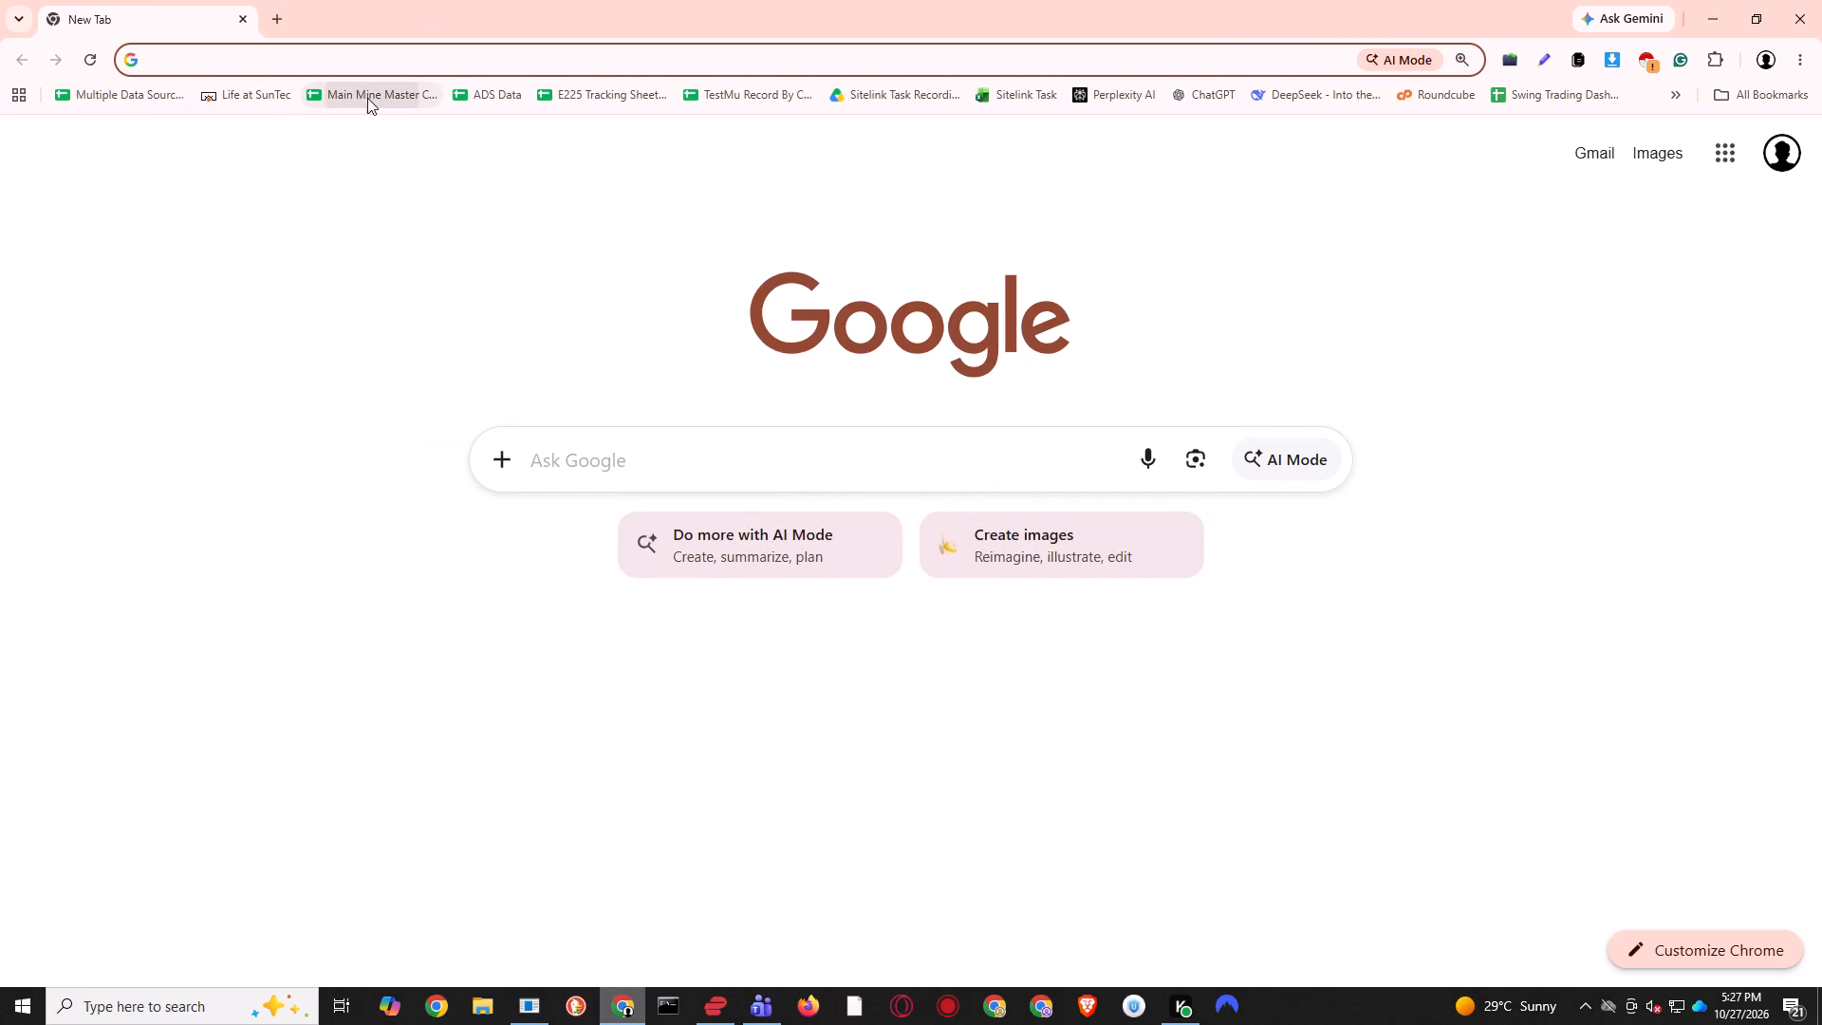
ctrl+click(265, 92)
ctrl+click(495, 92)
ctrl+click(575, 97)
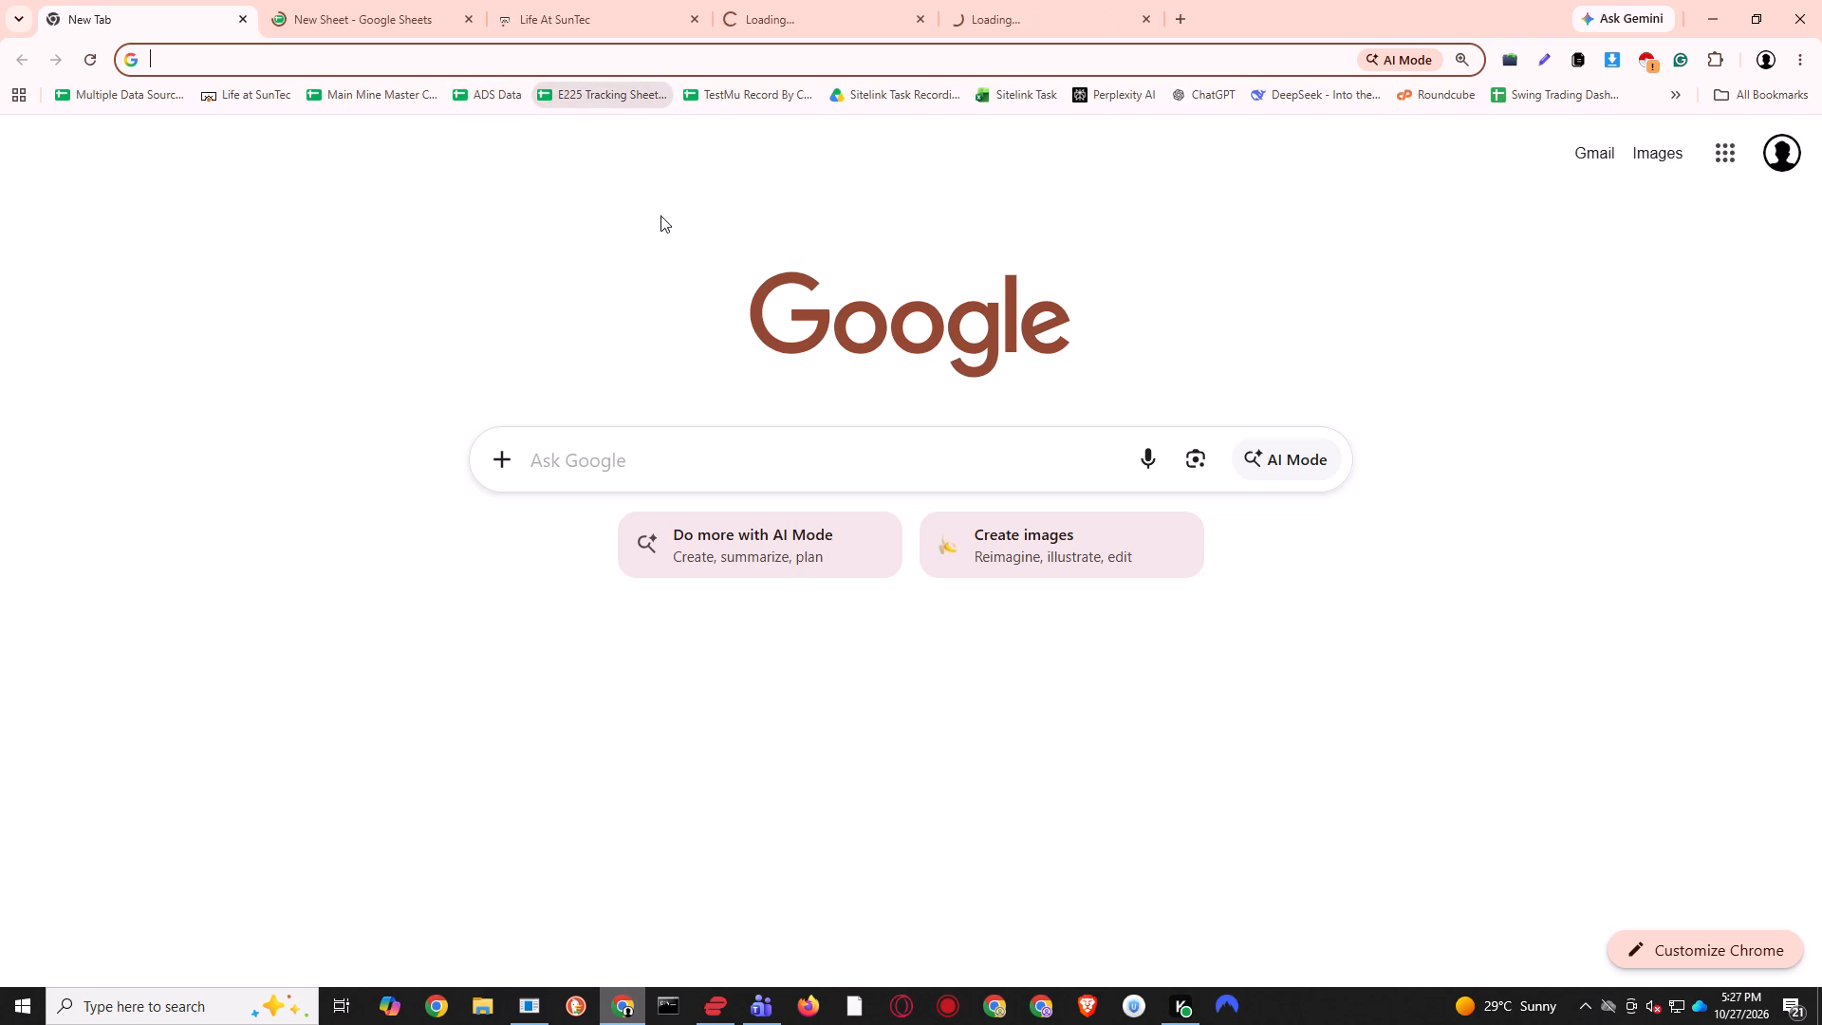
click(129, 0)
key(ctrl+w)
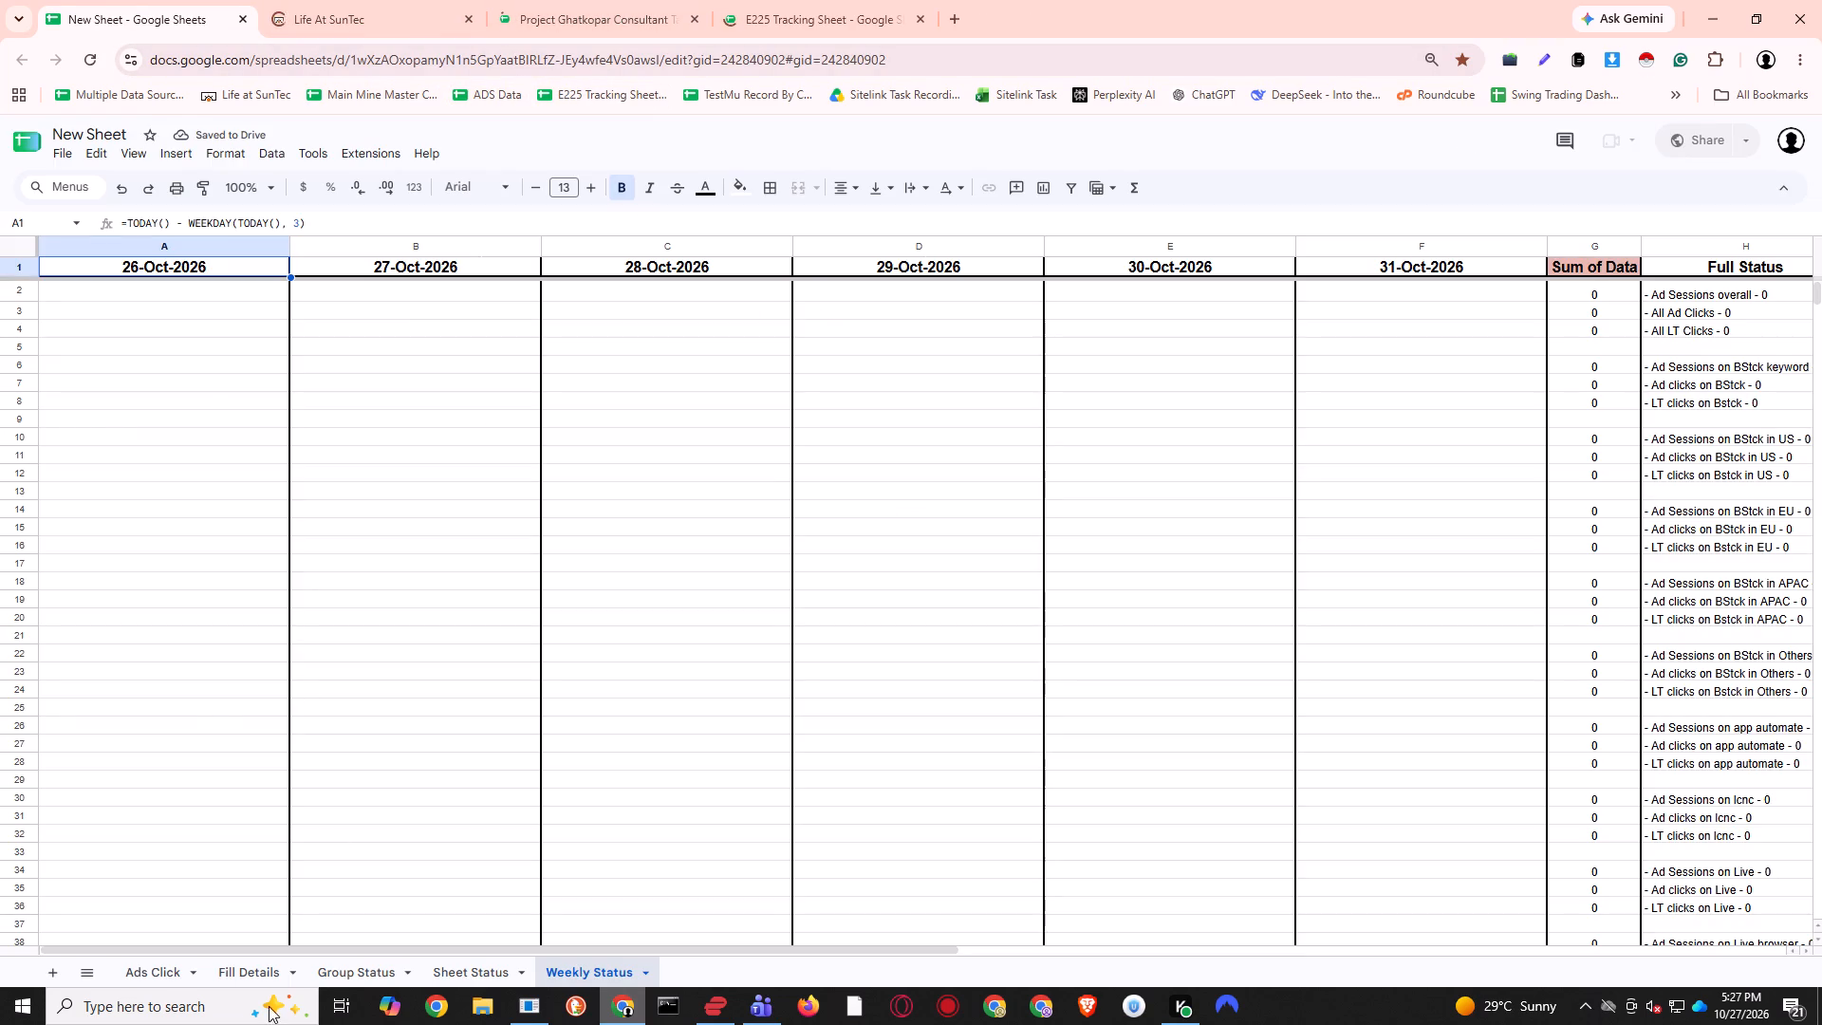
Look over the counts on Fill Details and Ads Click, and read through the Status and Weekly Status lists on Group Status.
click(251, 976)
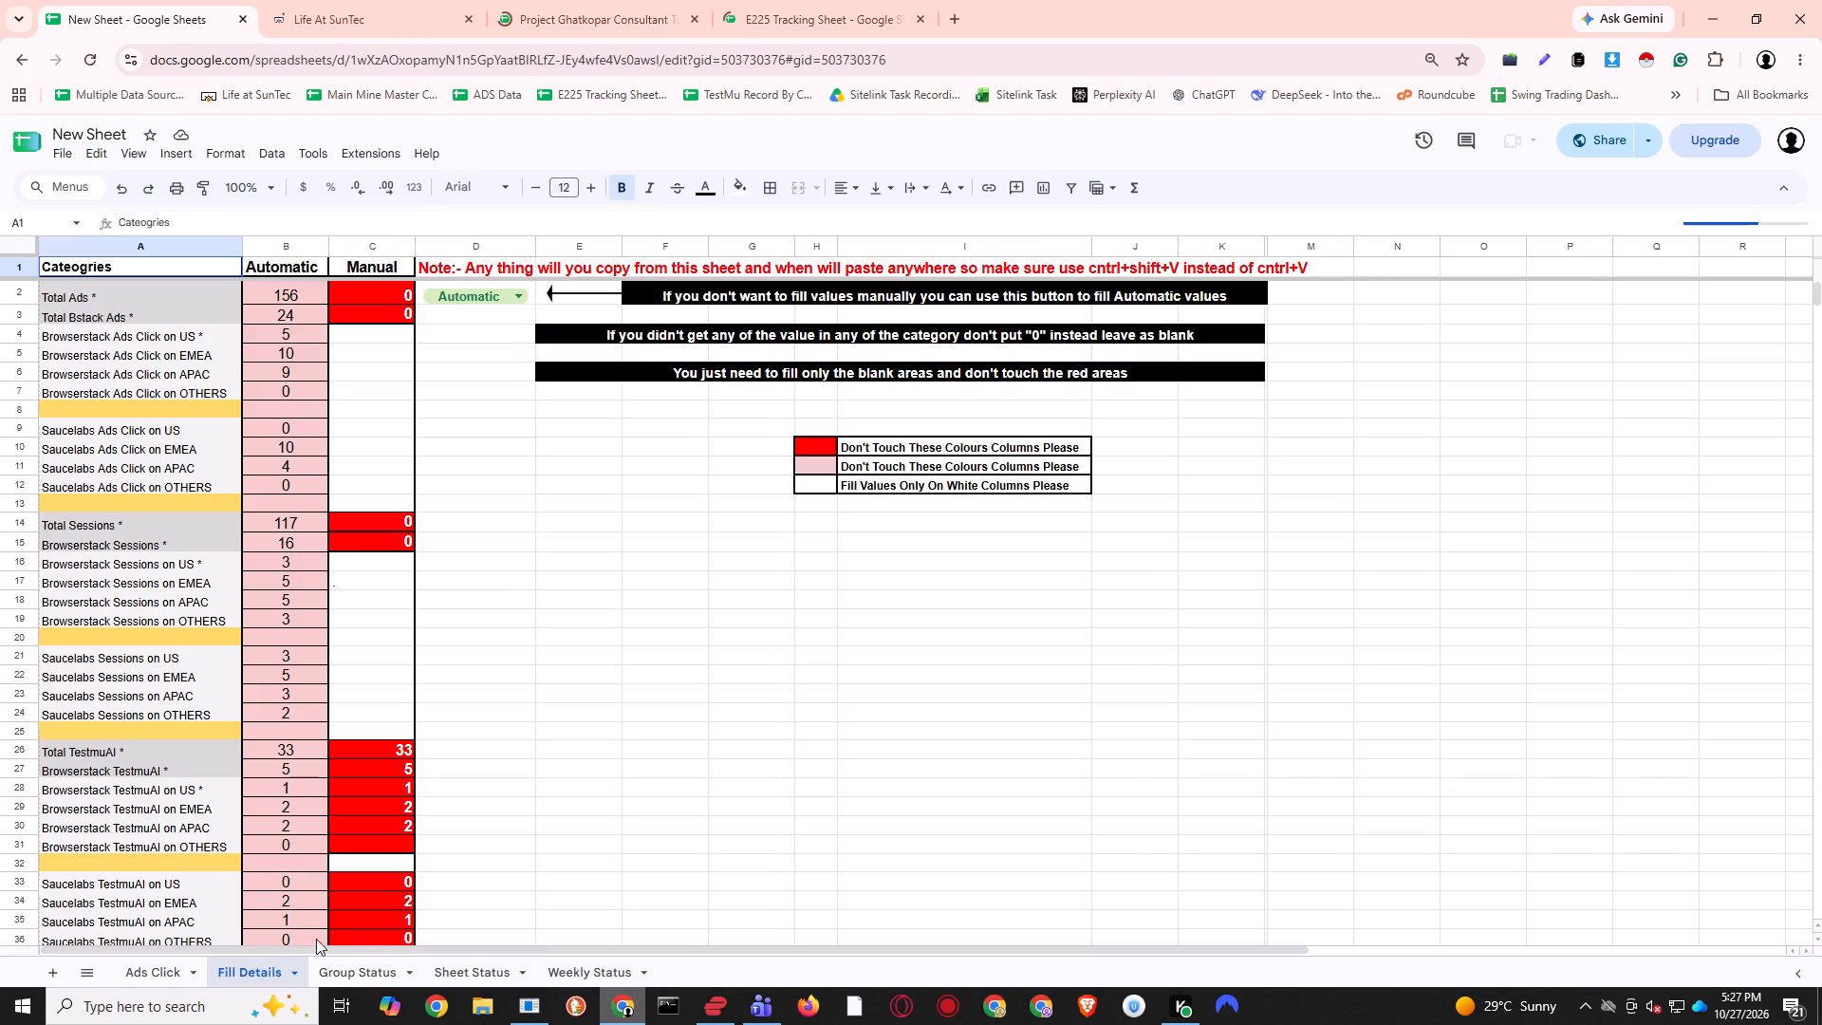
click(539, 734)
click(164, 971)
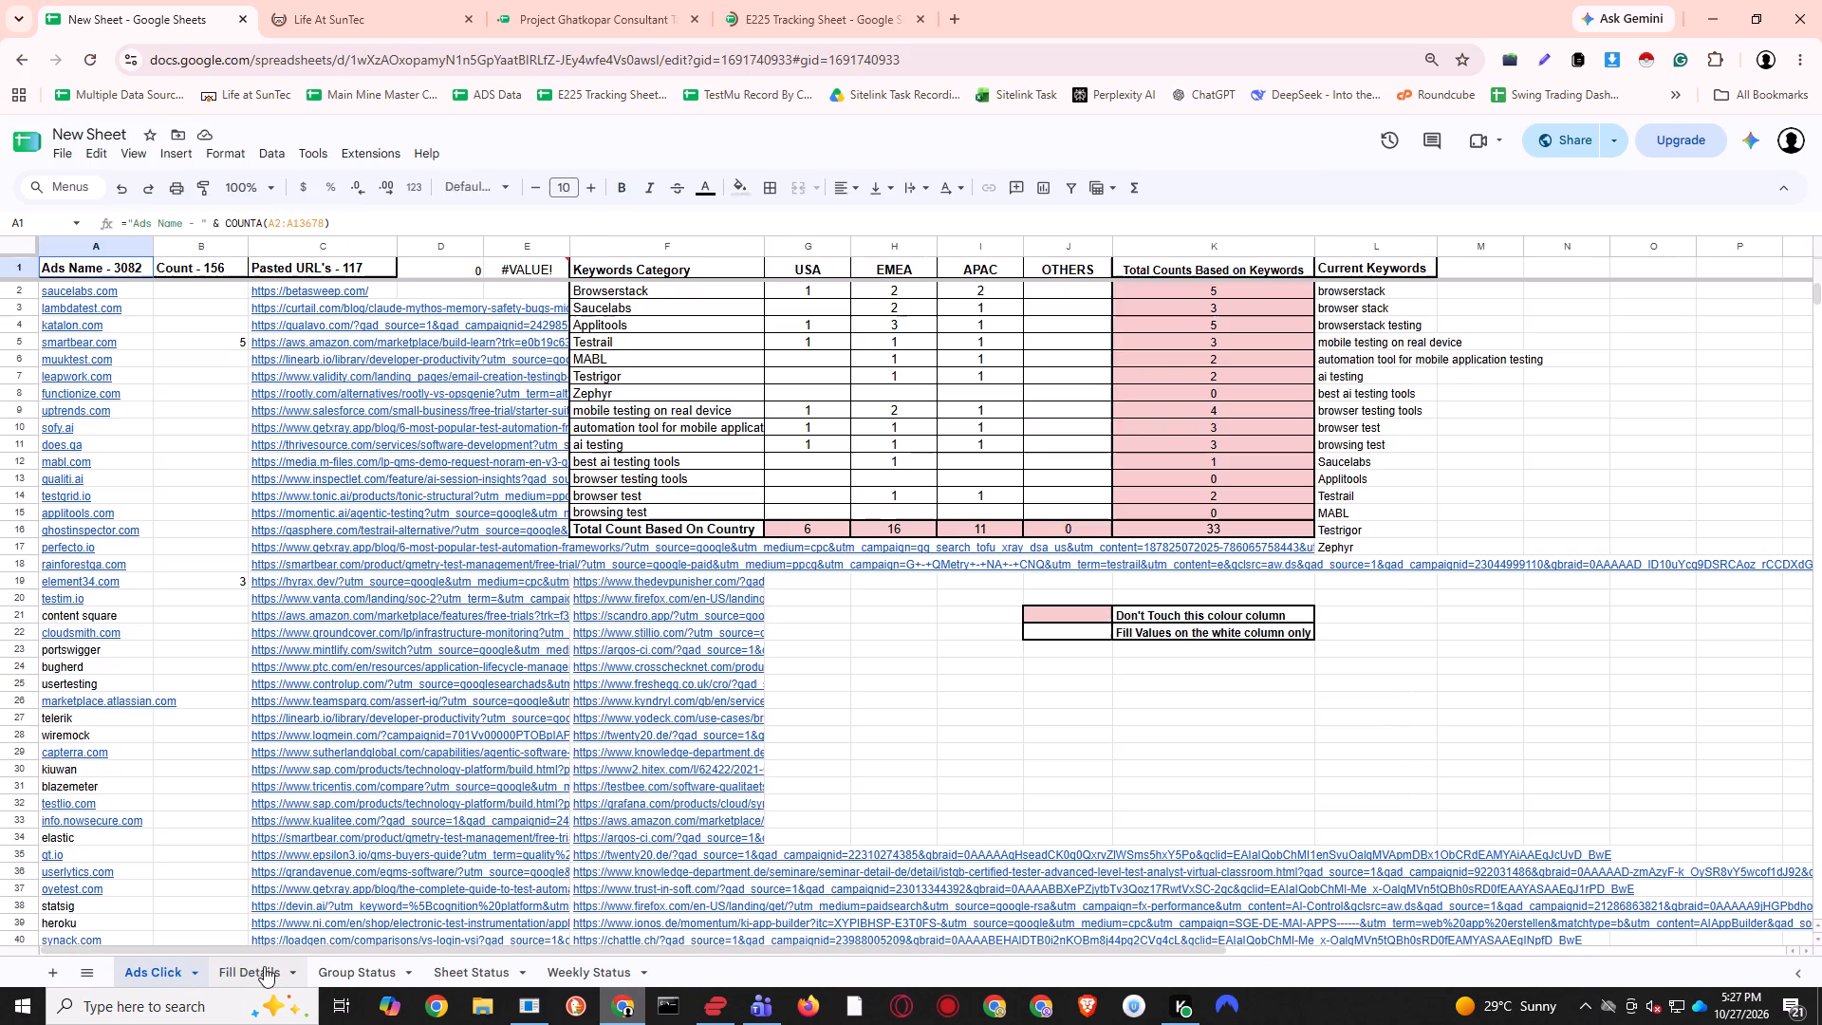
click(266, 962)
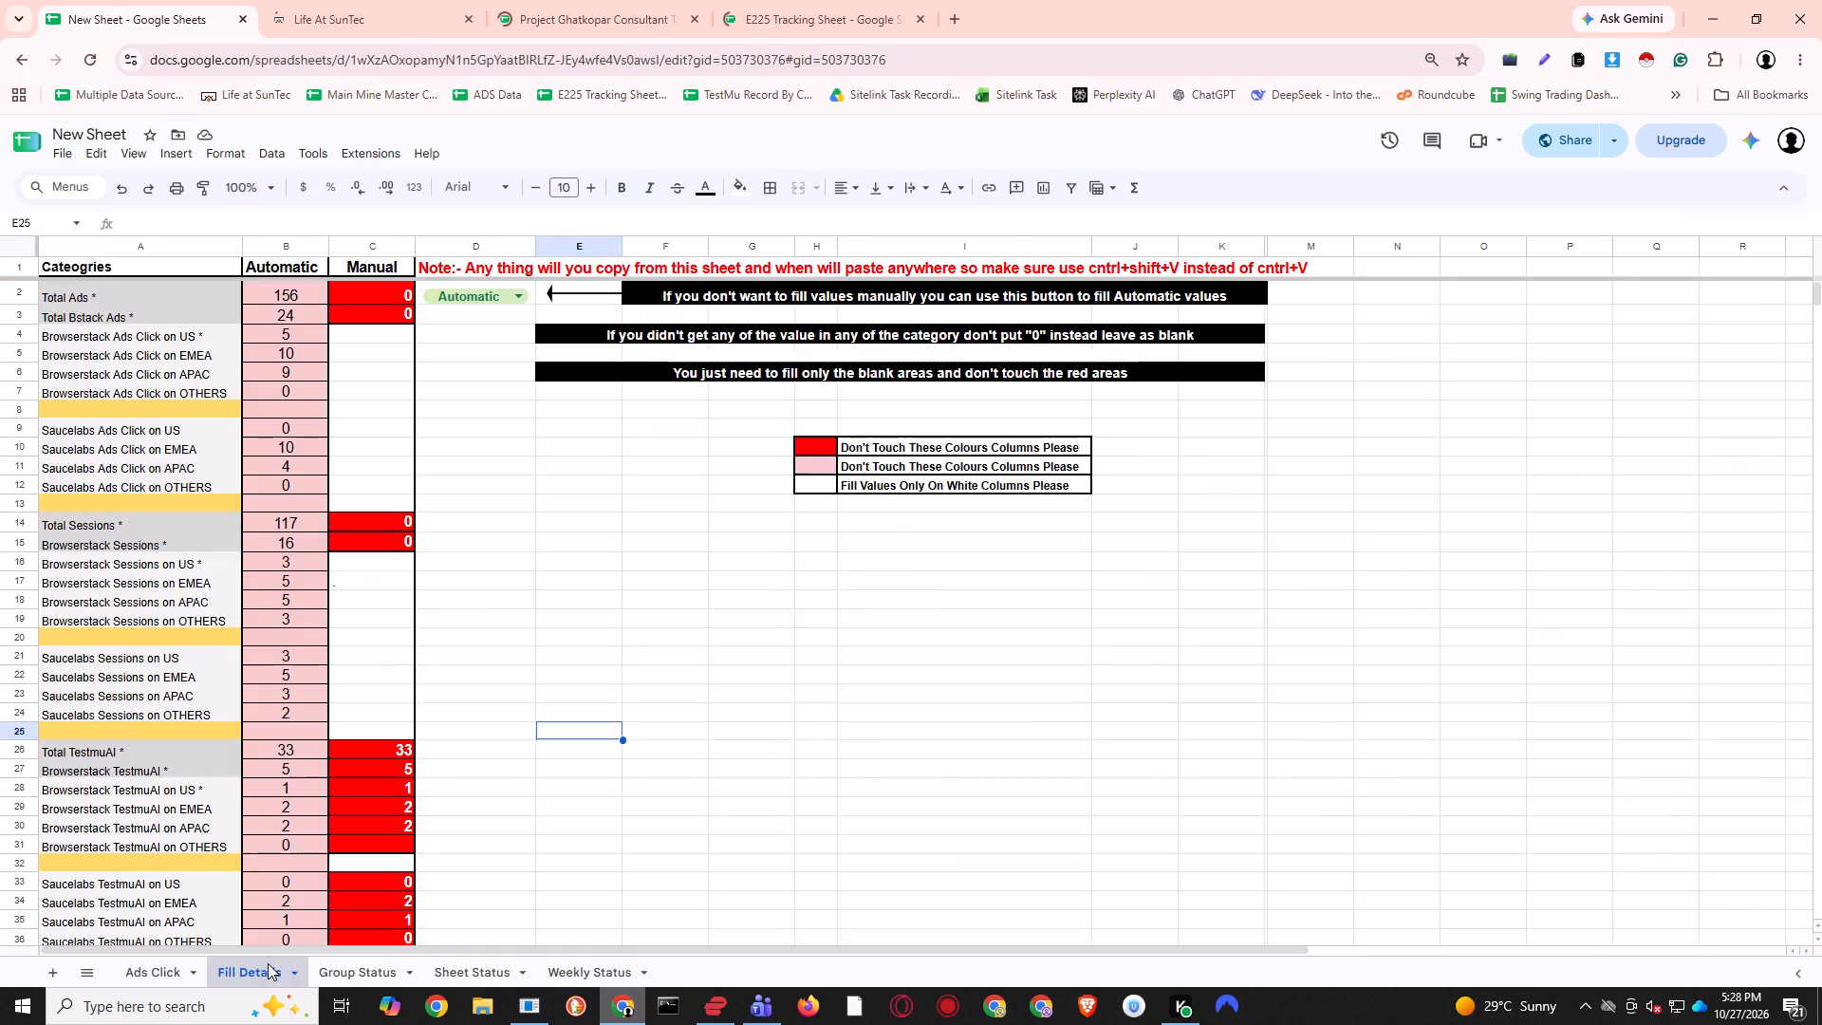
click(346, 961)
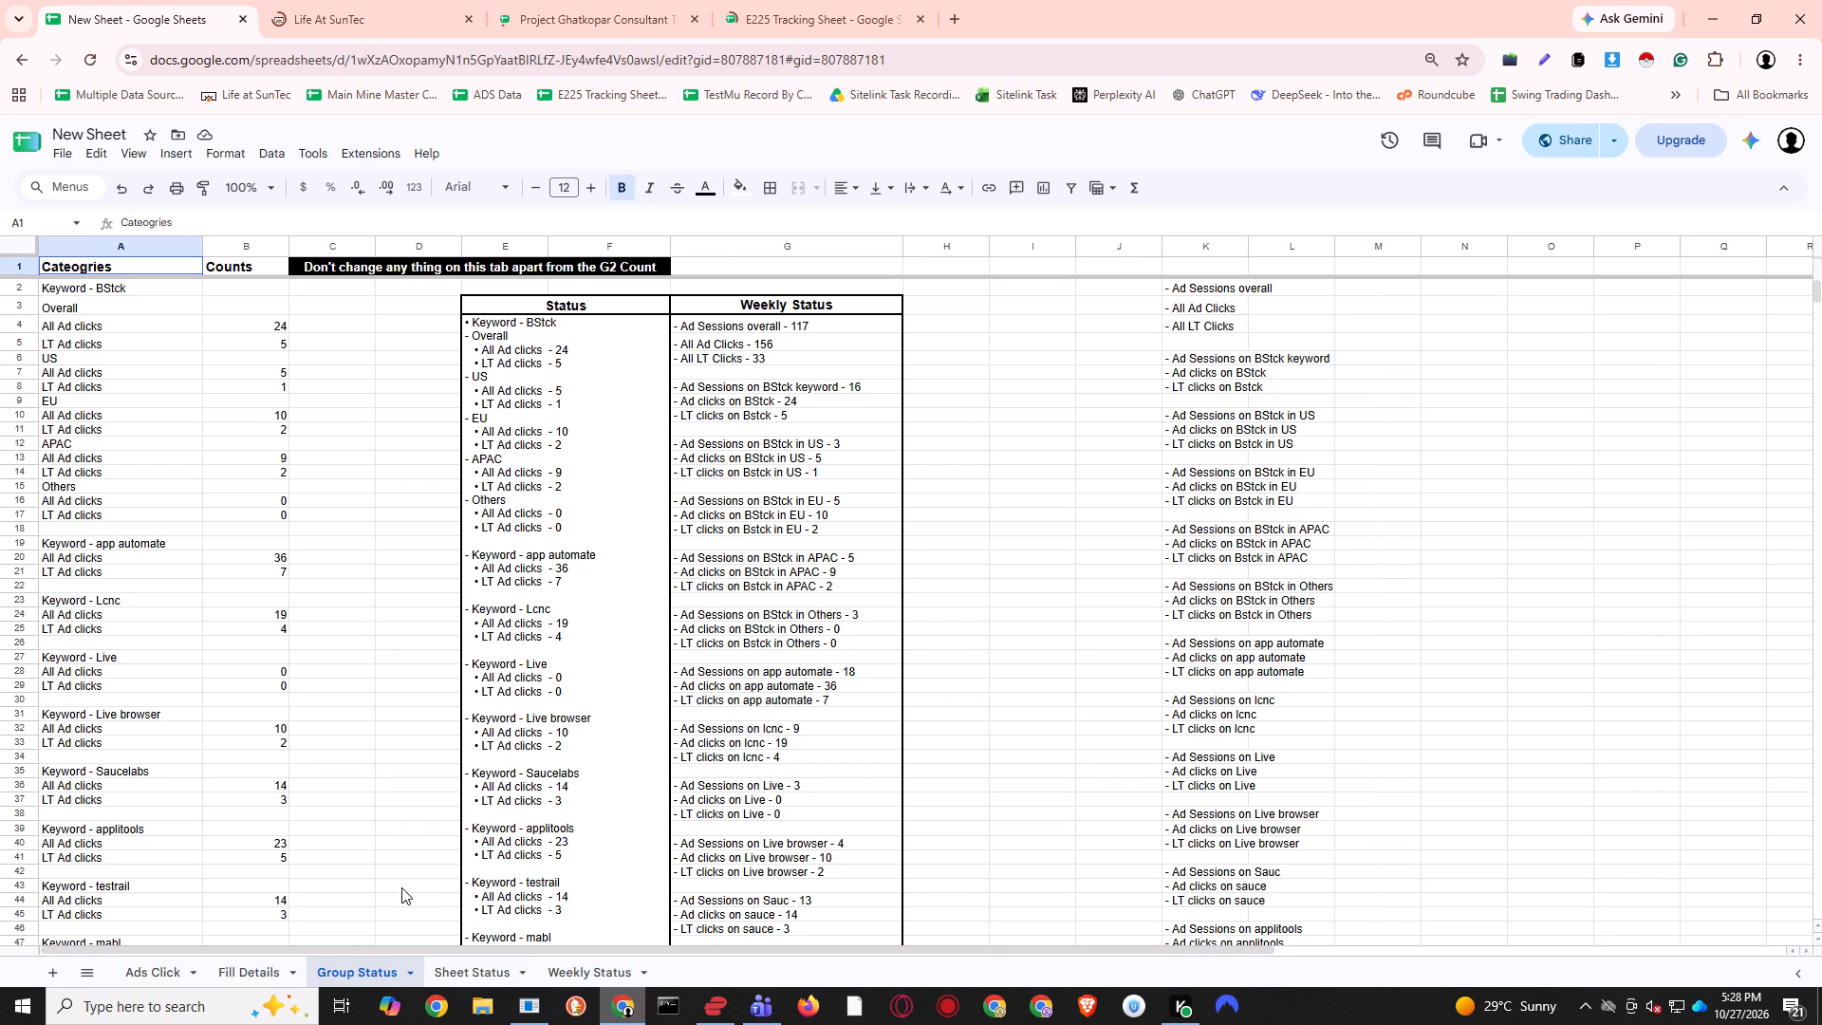
scroll(400, 830, up, 7)
scroll(424, 711, down, 7)
scroll(424, 719, up, 15)
scroll(418, 725, down, 4)
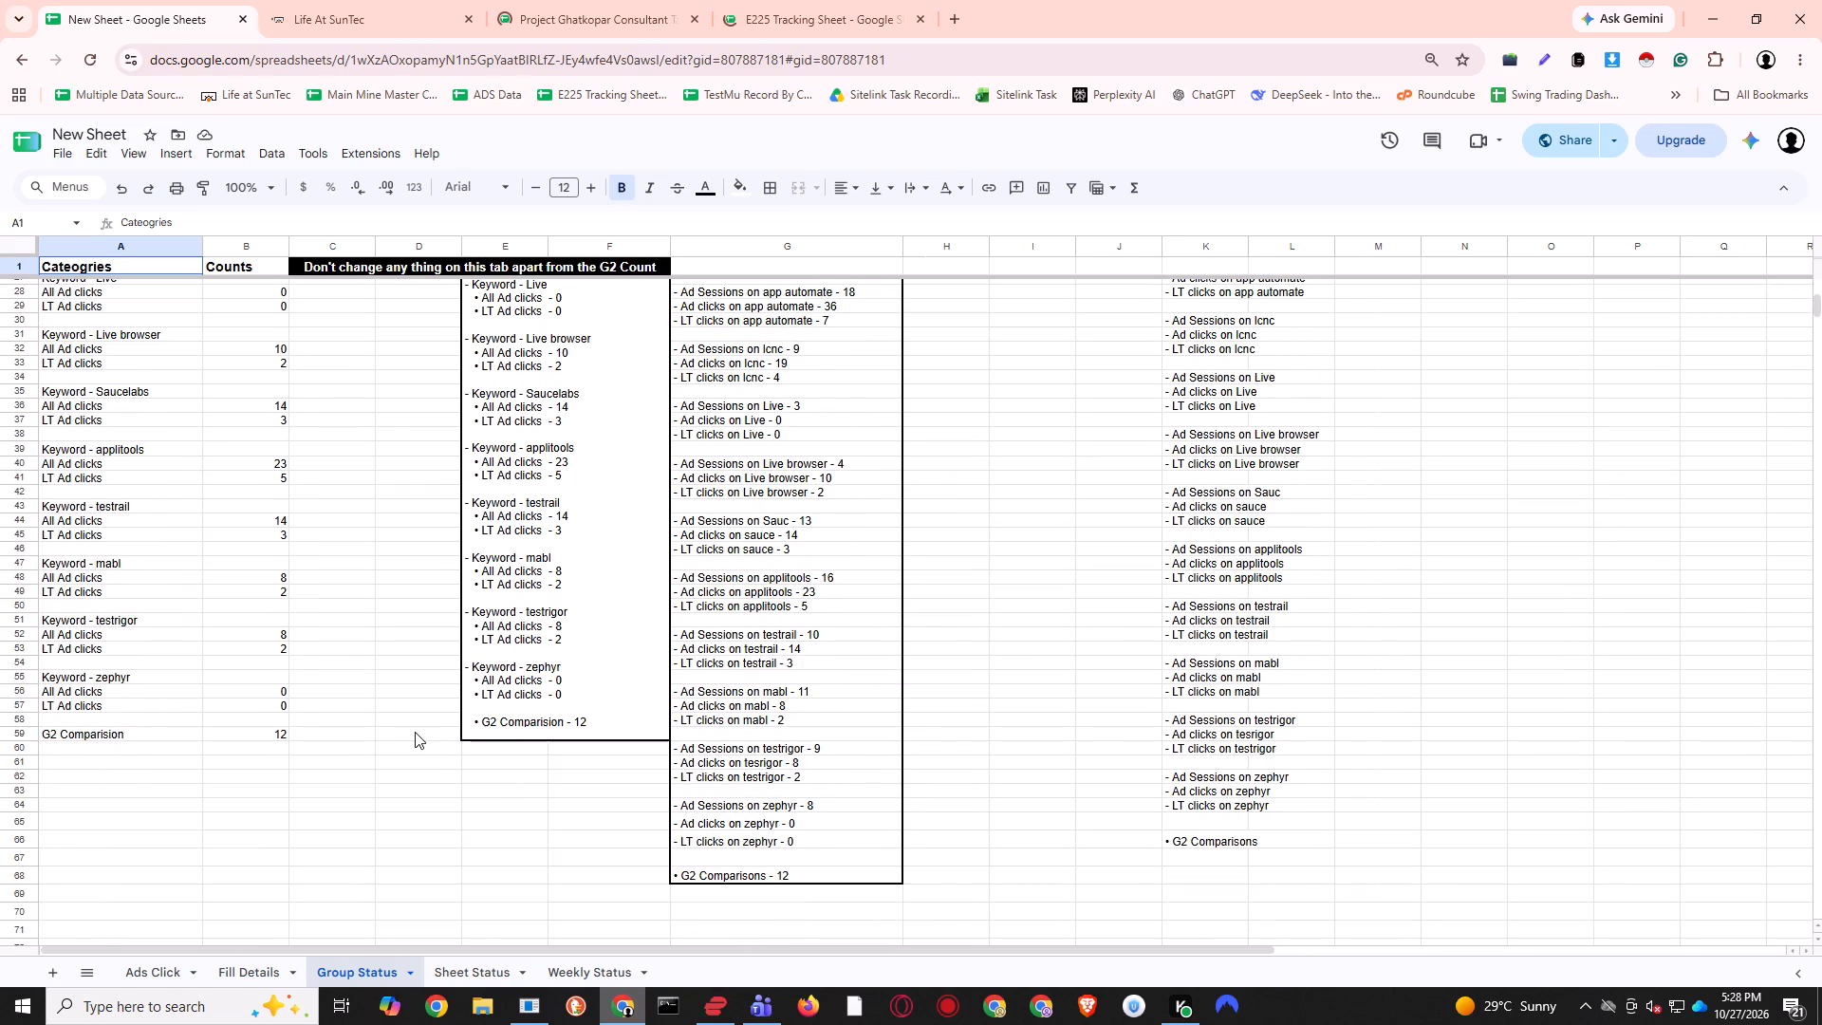
scroll(419, 725, up, 12)
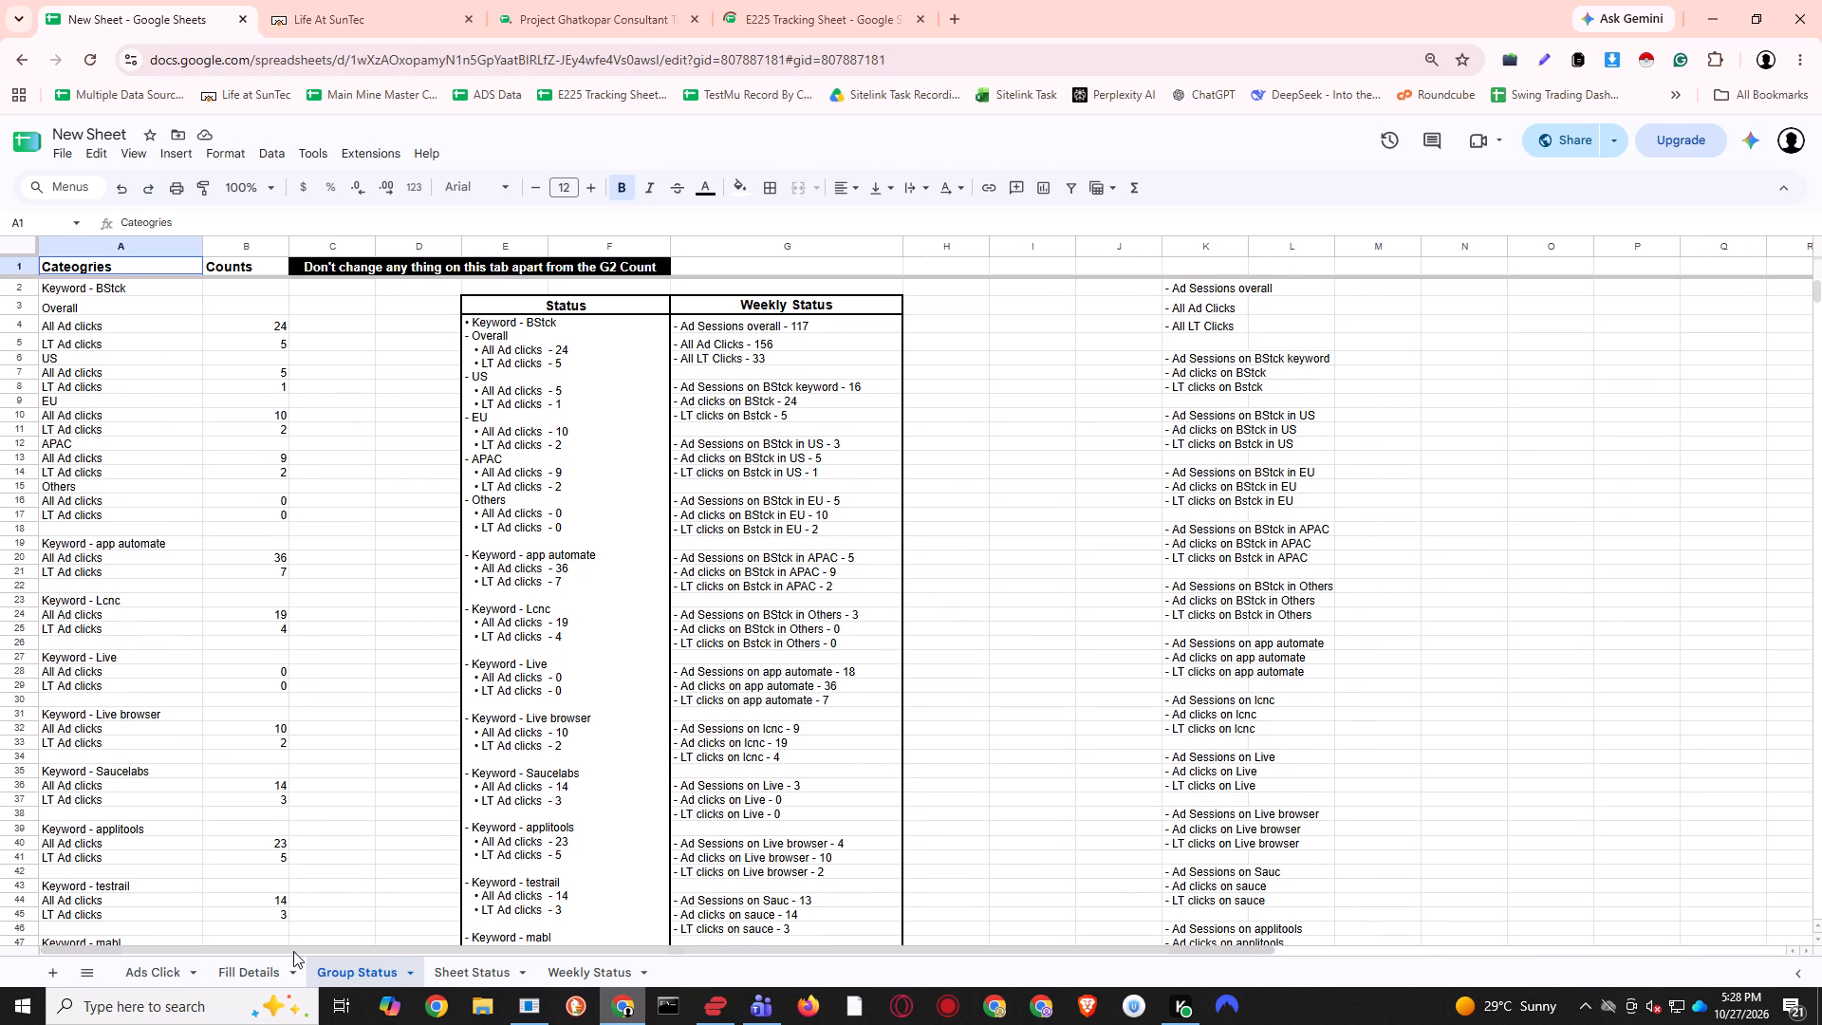
scroll(596, 682, up, 4)
scroll(620, 655, down, 1)
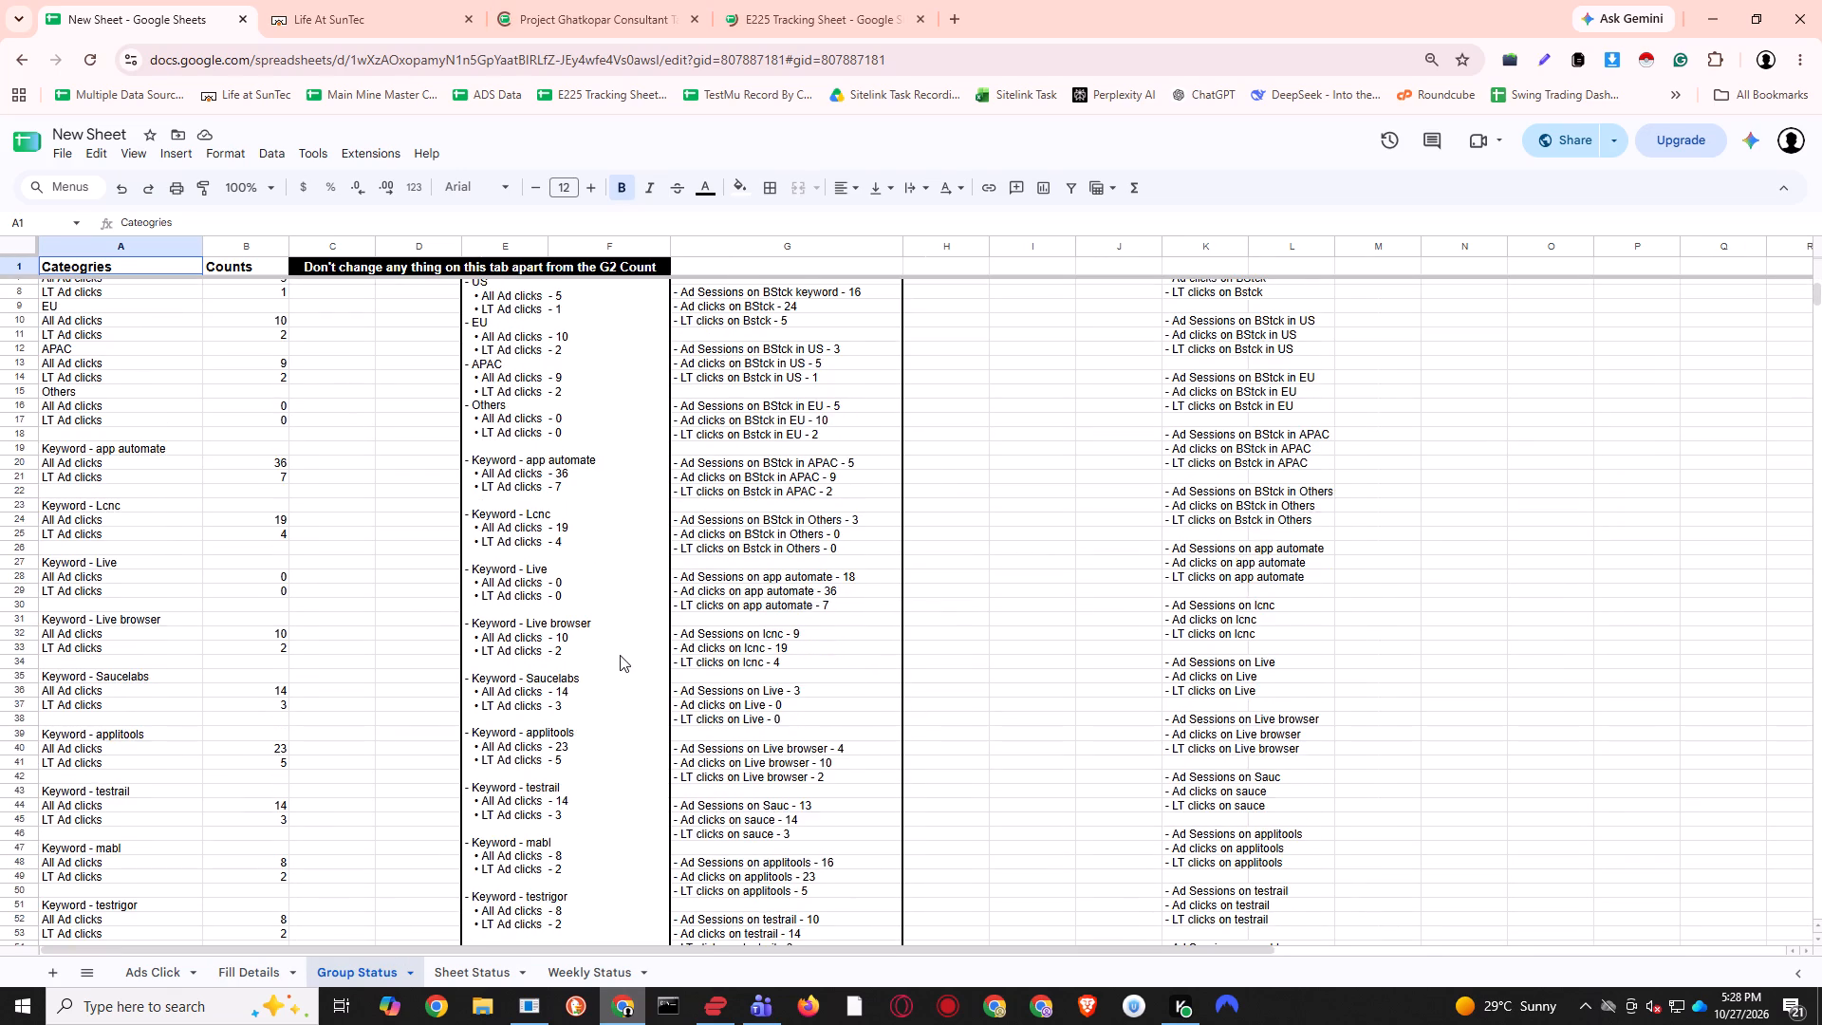
scroll(620, 655, down, 2)
scroll(642, 654, up, 9)
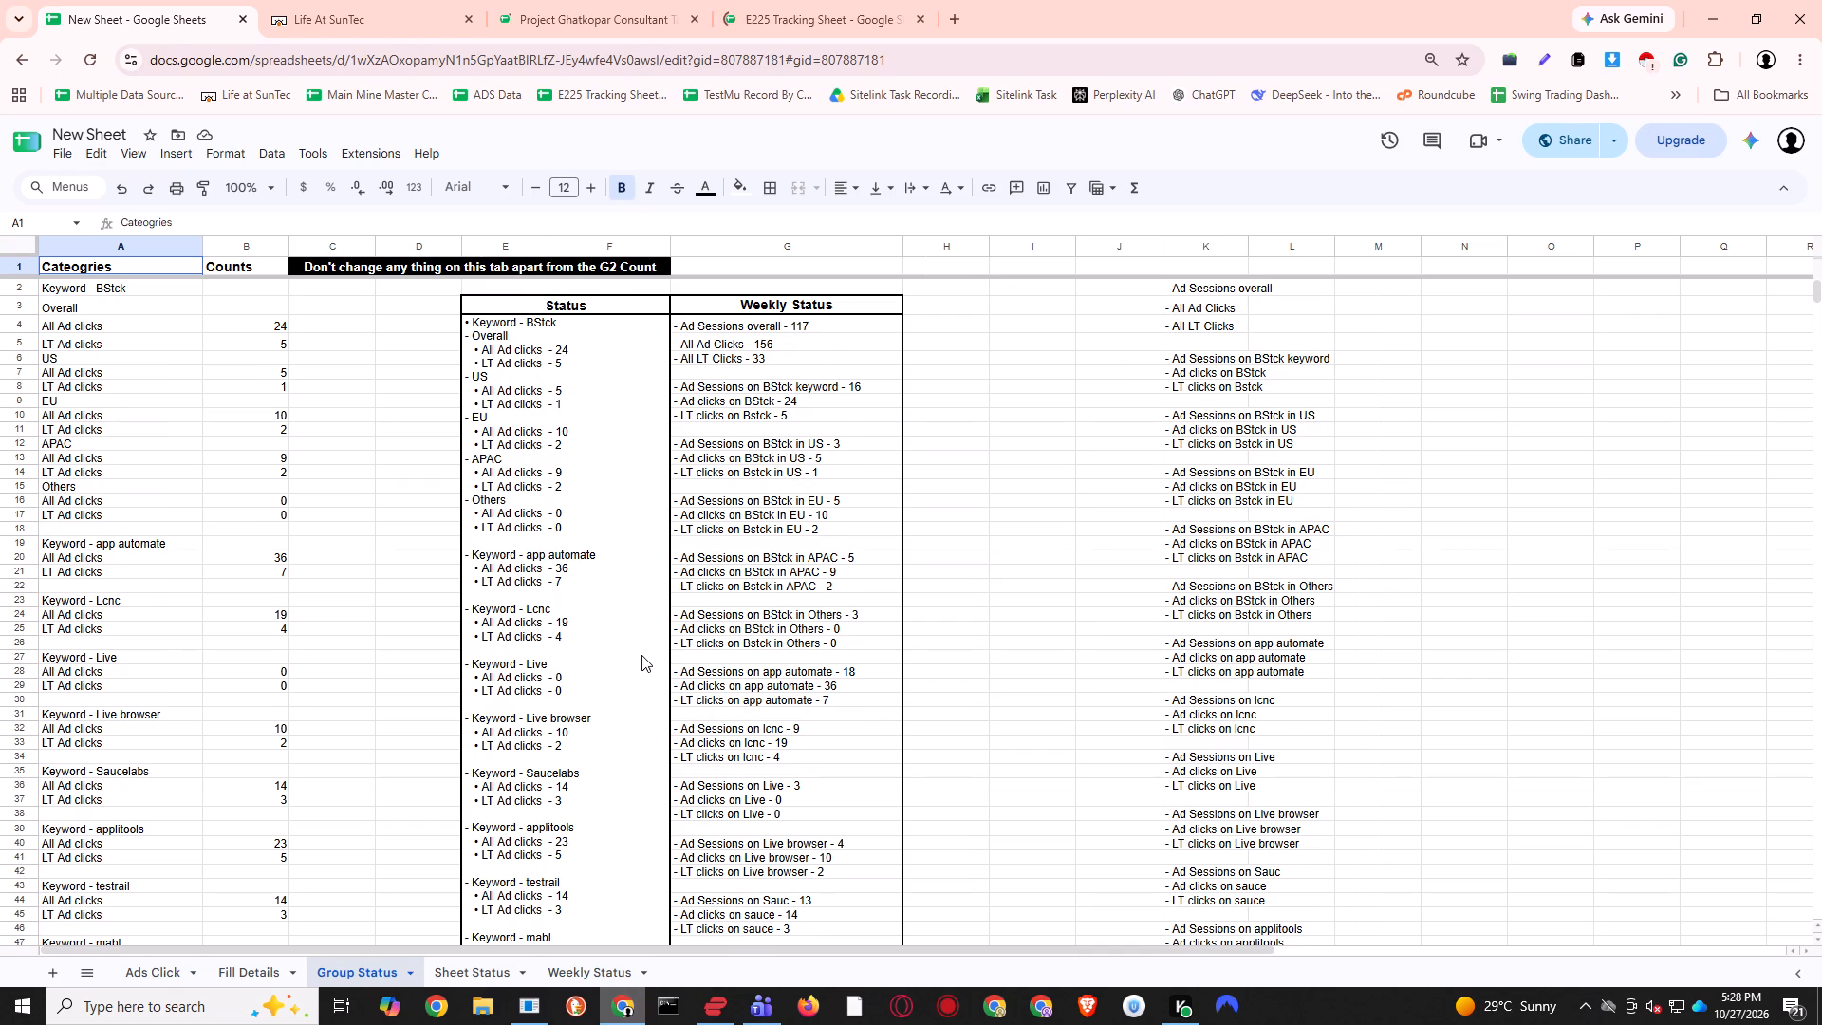
Recheck the Automatic and Manual category figures on Fill Details and save the spreadsheet.
click(263, 965)
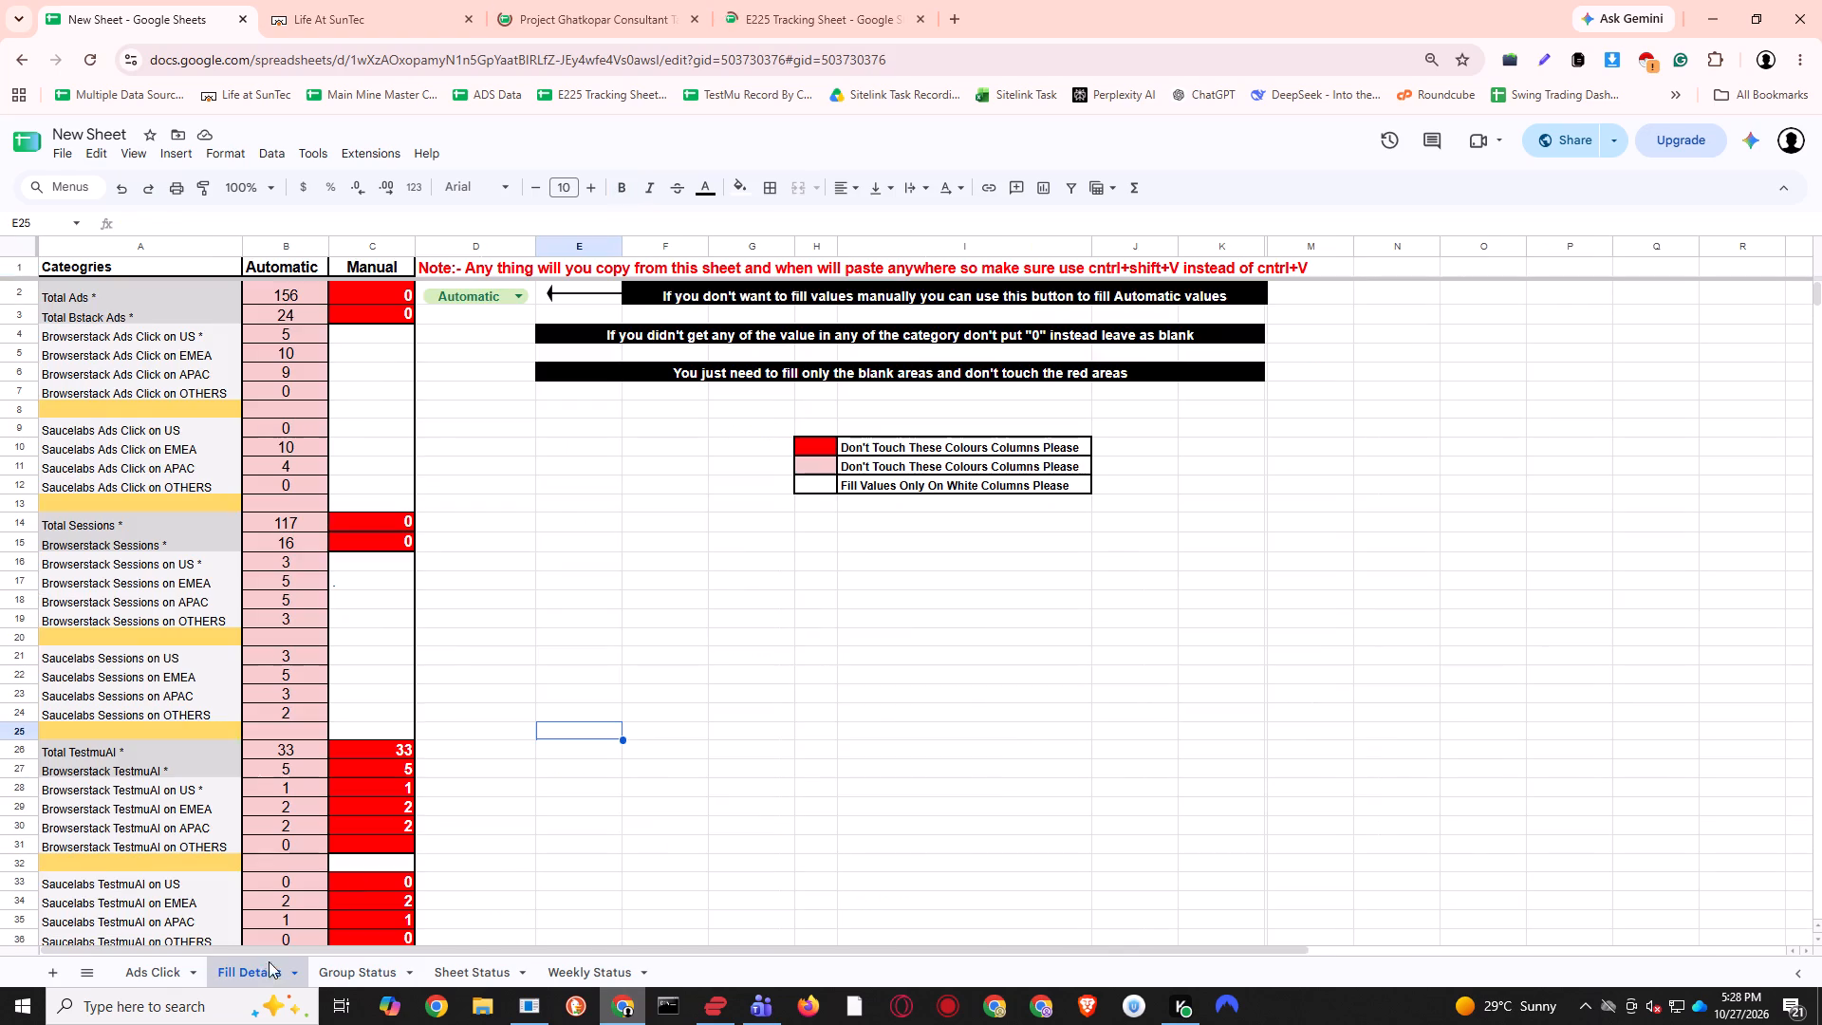
scroll(537, 638, up, 5)
click(538, 609)
key(ctrl+s)
click(613, 544)
click(663, 517)
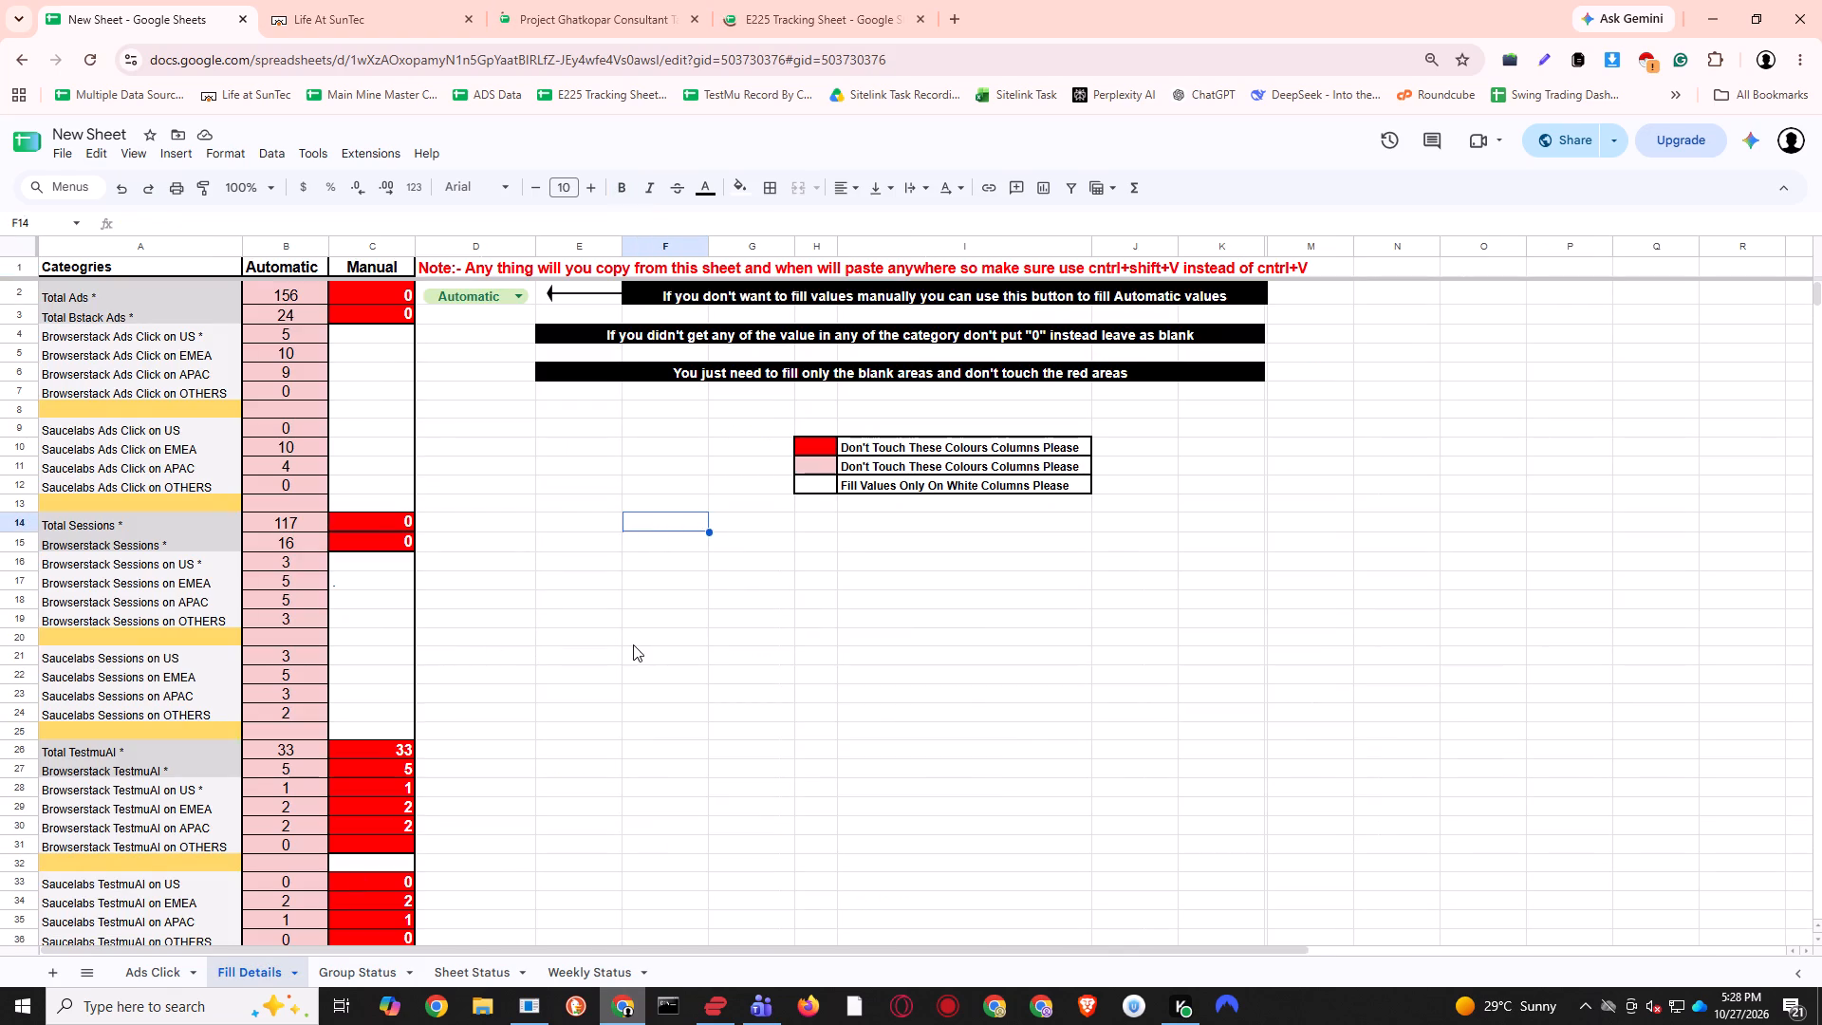
click(633, 644)
Check the session and click counts on Sheet Status, save the spreadsheet, and open Weekly Status.
click(471, 967)
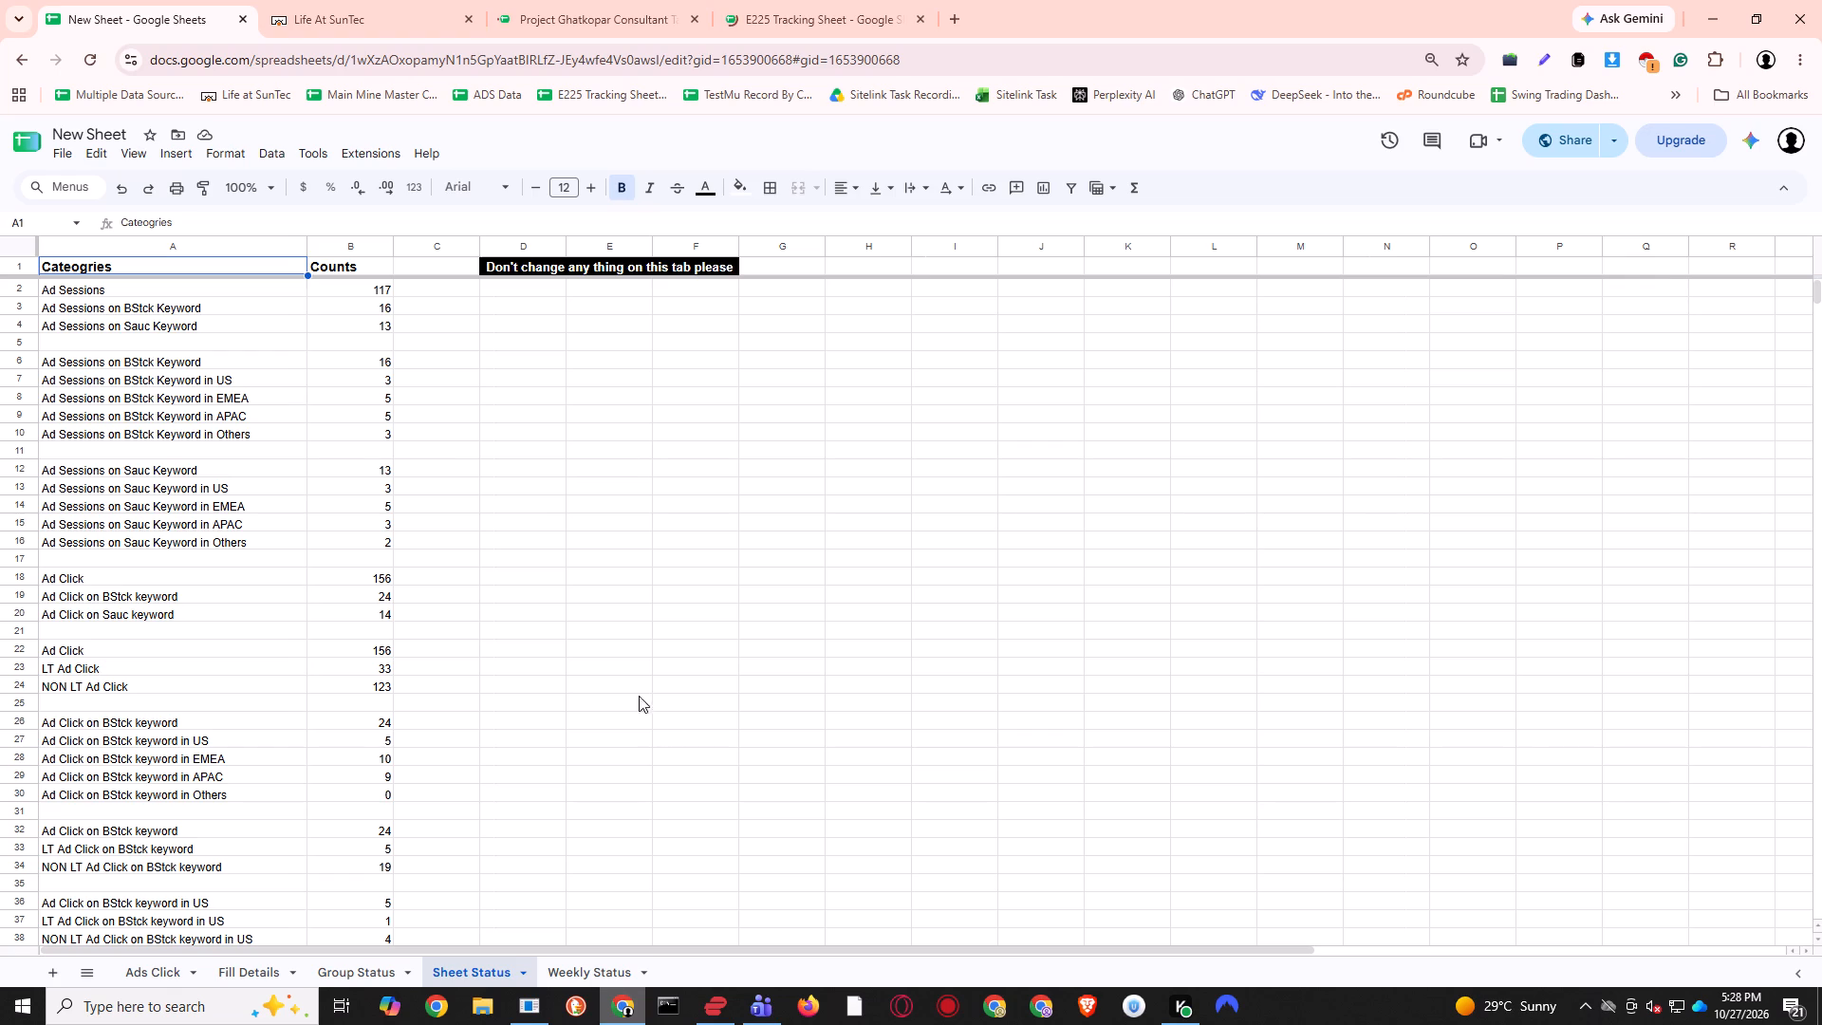
click(537, 478)
key(ctrl+s)
click(491, 455)
click(537, 569)
key(ctrl+s)
scroll(505, 575, up, 11)
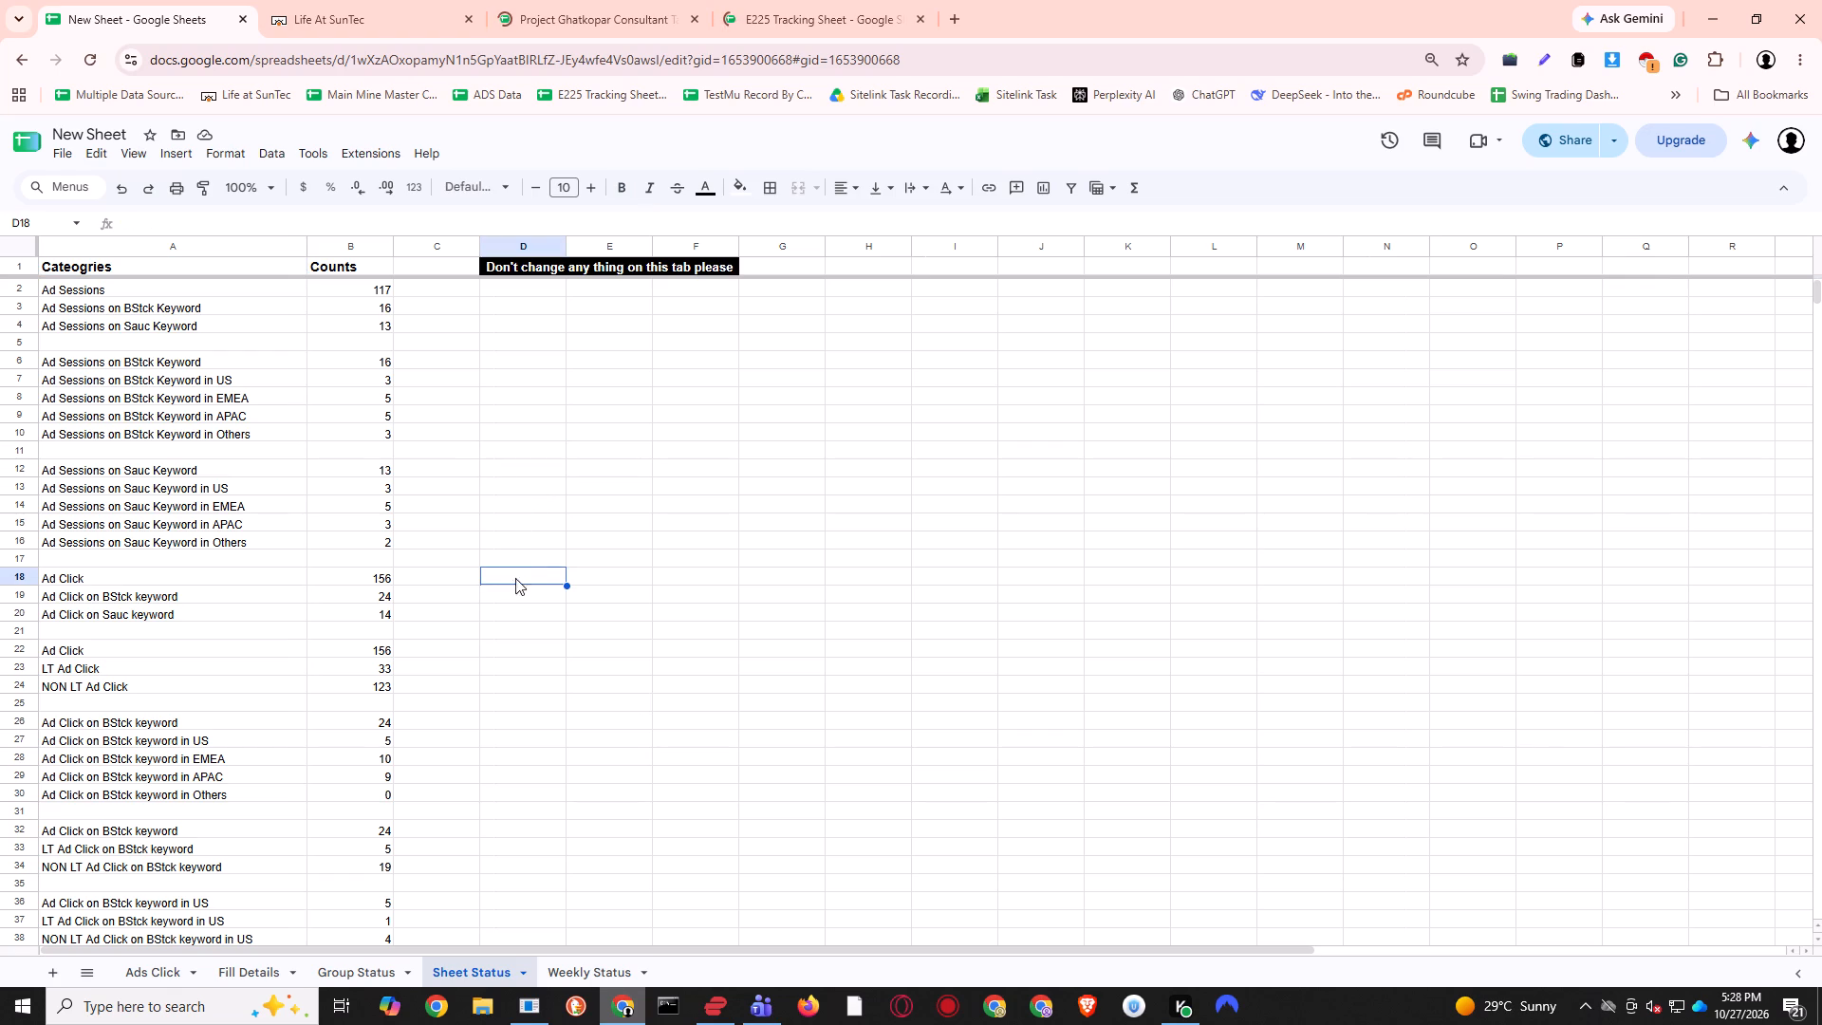
click(519, 594)
click(590, 969)
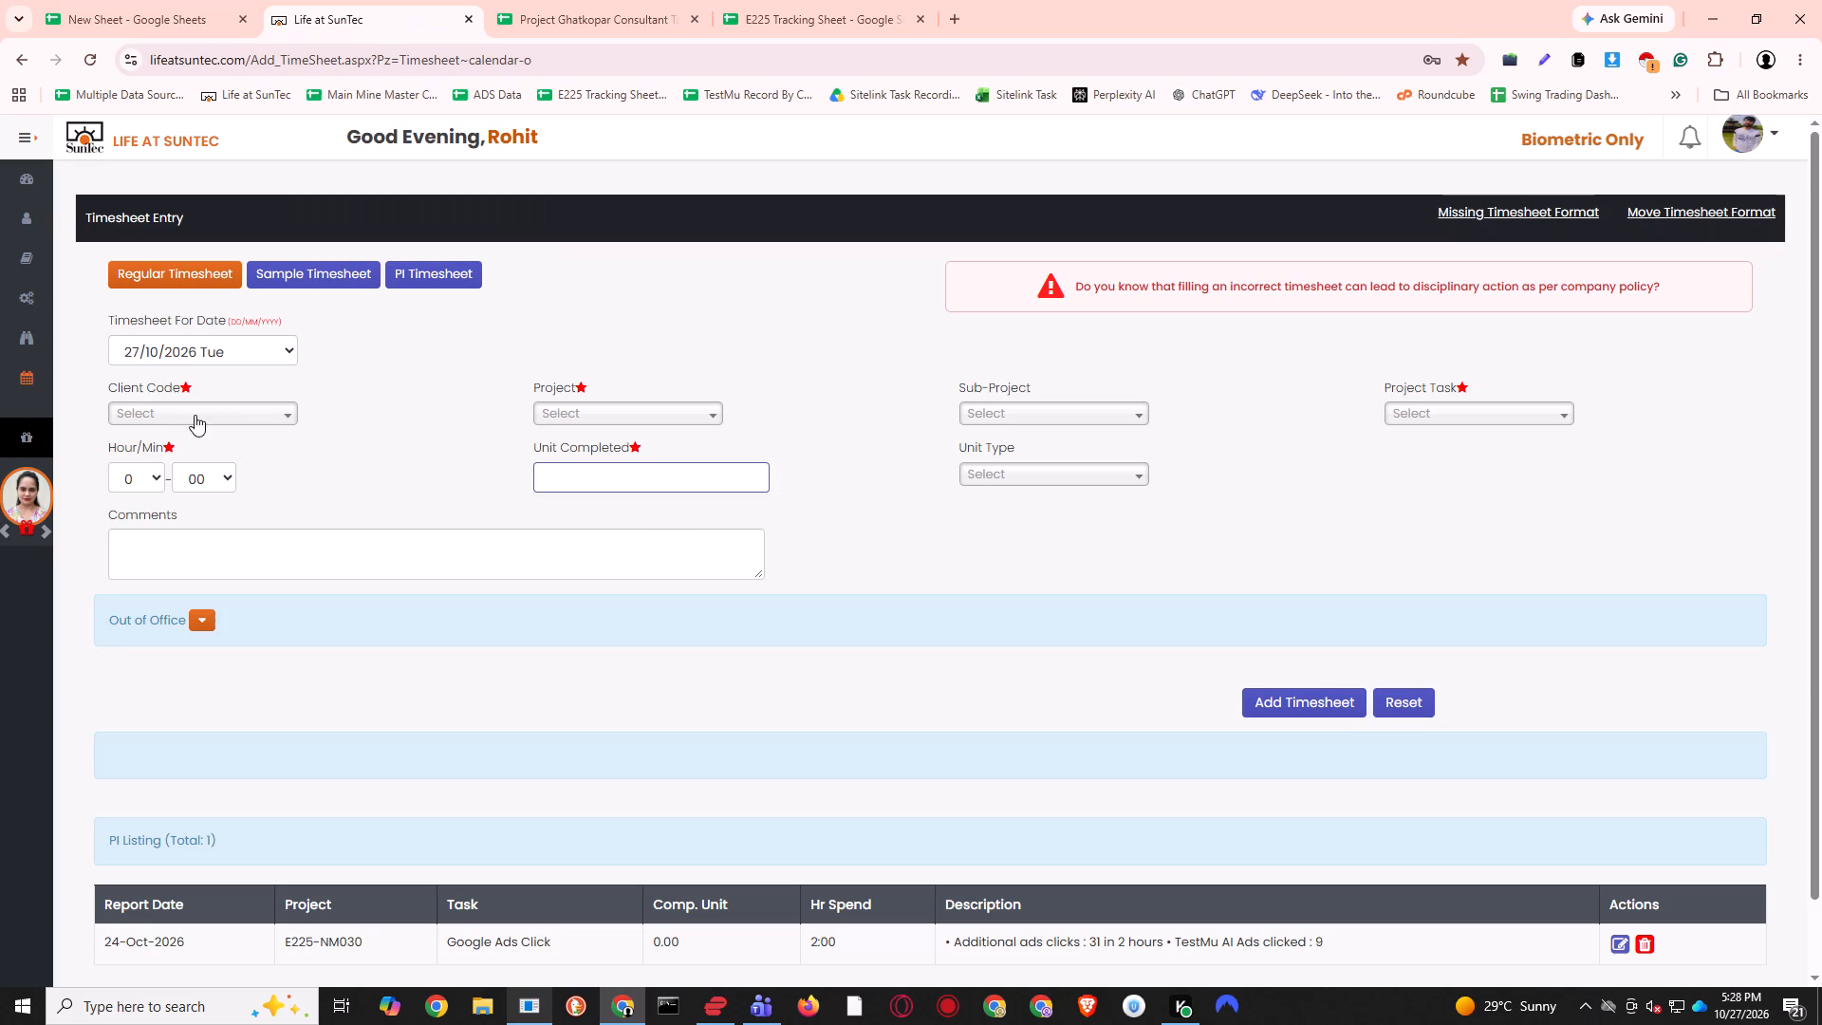
In the Life at SunTec timesheet entry, choose client code E225, project E225-NM030 and project task Google Ads Click.
click(251, 415)
click(202, 441)
key(e)
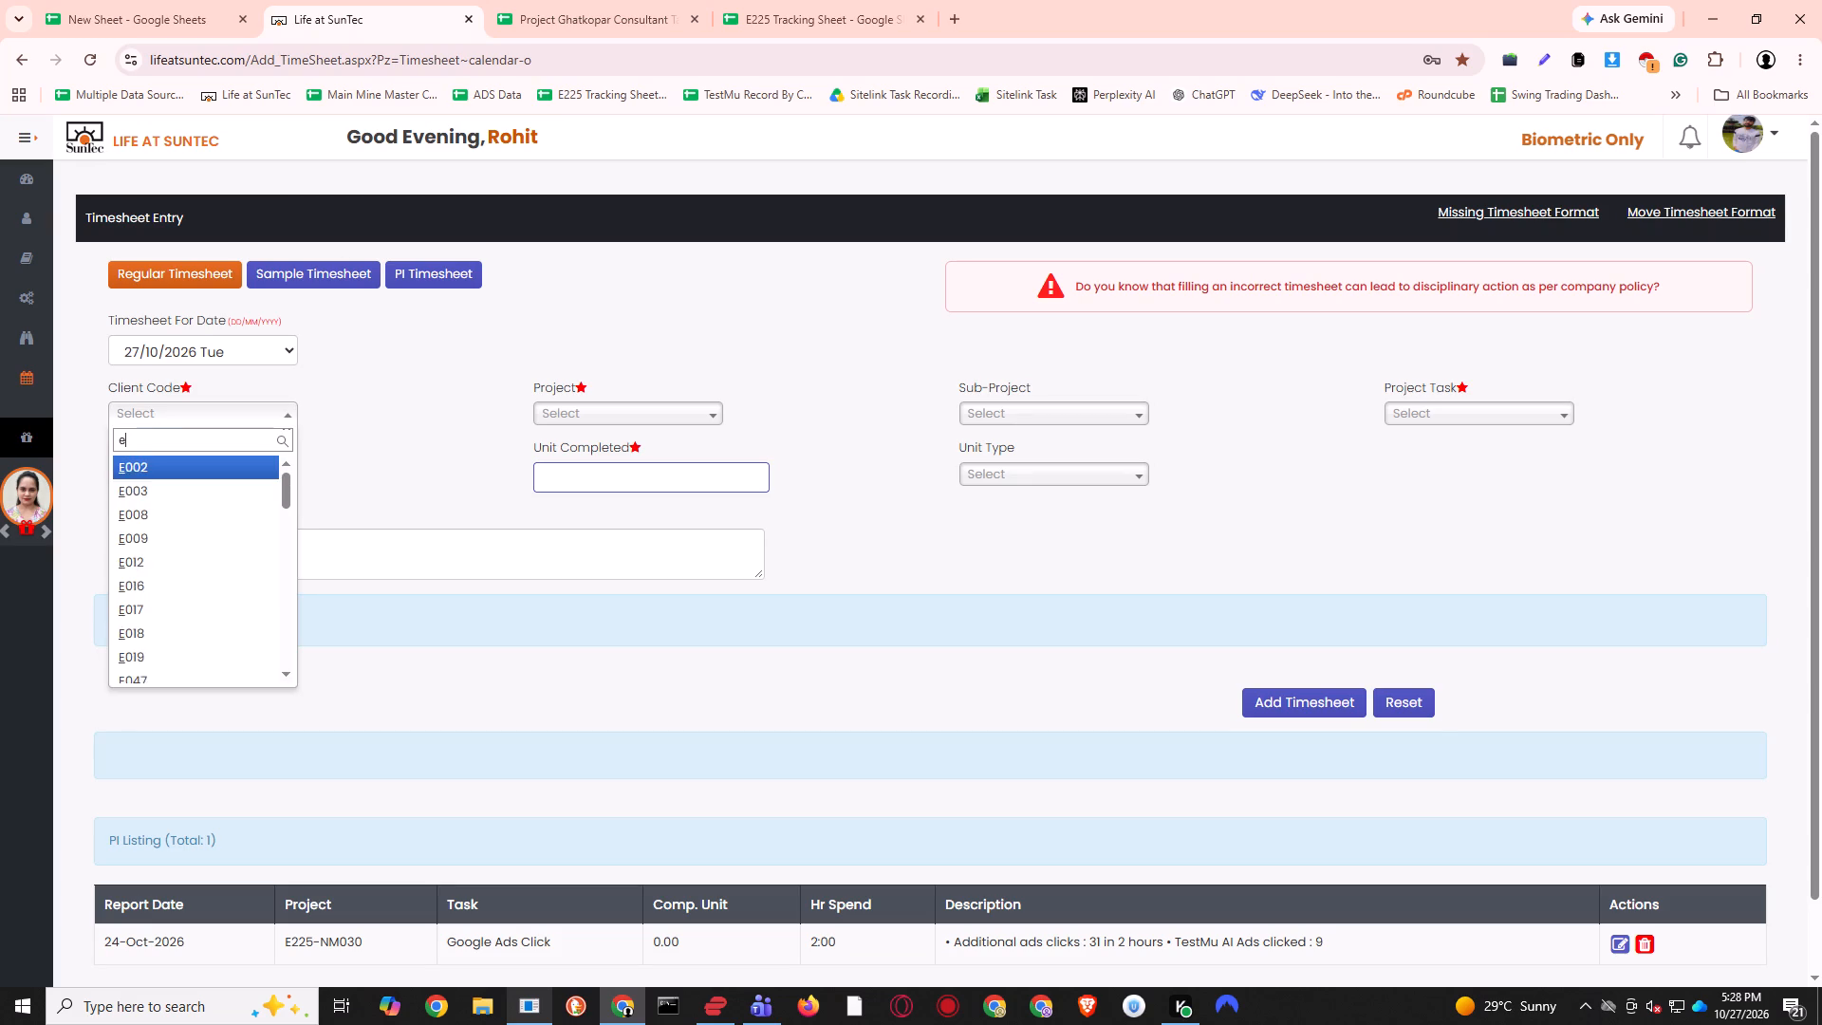
key(2)
key(2)
click(205, 520)
click(653, 406)
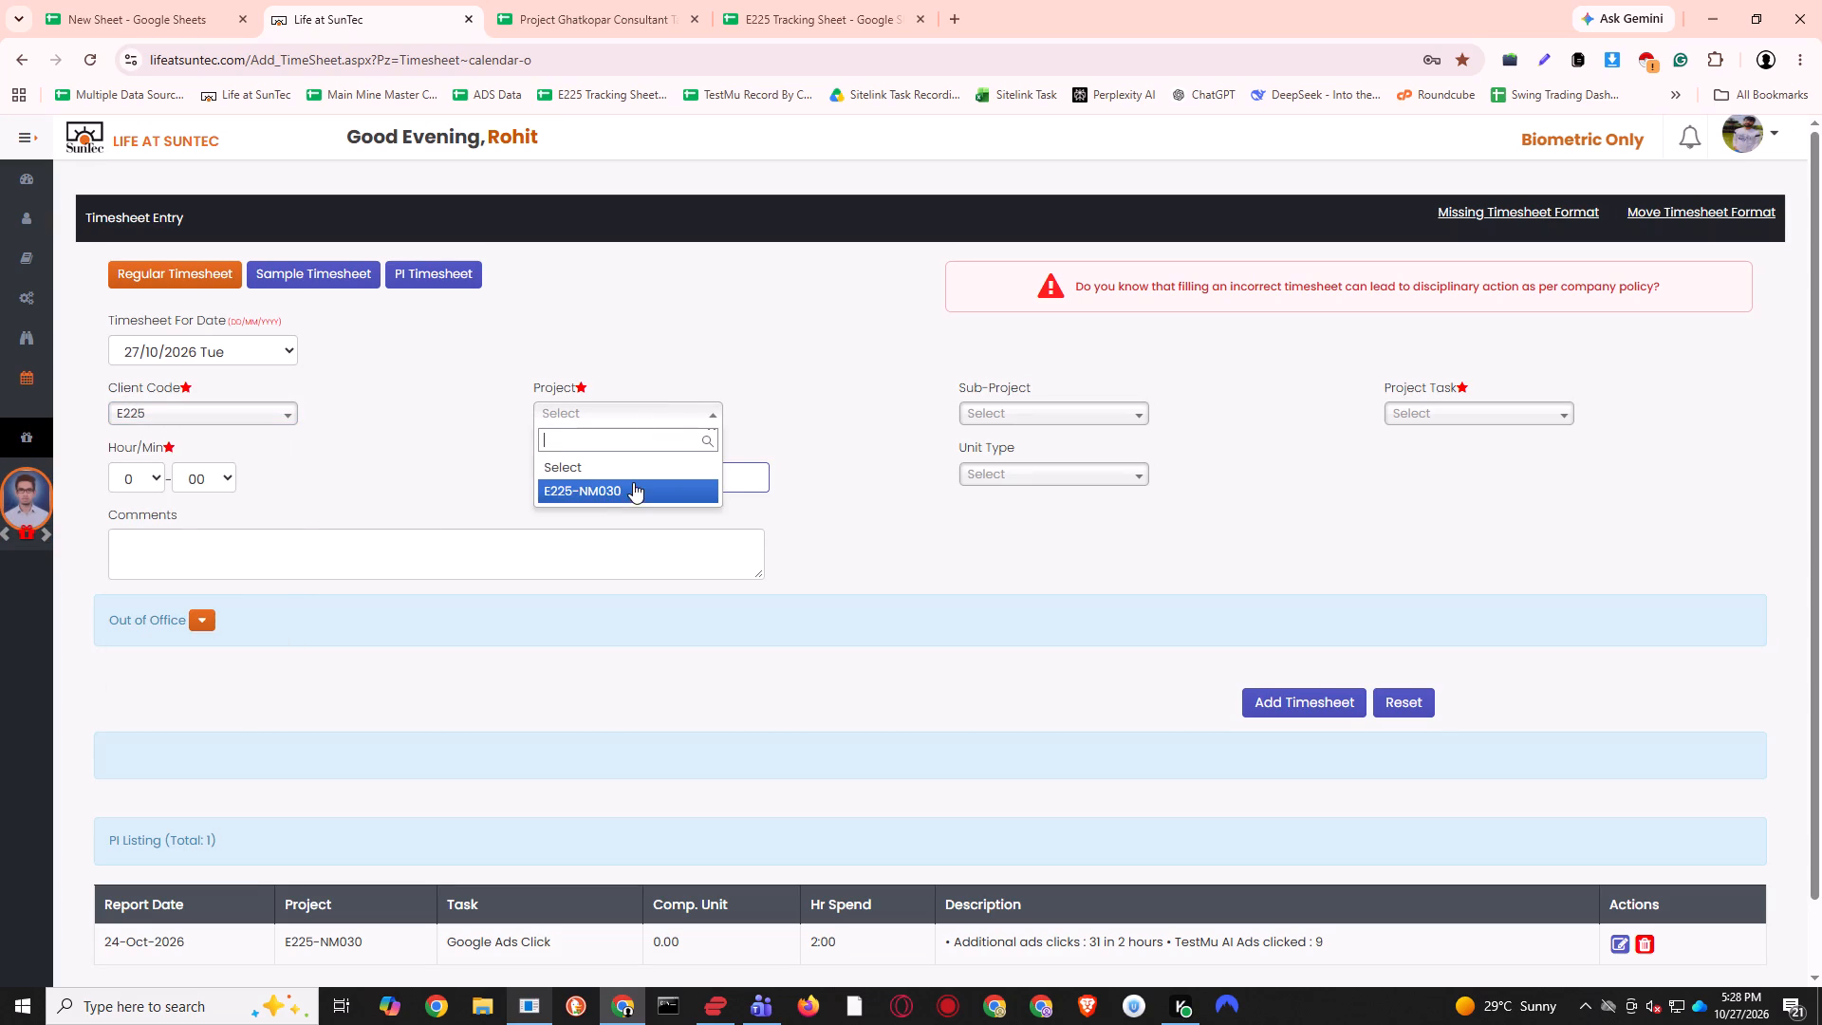
click(633, 487)
click(1422, 418)
key(a)
key(d)
key(s)
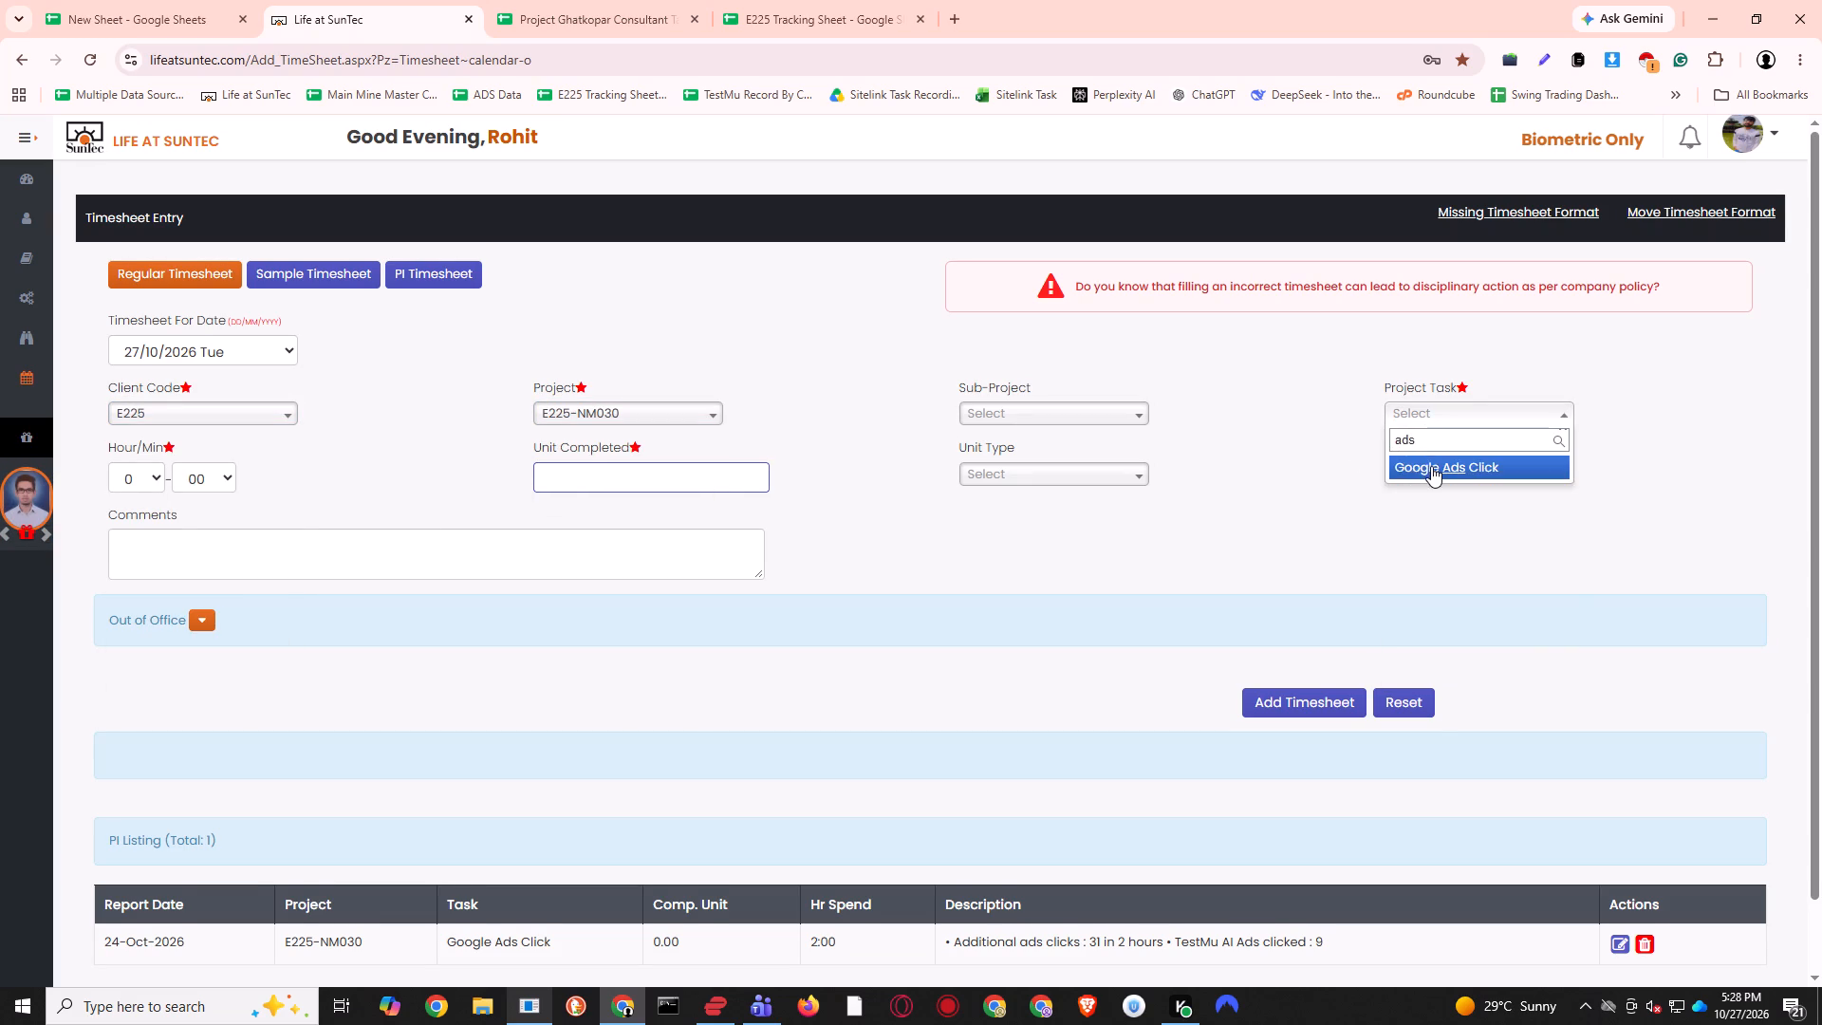
click(1431, 466)
Set the timesheet duration to 8 hours and enter the comment lines "Ads click - 156" and "g2 - 12".
click(155, 491)
click(147, 742)
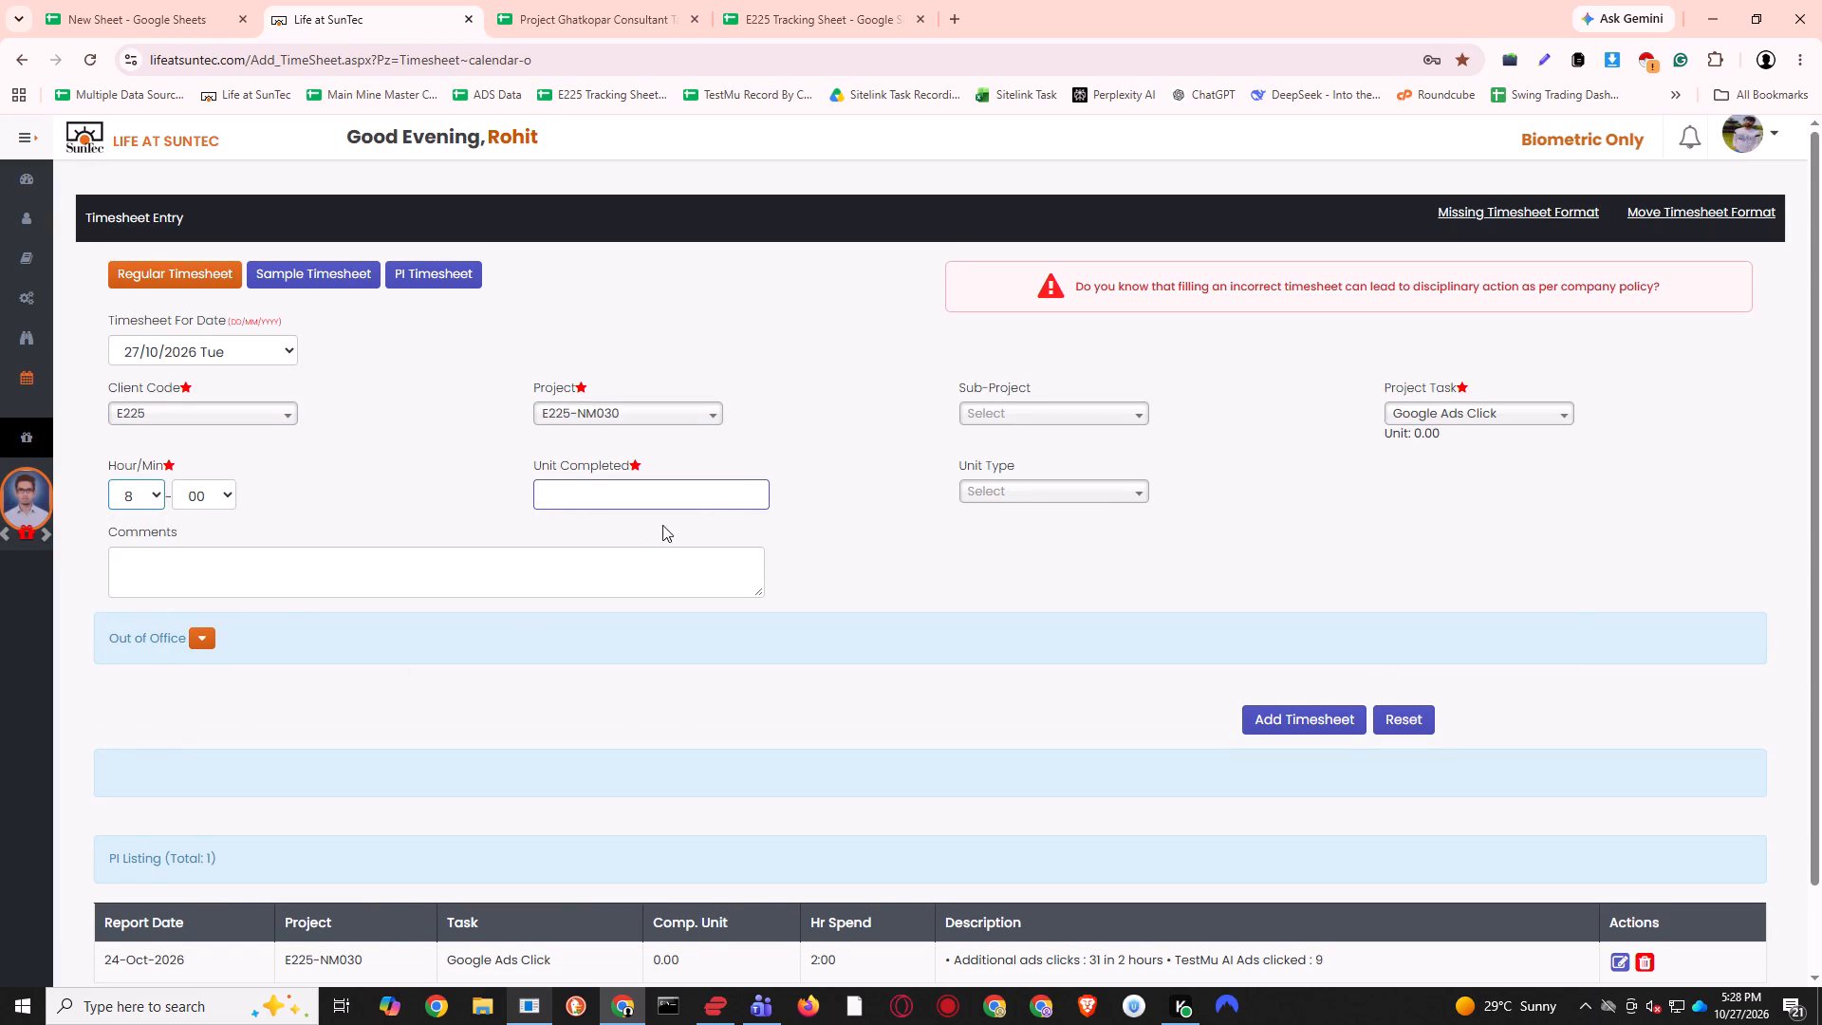
click(655, 492)
key(Tab)
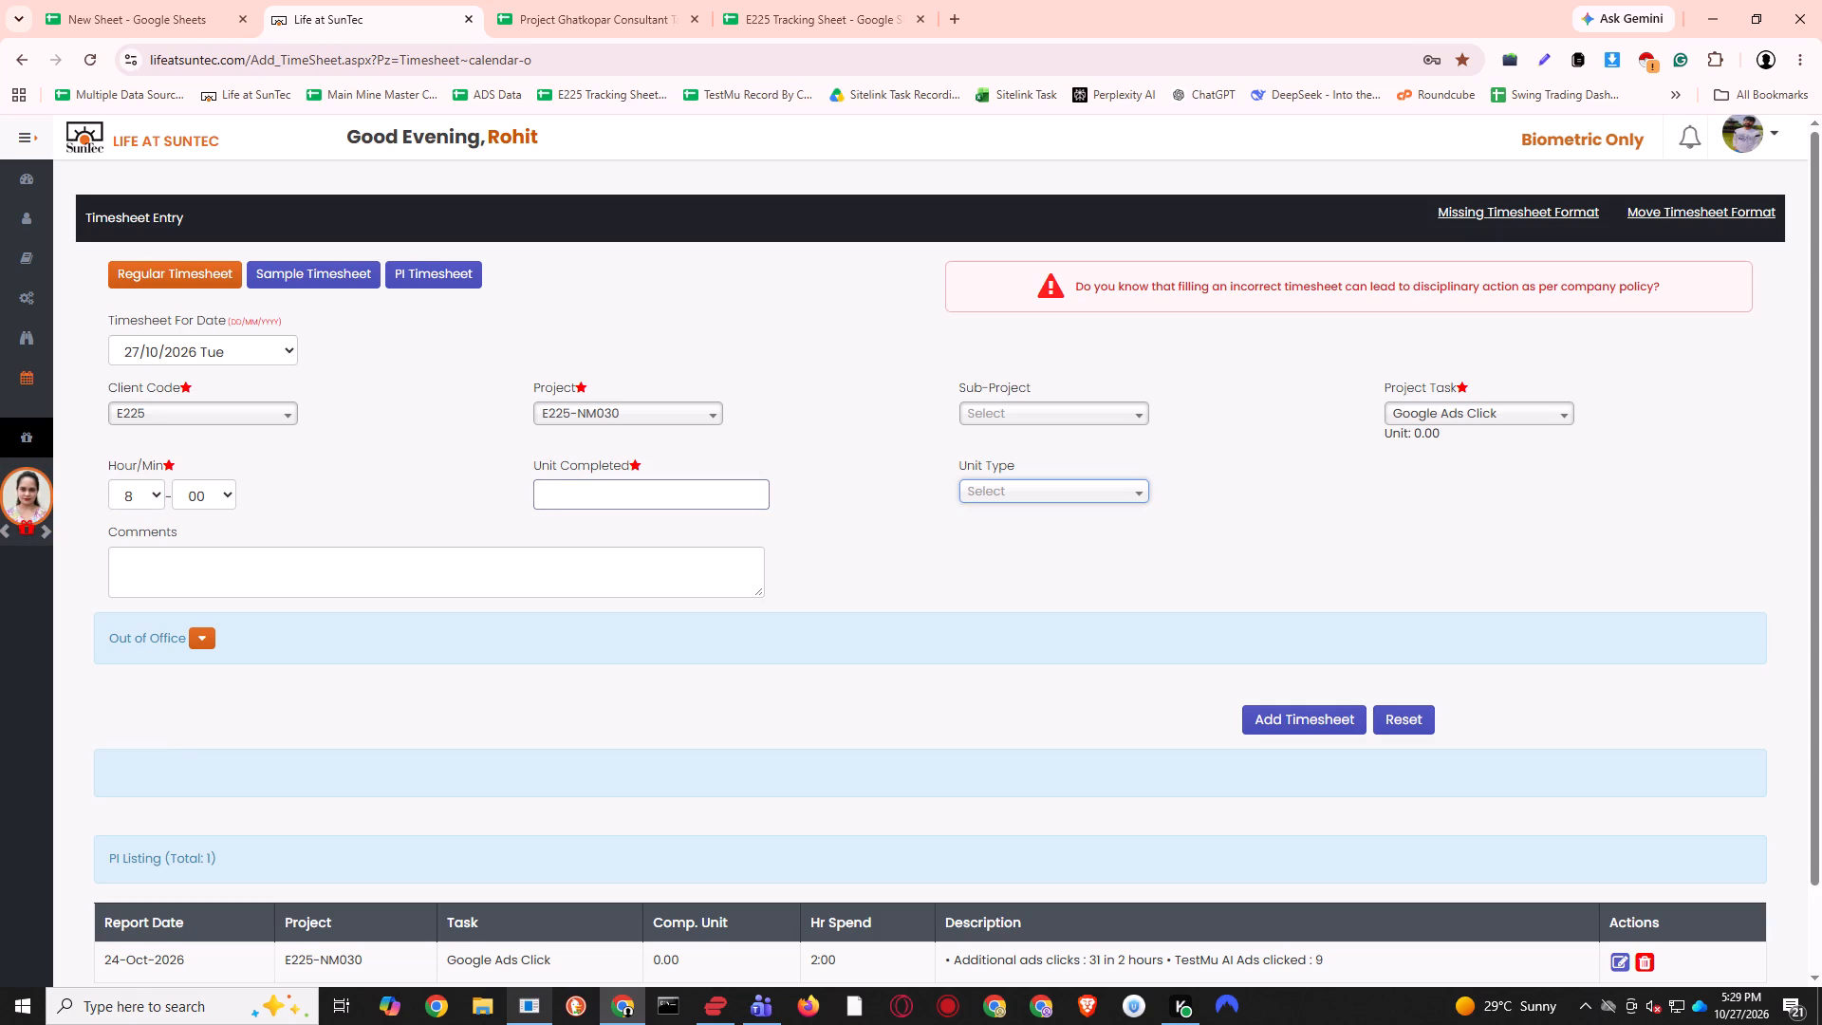
key(Tab)
click(433, 570)
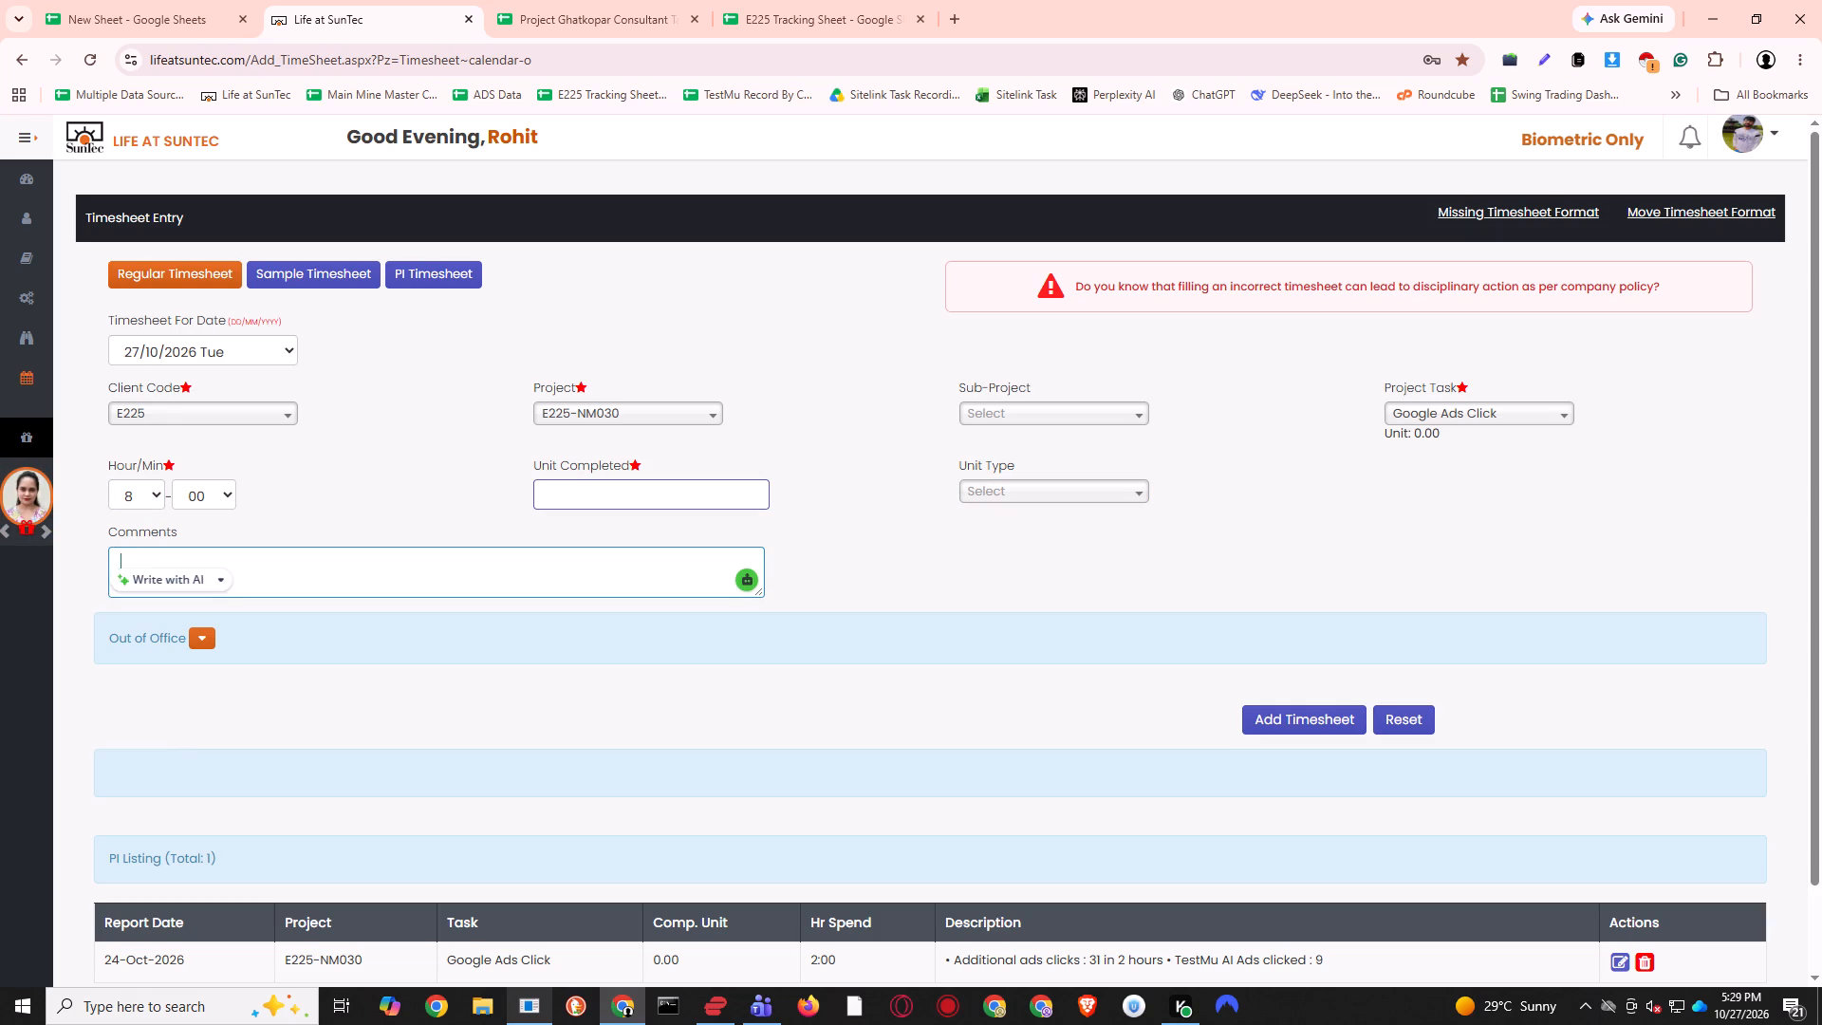
key(g)
key(BackSpace)
text(Ads click - 156)
key(shift+Return)
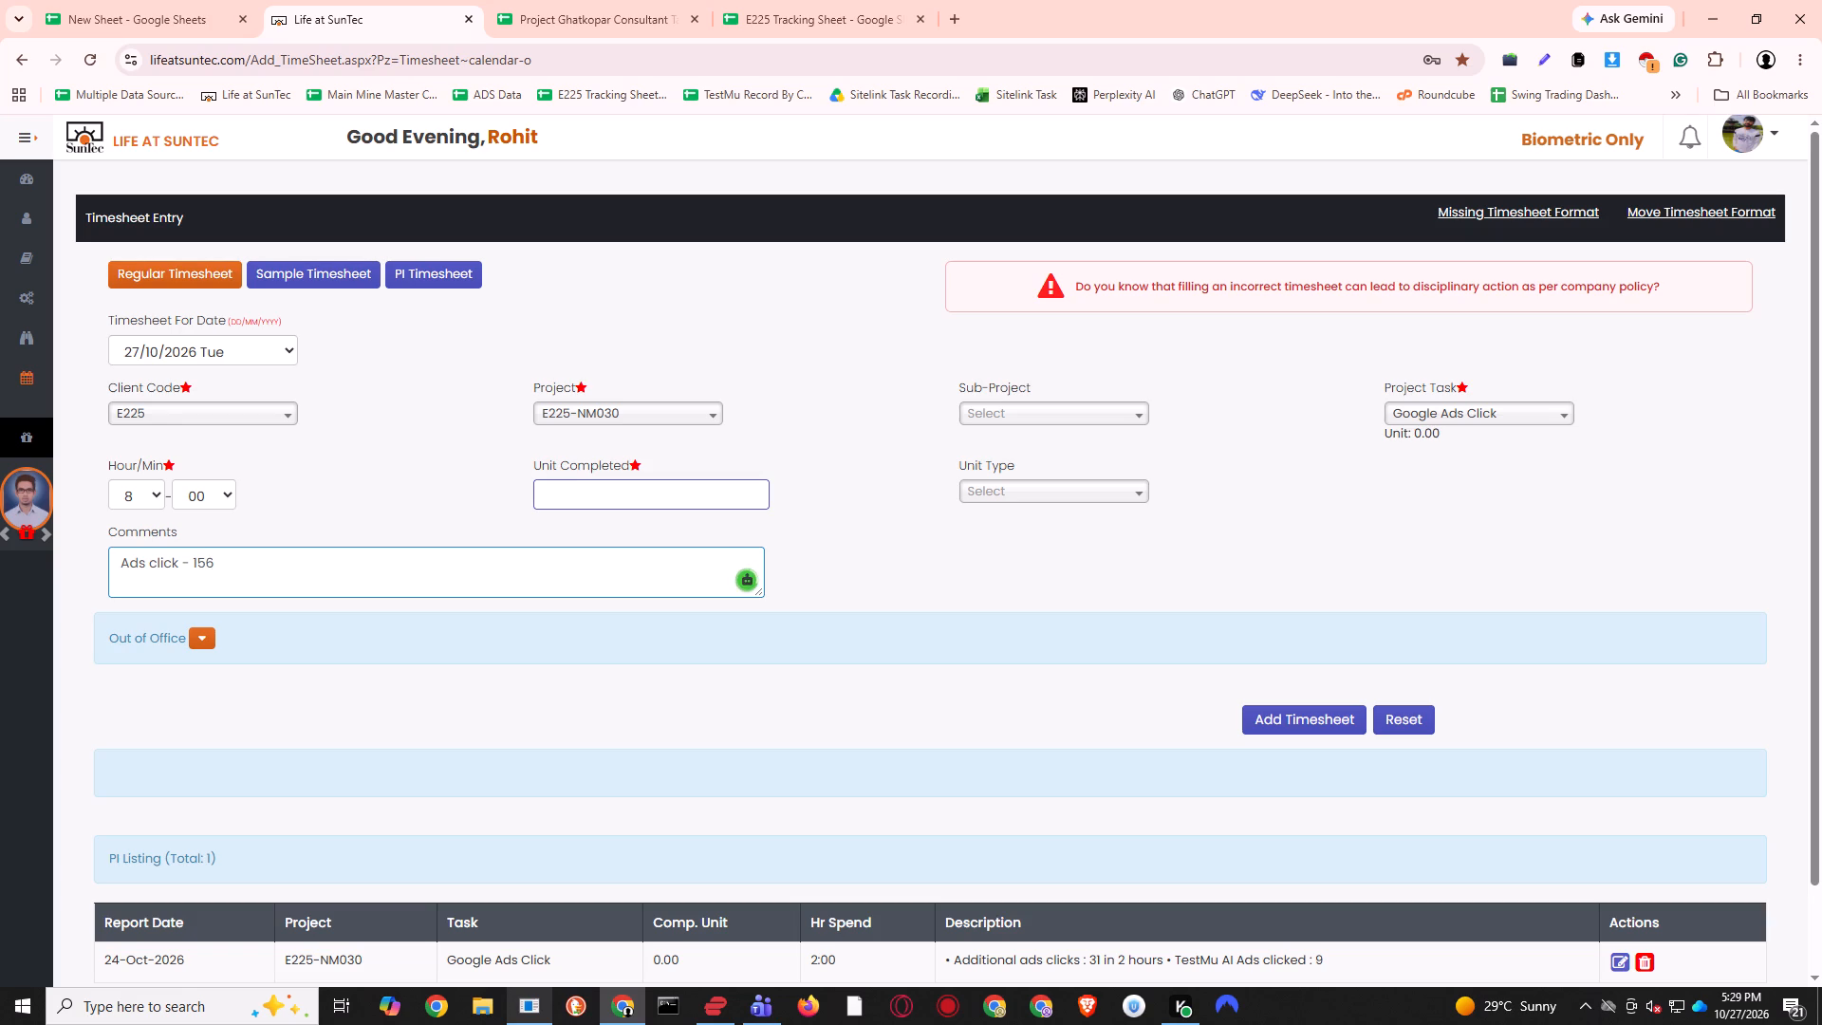
text(g2 - 12)
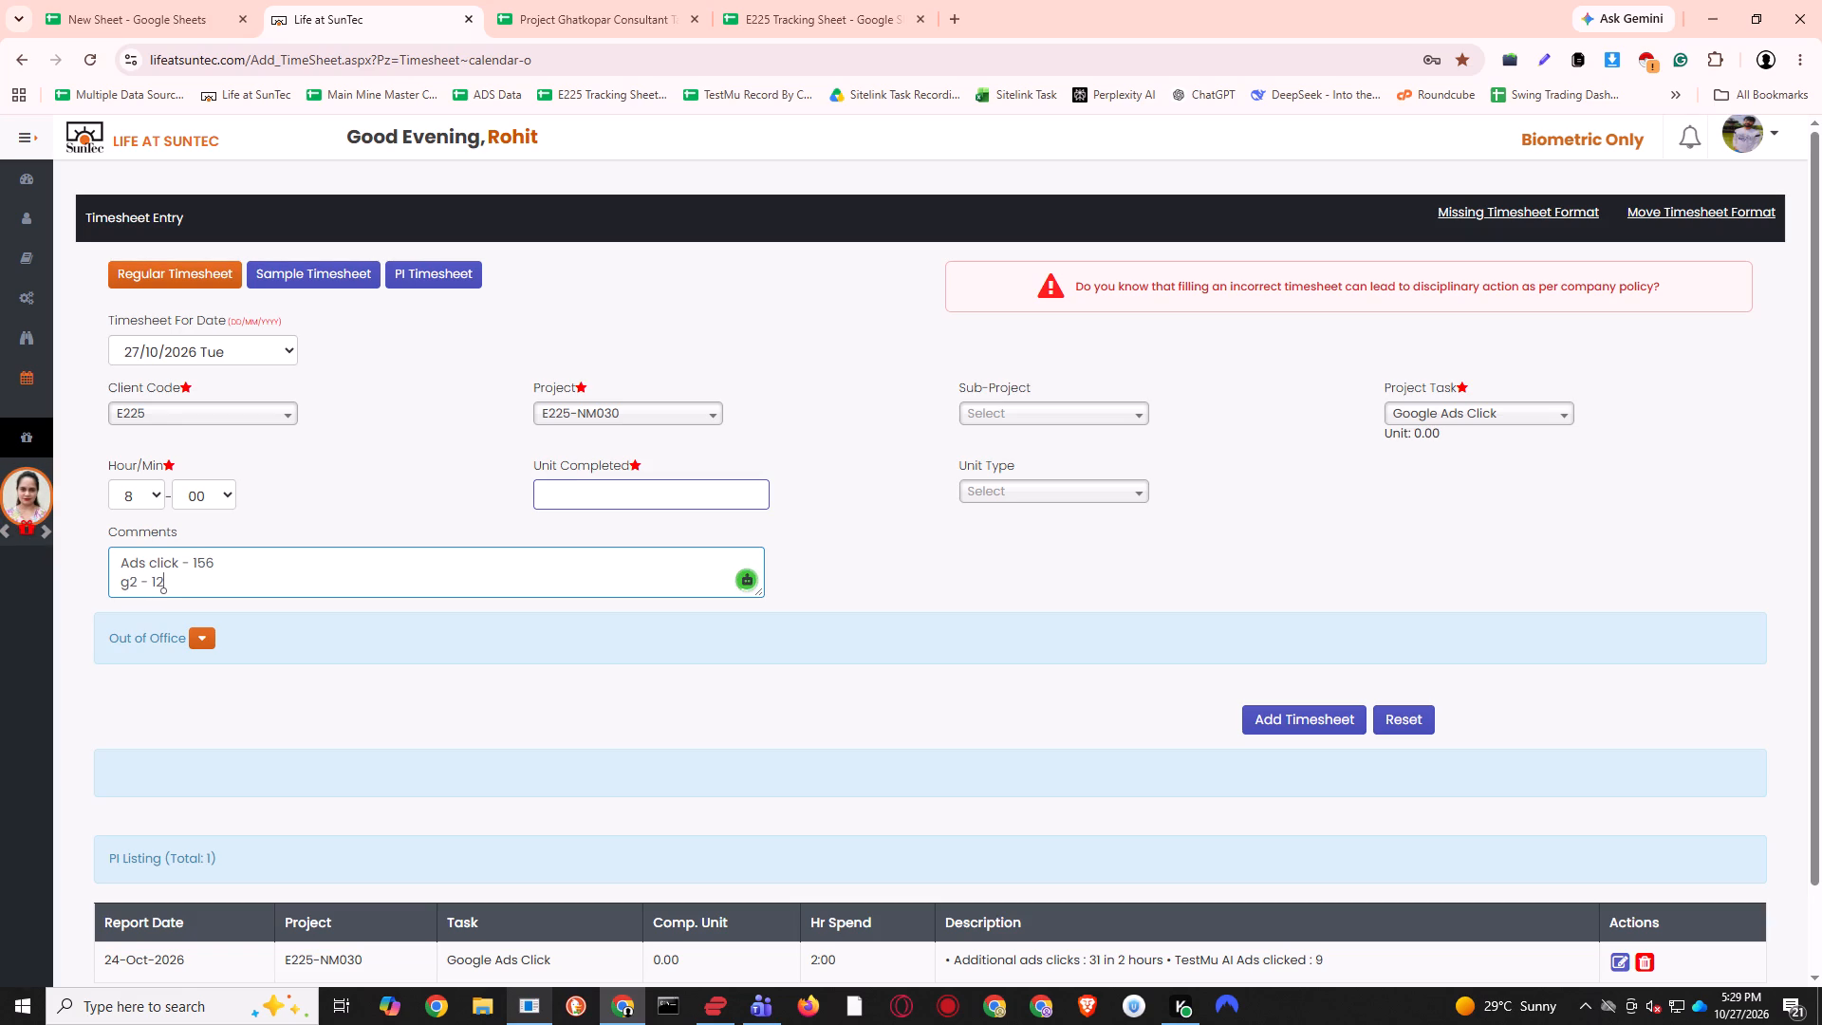
Enter 168 as the units completed and check over the filled timesheet entry.
click(608, 505)
text(168)
scroll(757, 563, down, 2)
scroll(990, 550, down, 2)
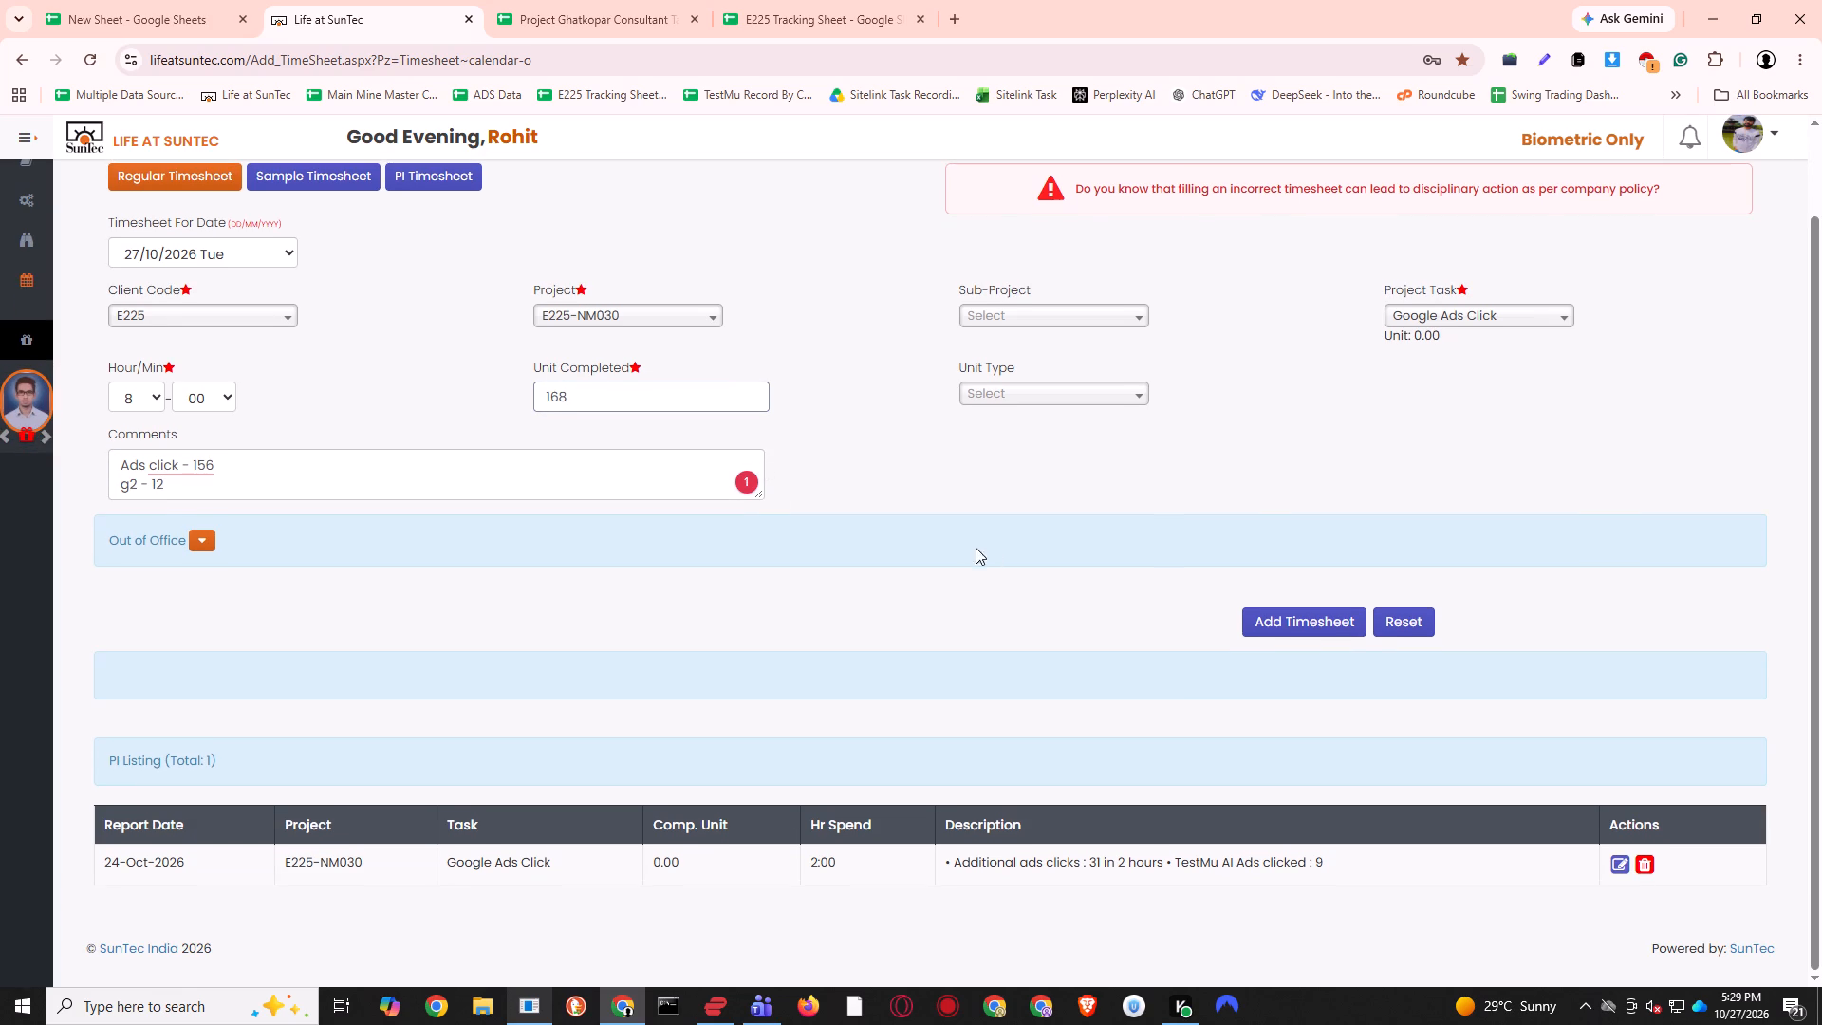
scroll(1254, 645, up, 3)
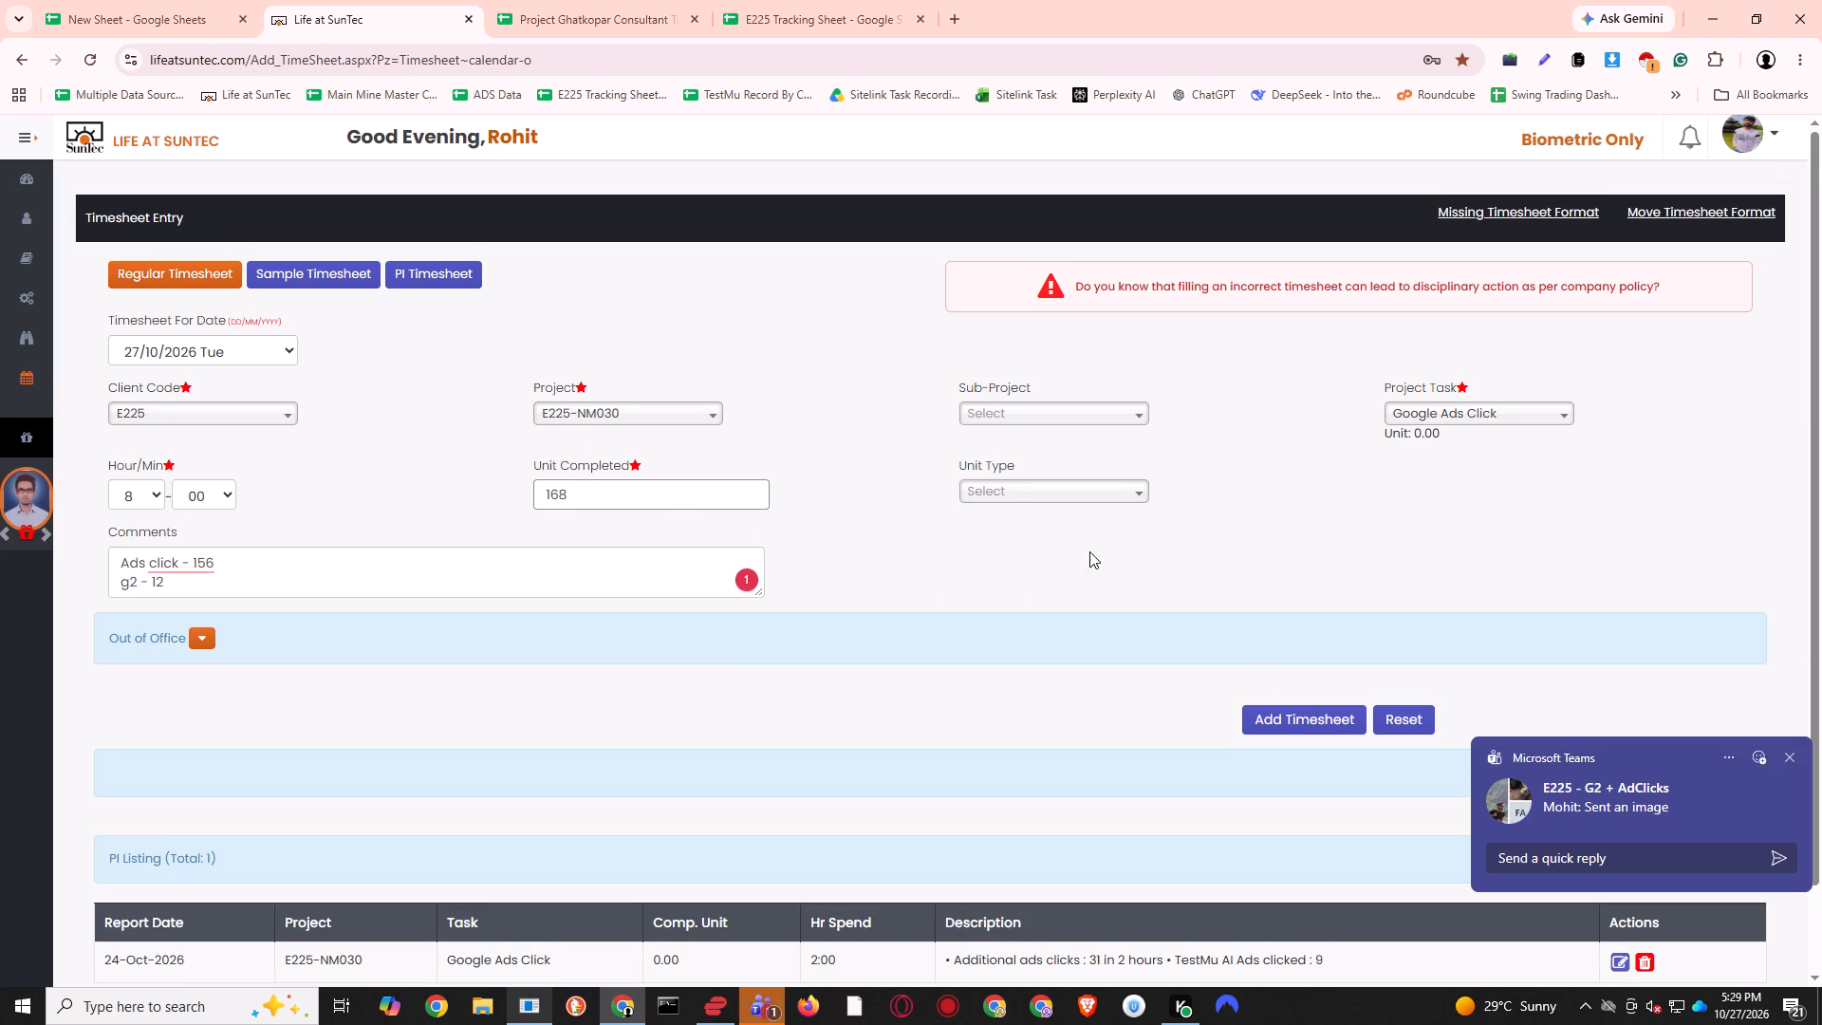
Add the Google Ads Click entry to the timesheet listing and final-save the timesheet.
click(1288, 715)
scroll(639, 529, down, 5)
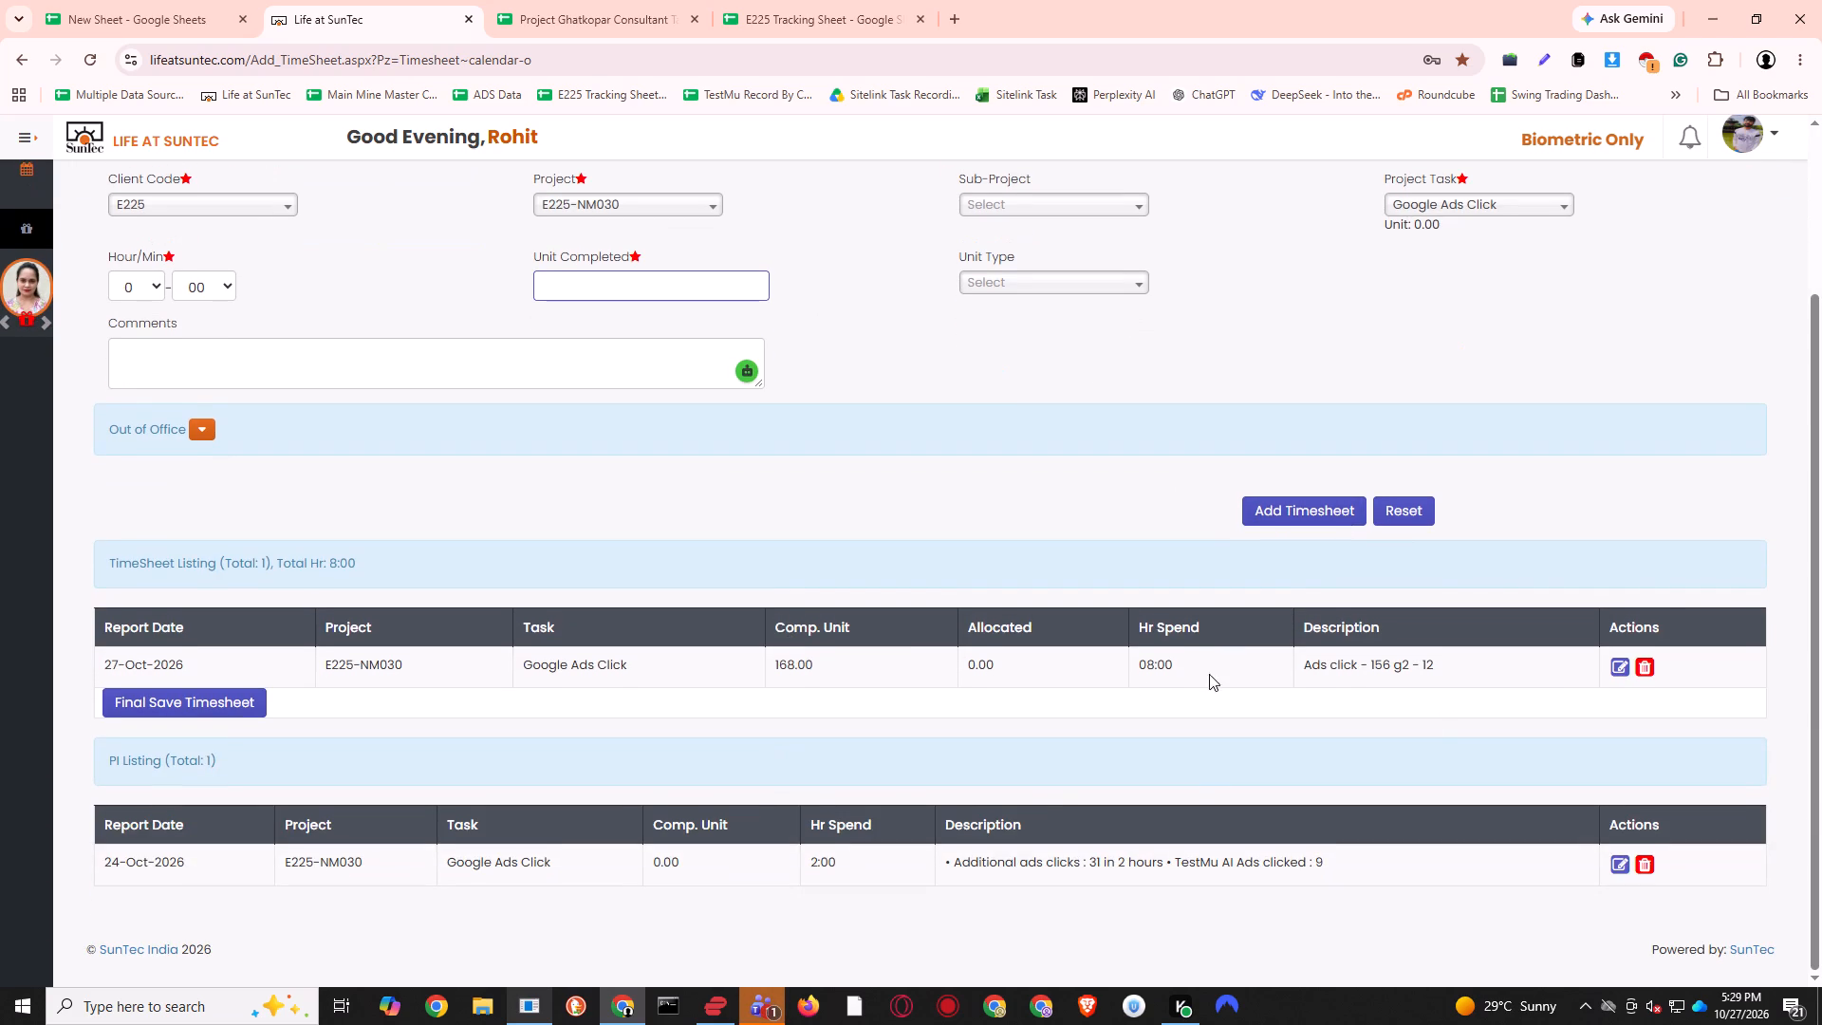
click(222, 714)
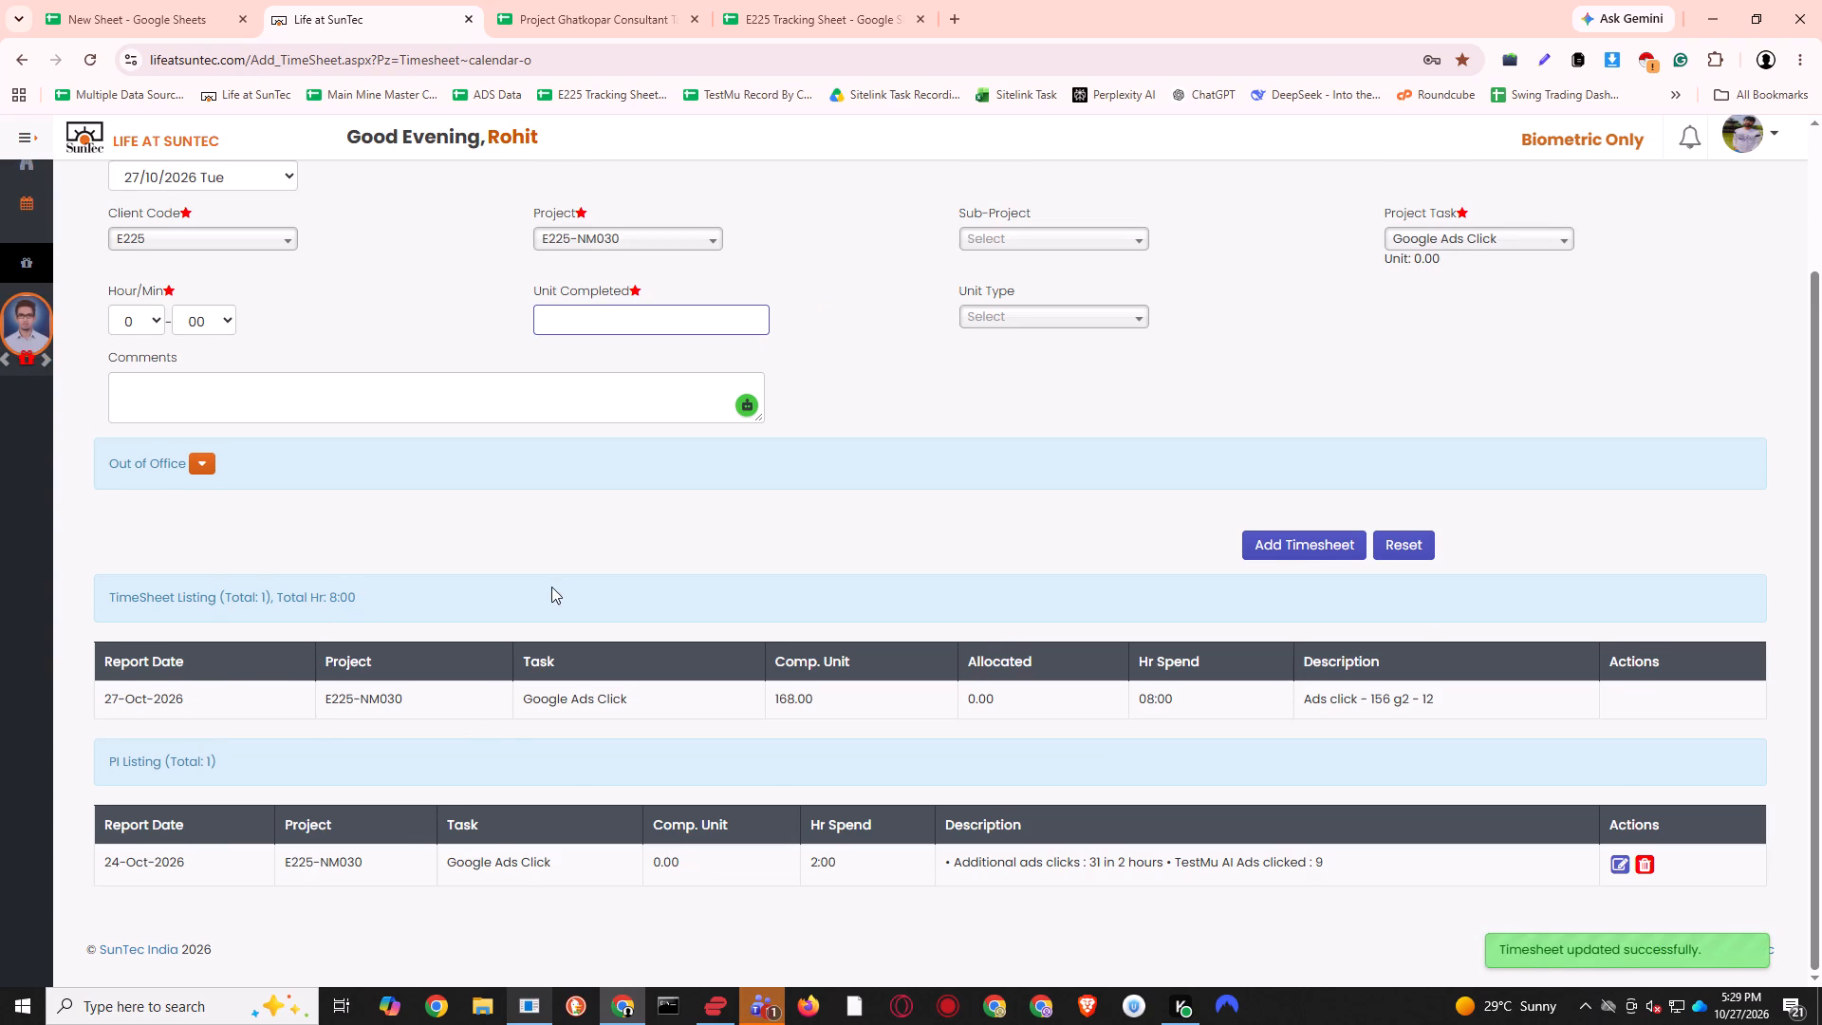
View the Oct-2026 monthly attendance report through its latest days and count columns, and return to the dashboard.
scroll(551, 587, up, 12)
click(25, 181)
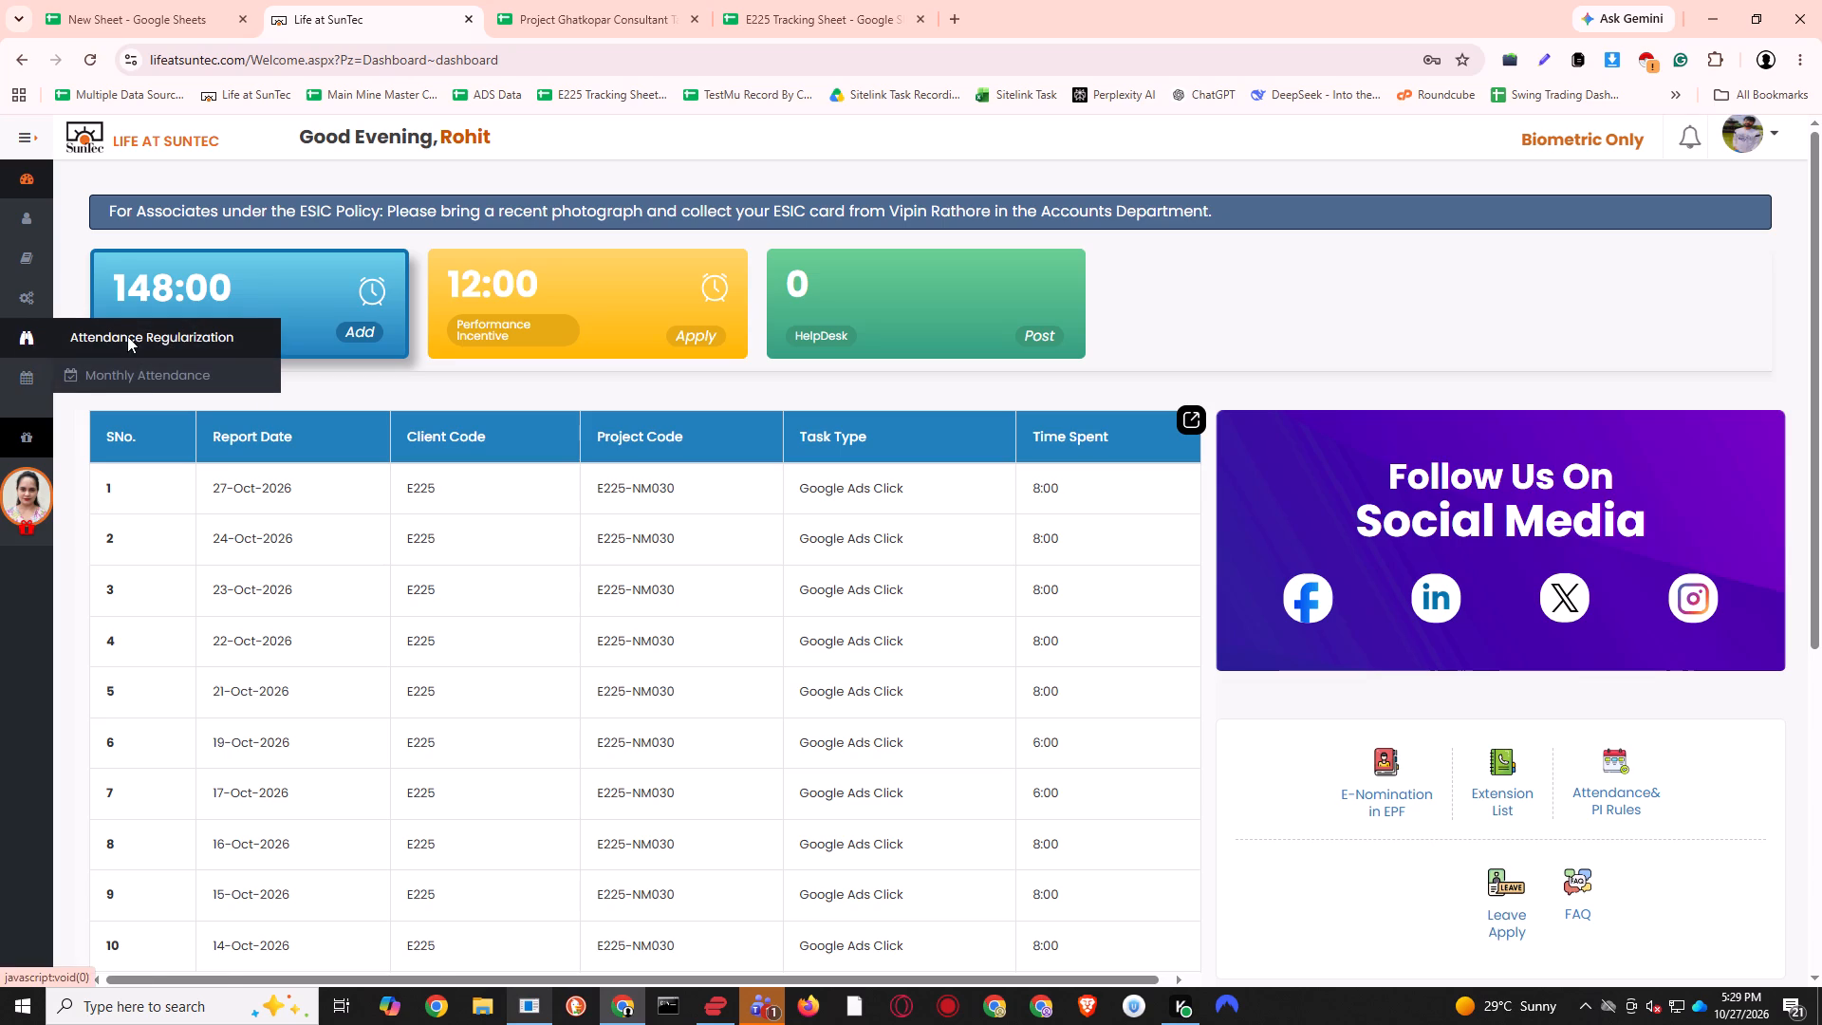
click(140, 375)
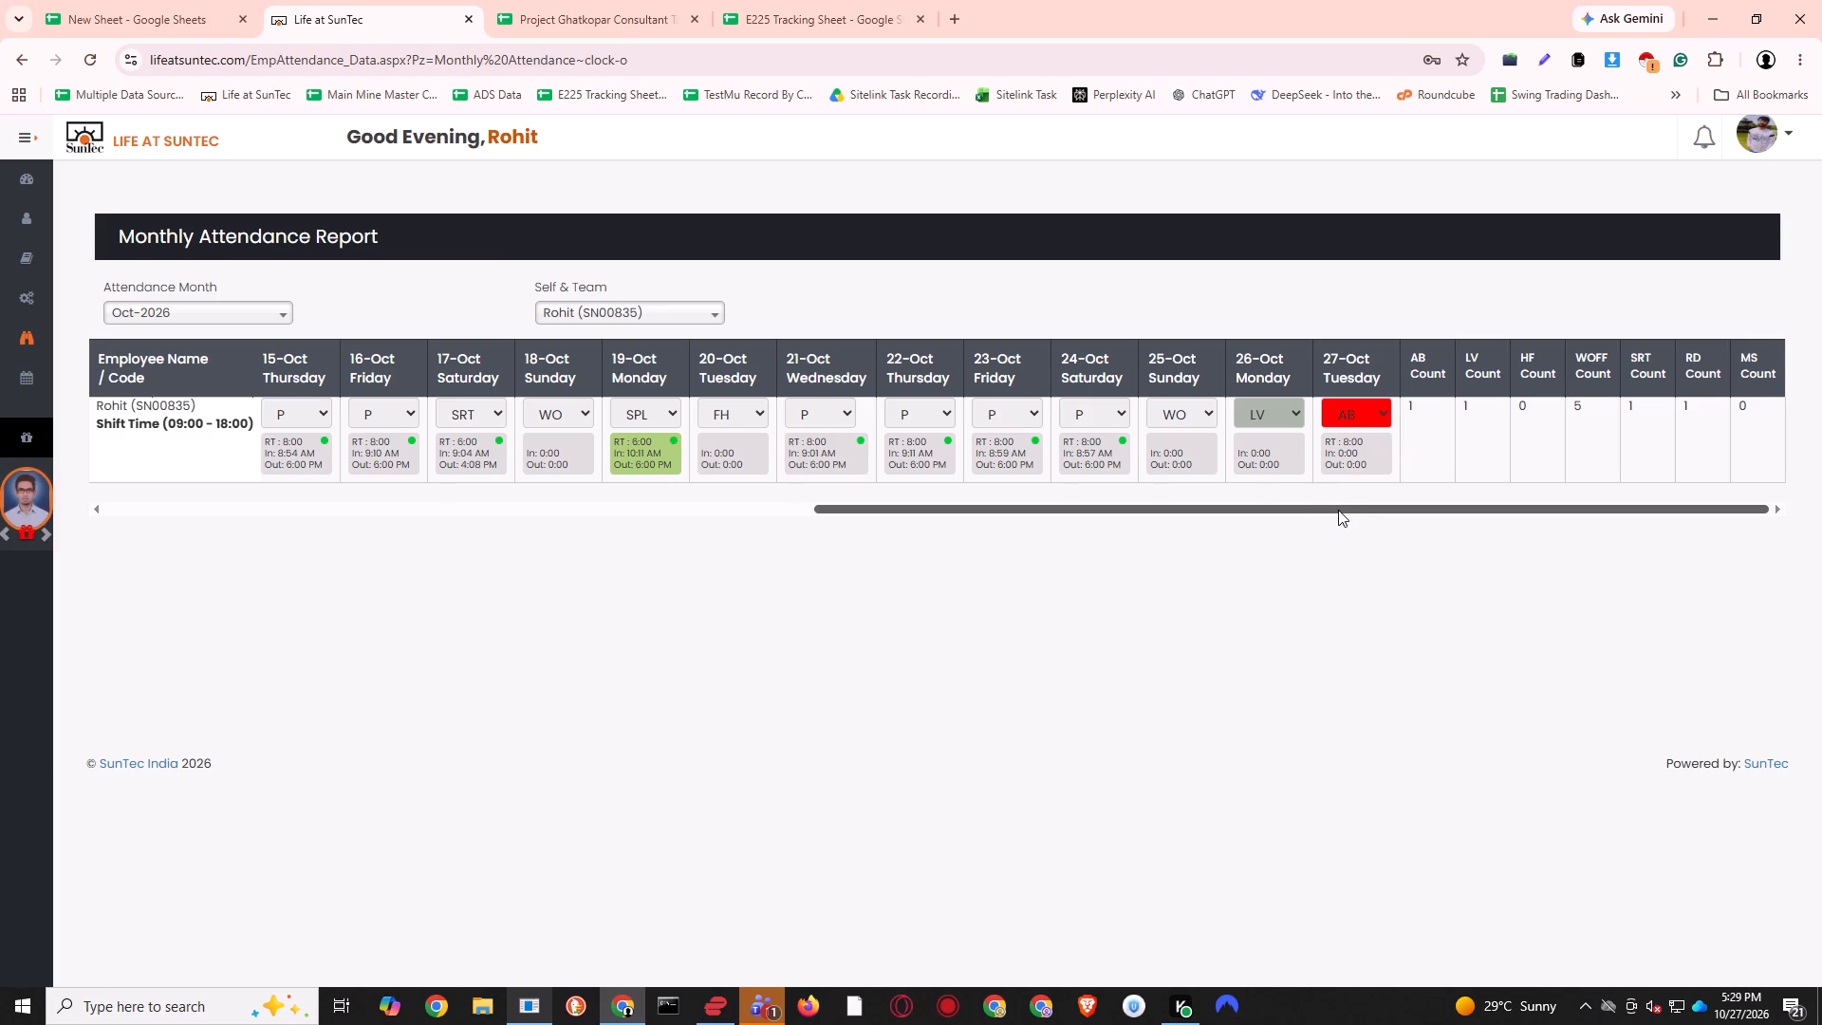
drag(1338, 510, 1821, 494)
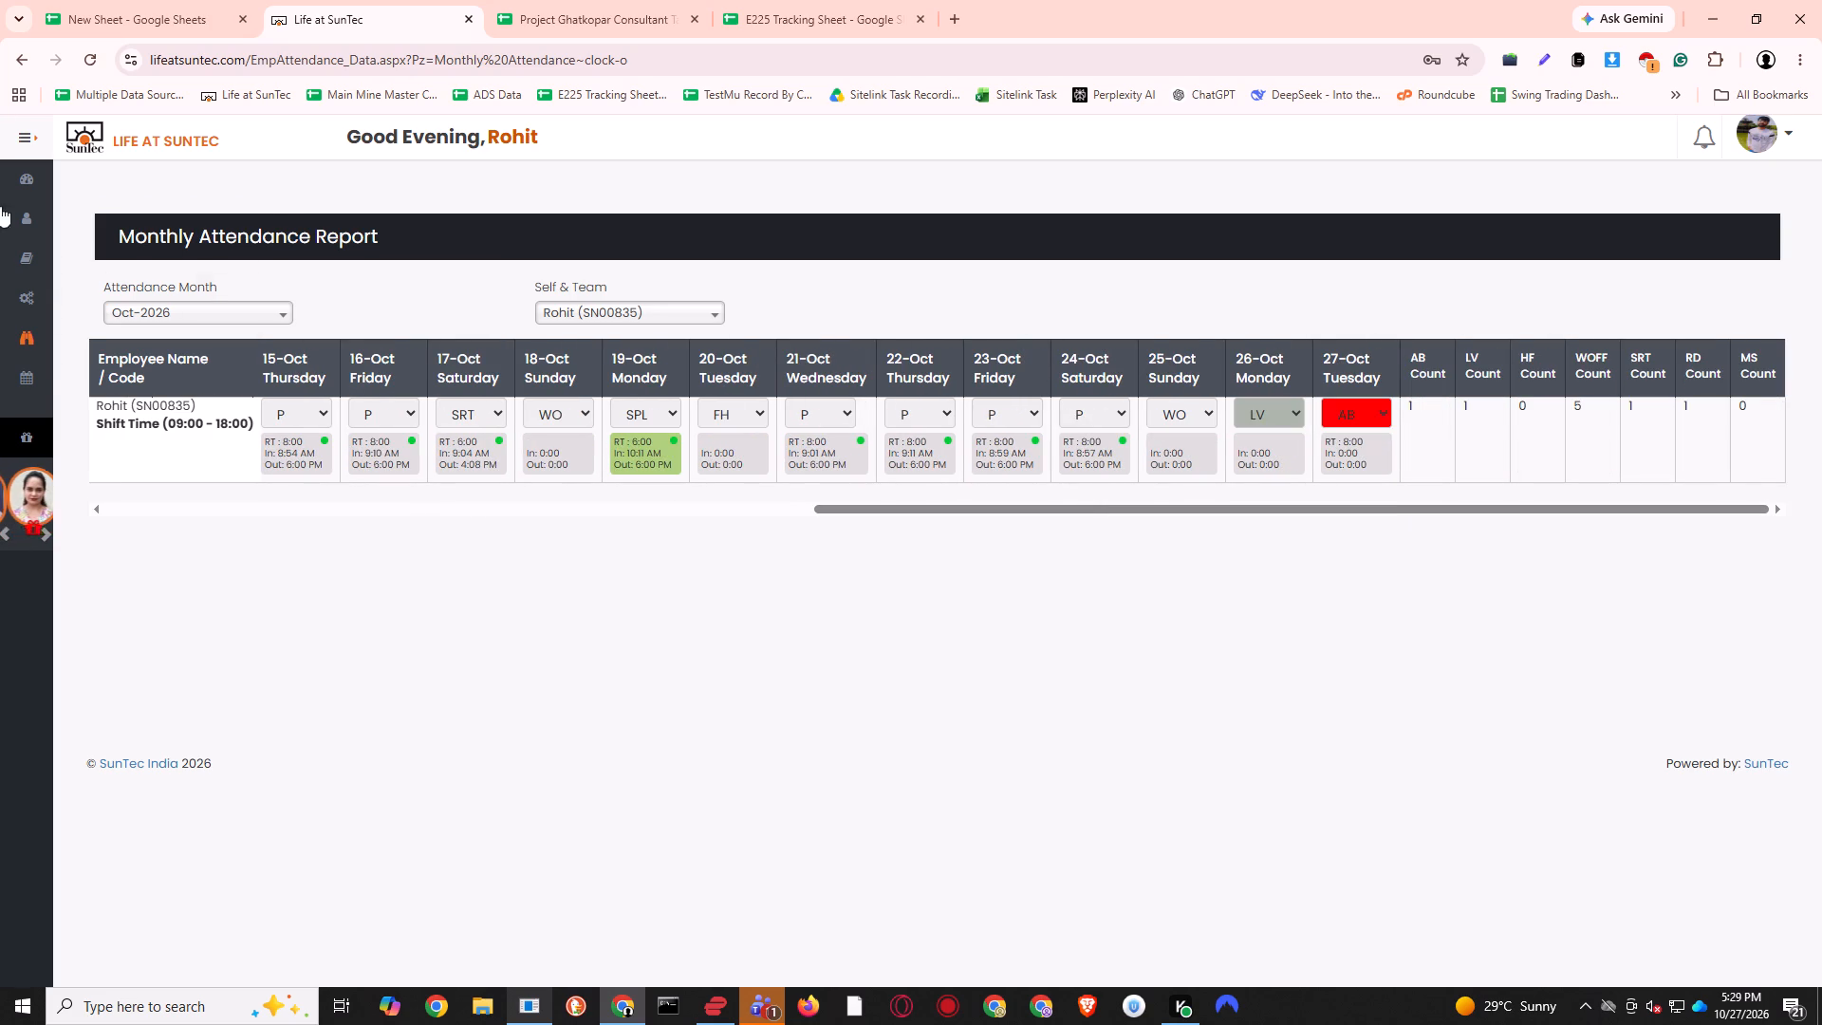
click(28, 177)
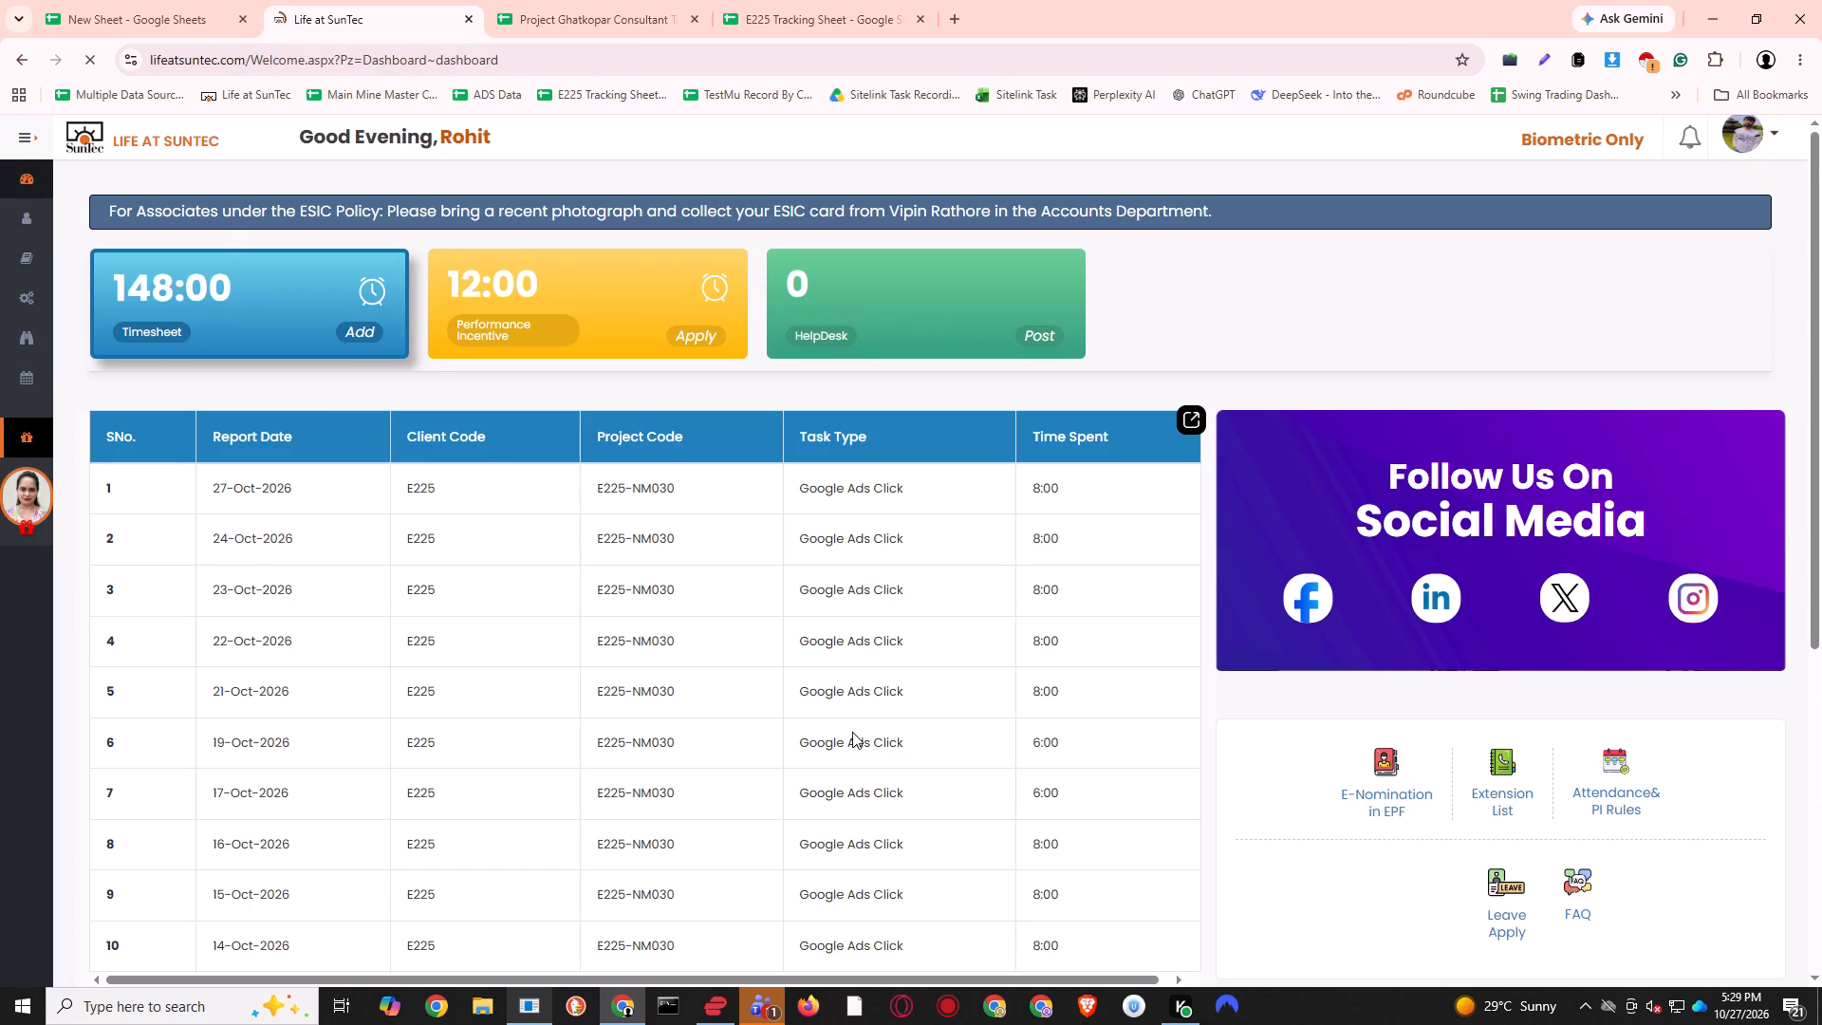
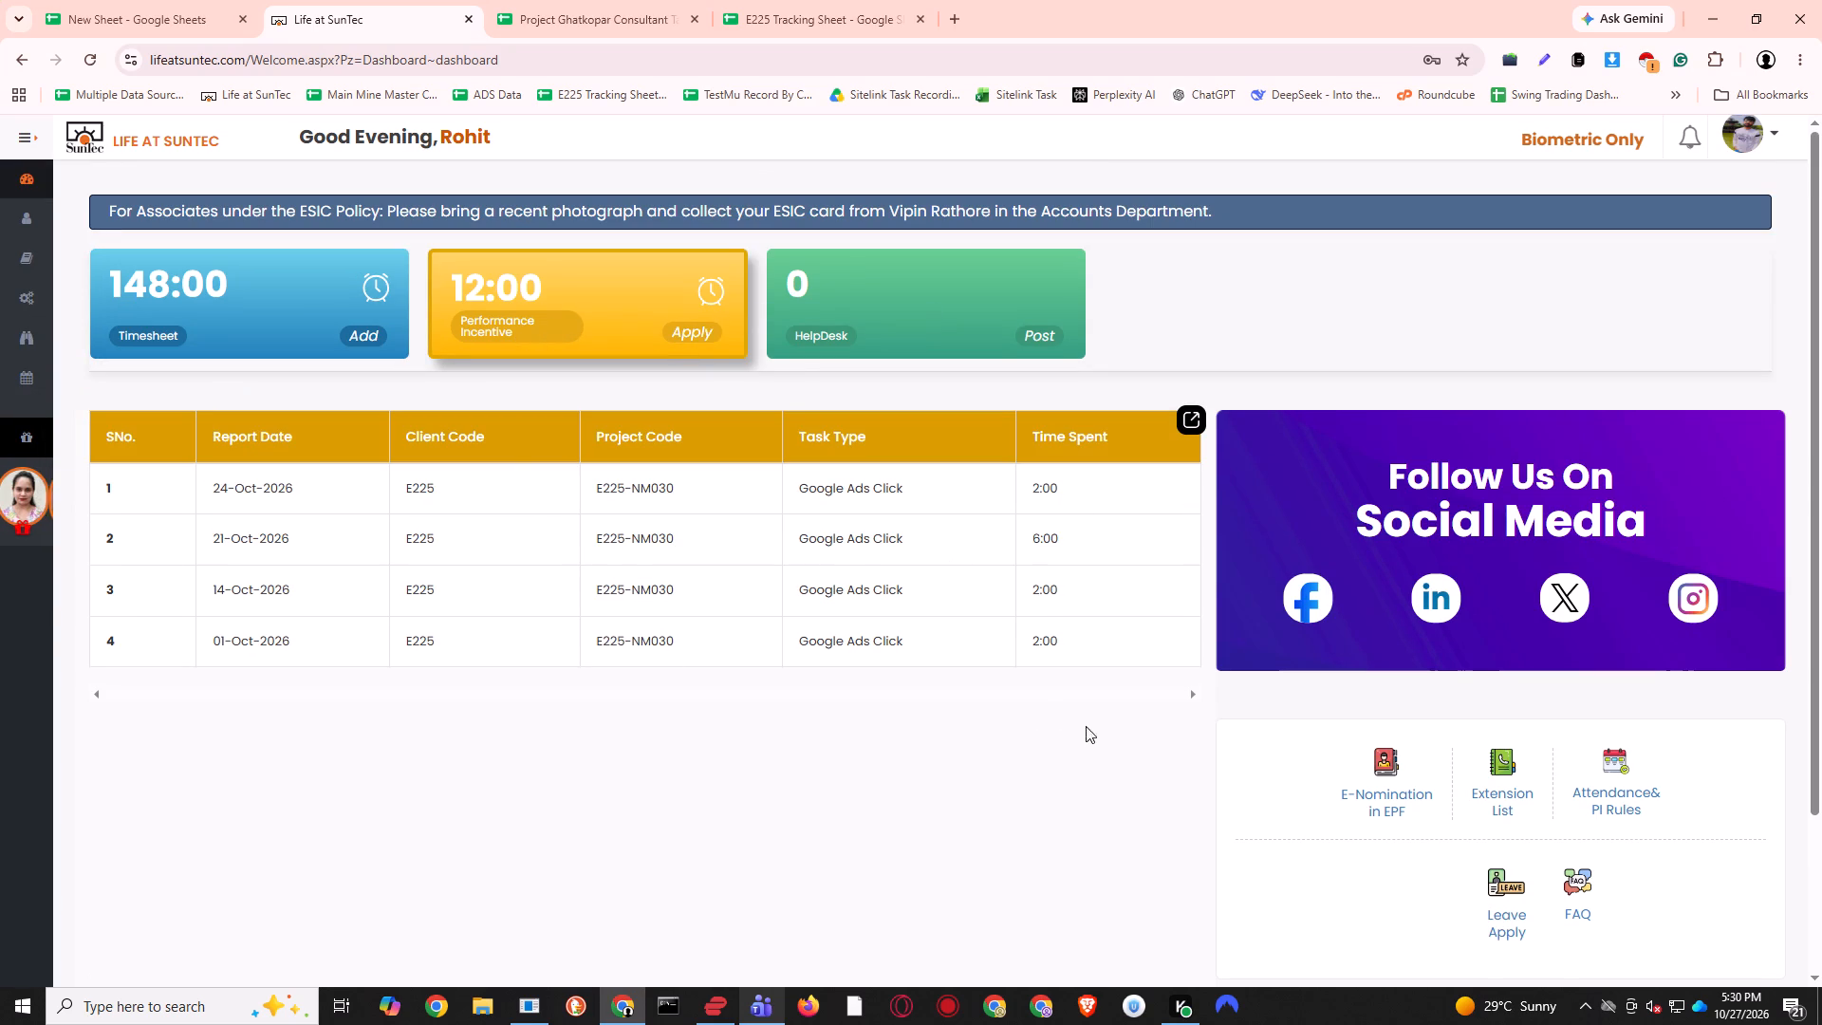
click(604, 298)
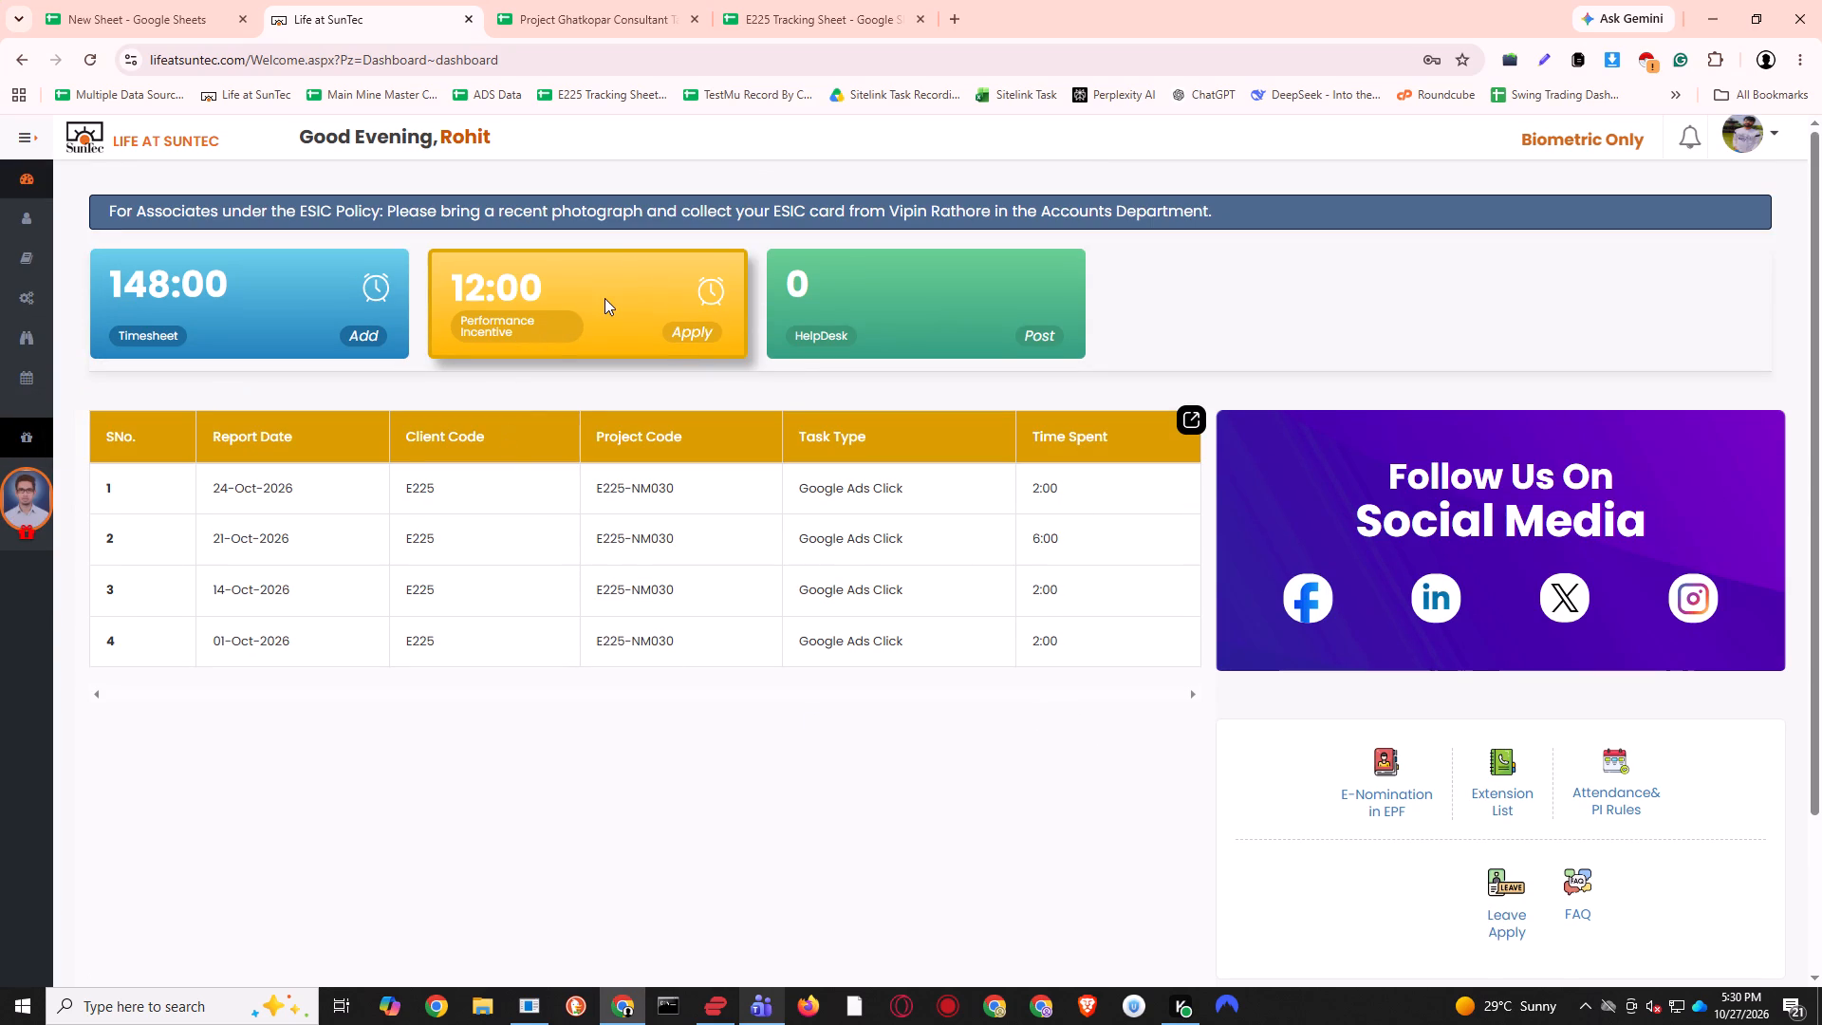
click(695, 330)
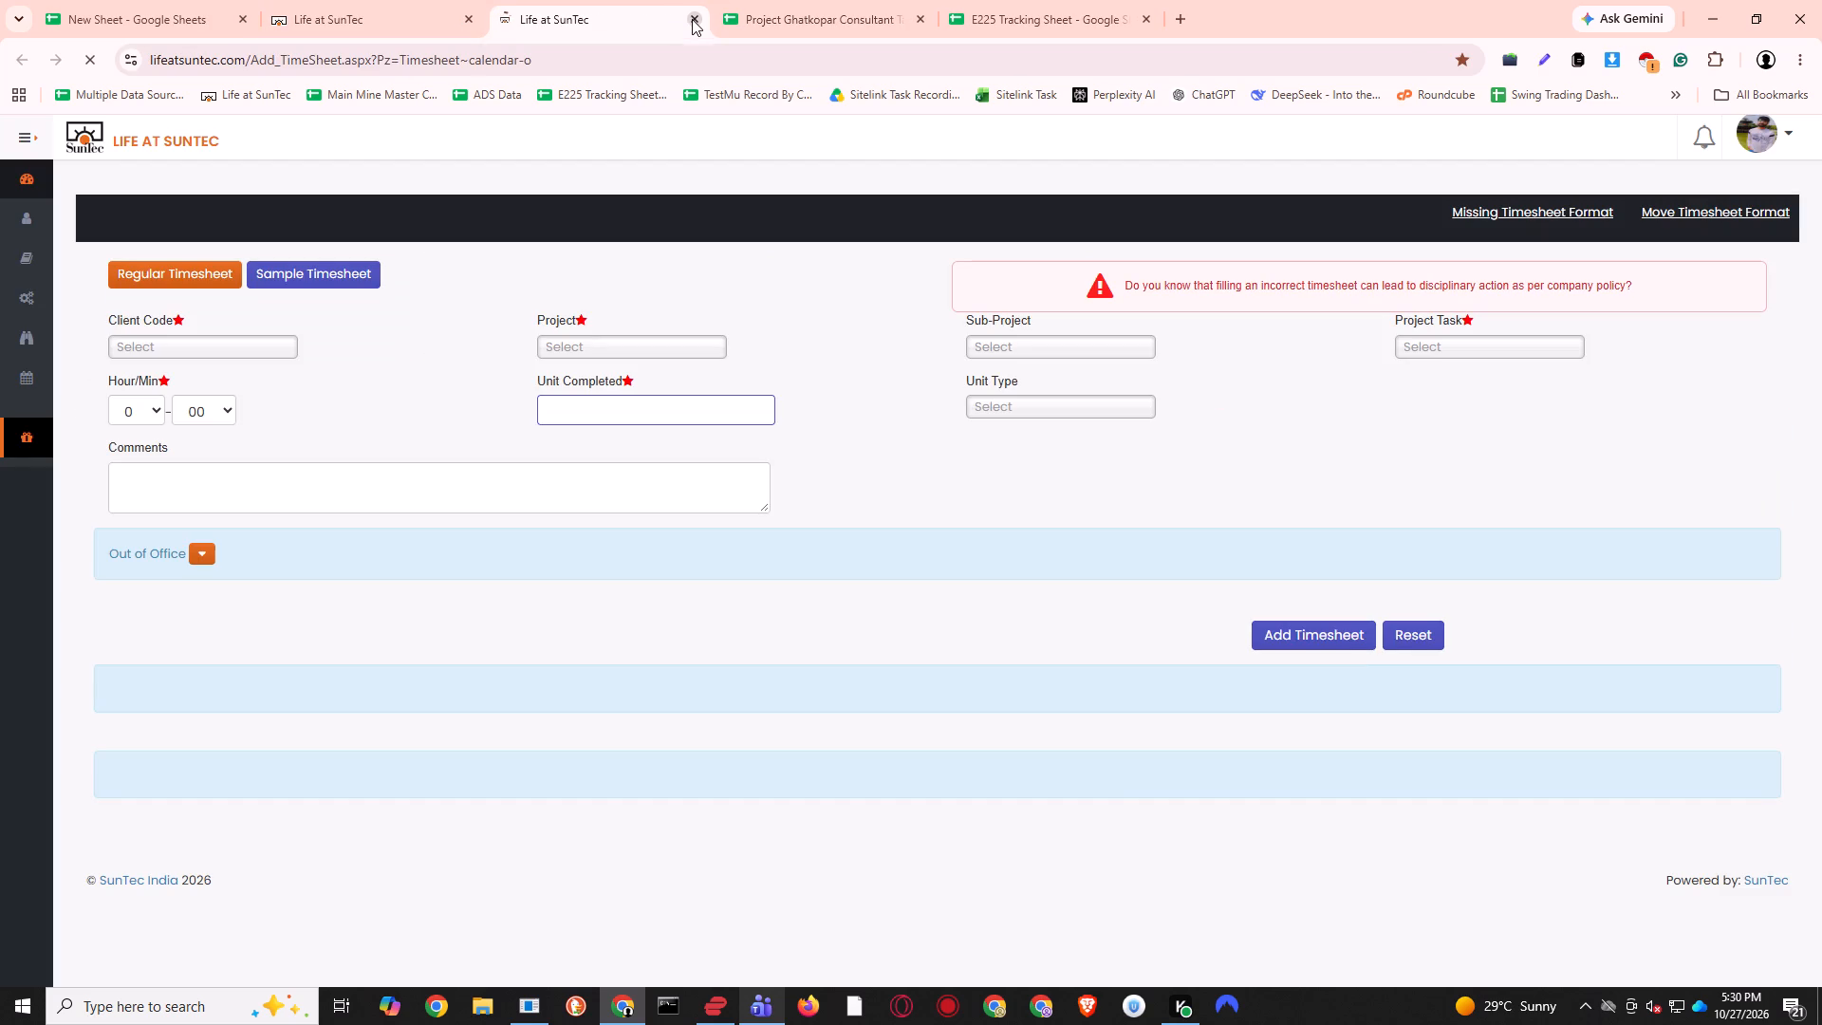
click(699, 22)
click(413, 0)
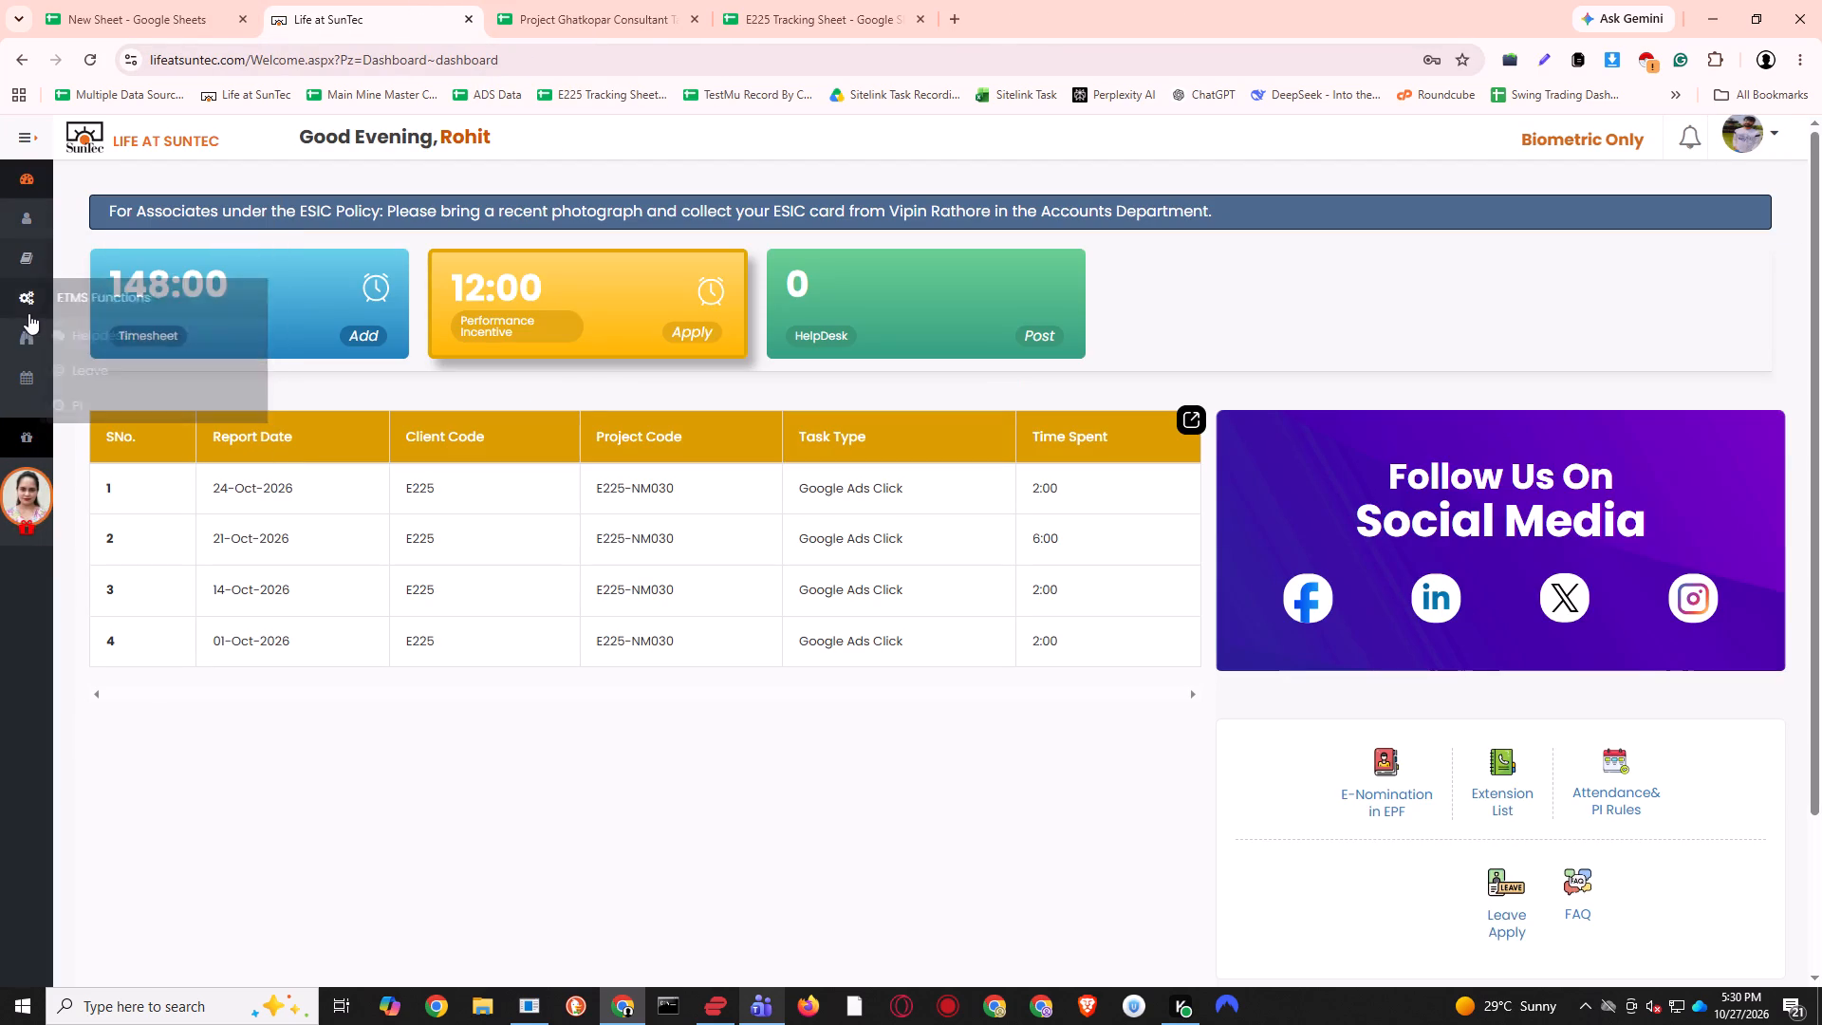
Open the performance incentive (PI) list and examine the Level 1 and Level 2 approval statuses of the pending Google Ads Click requests.
click(105, 398)
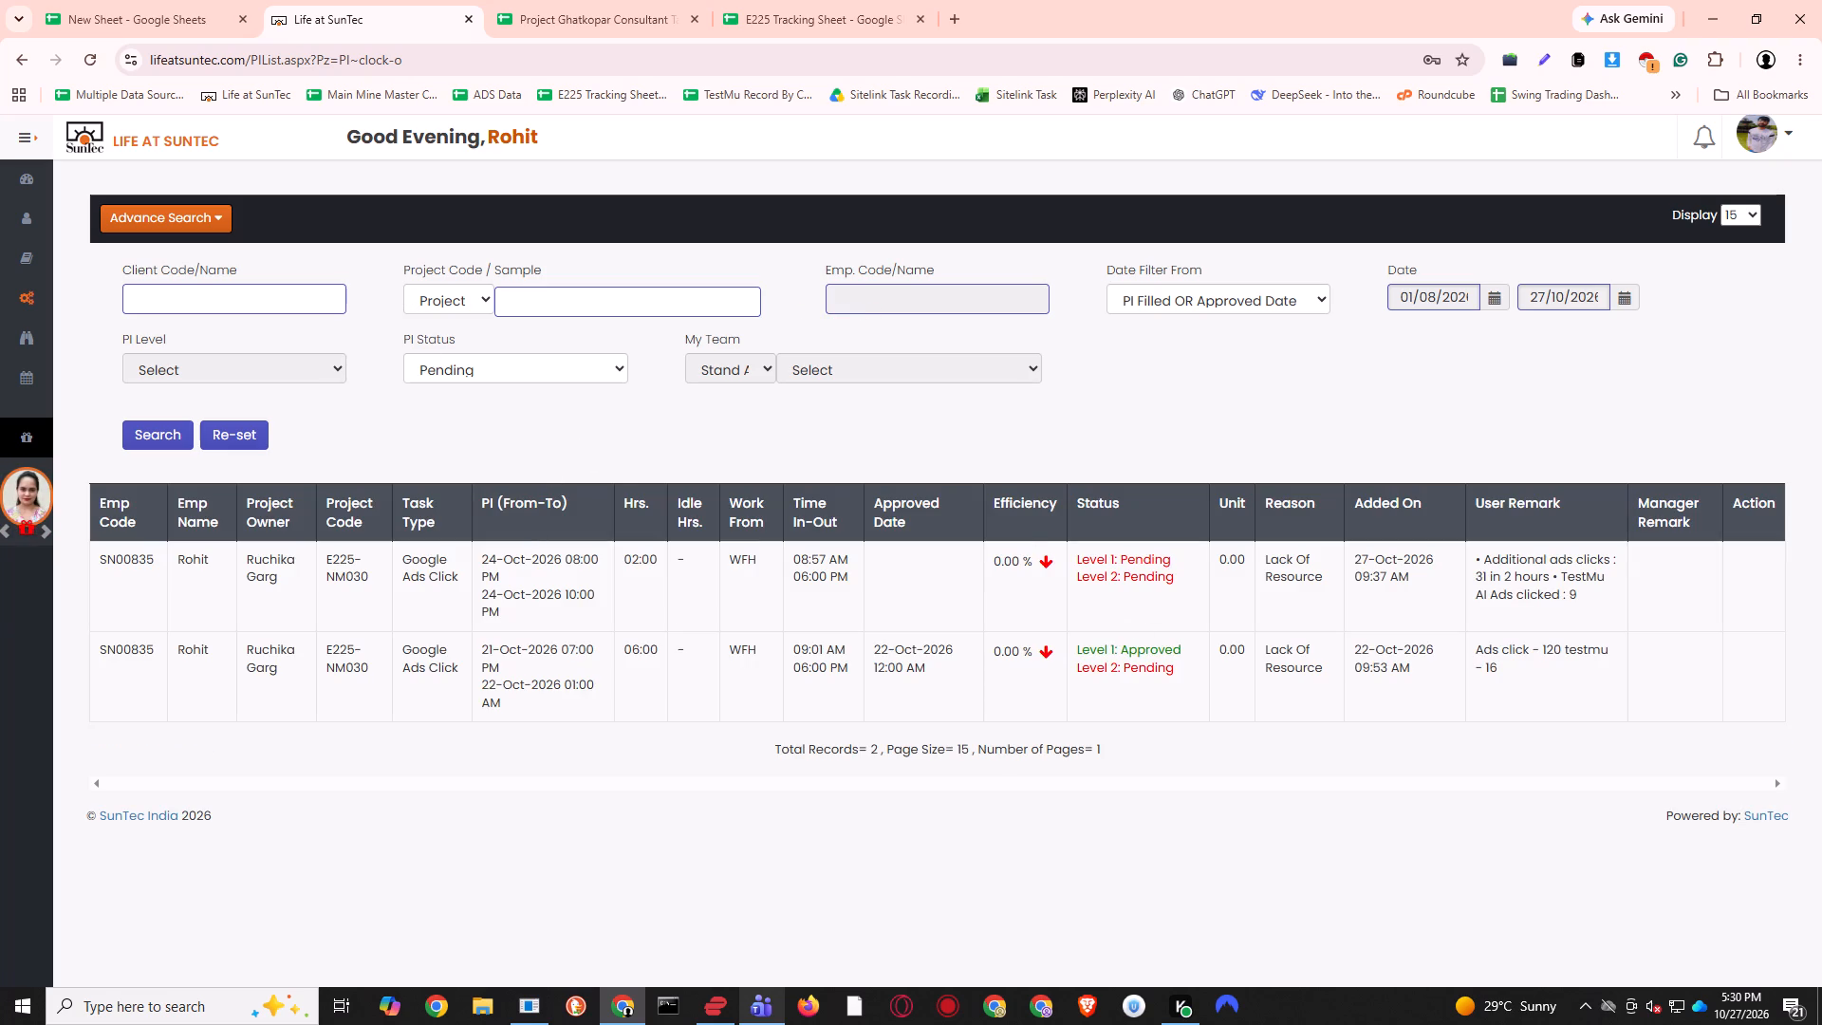
drag(1077, 674, 1149, 662)
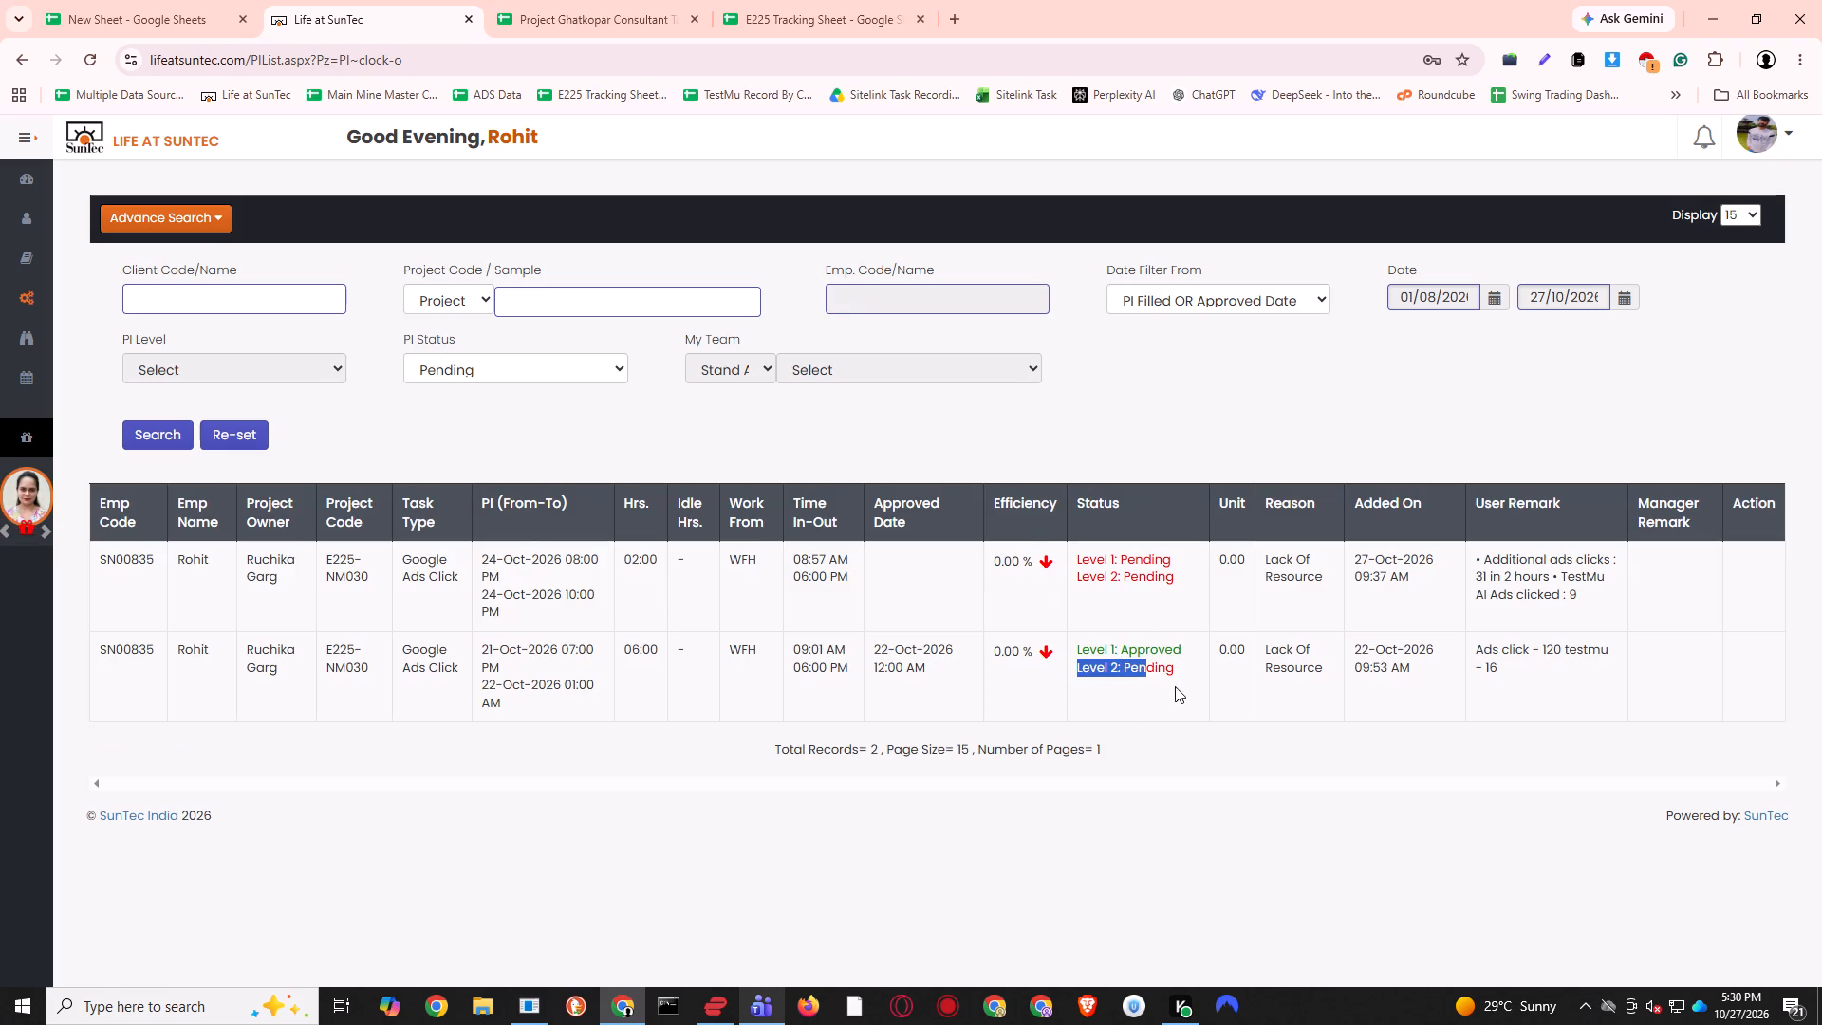
click(1197, 700)
drag(1181, 664, 1067, 663)
click(1133, 703)
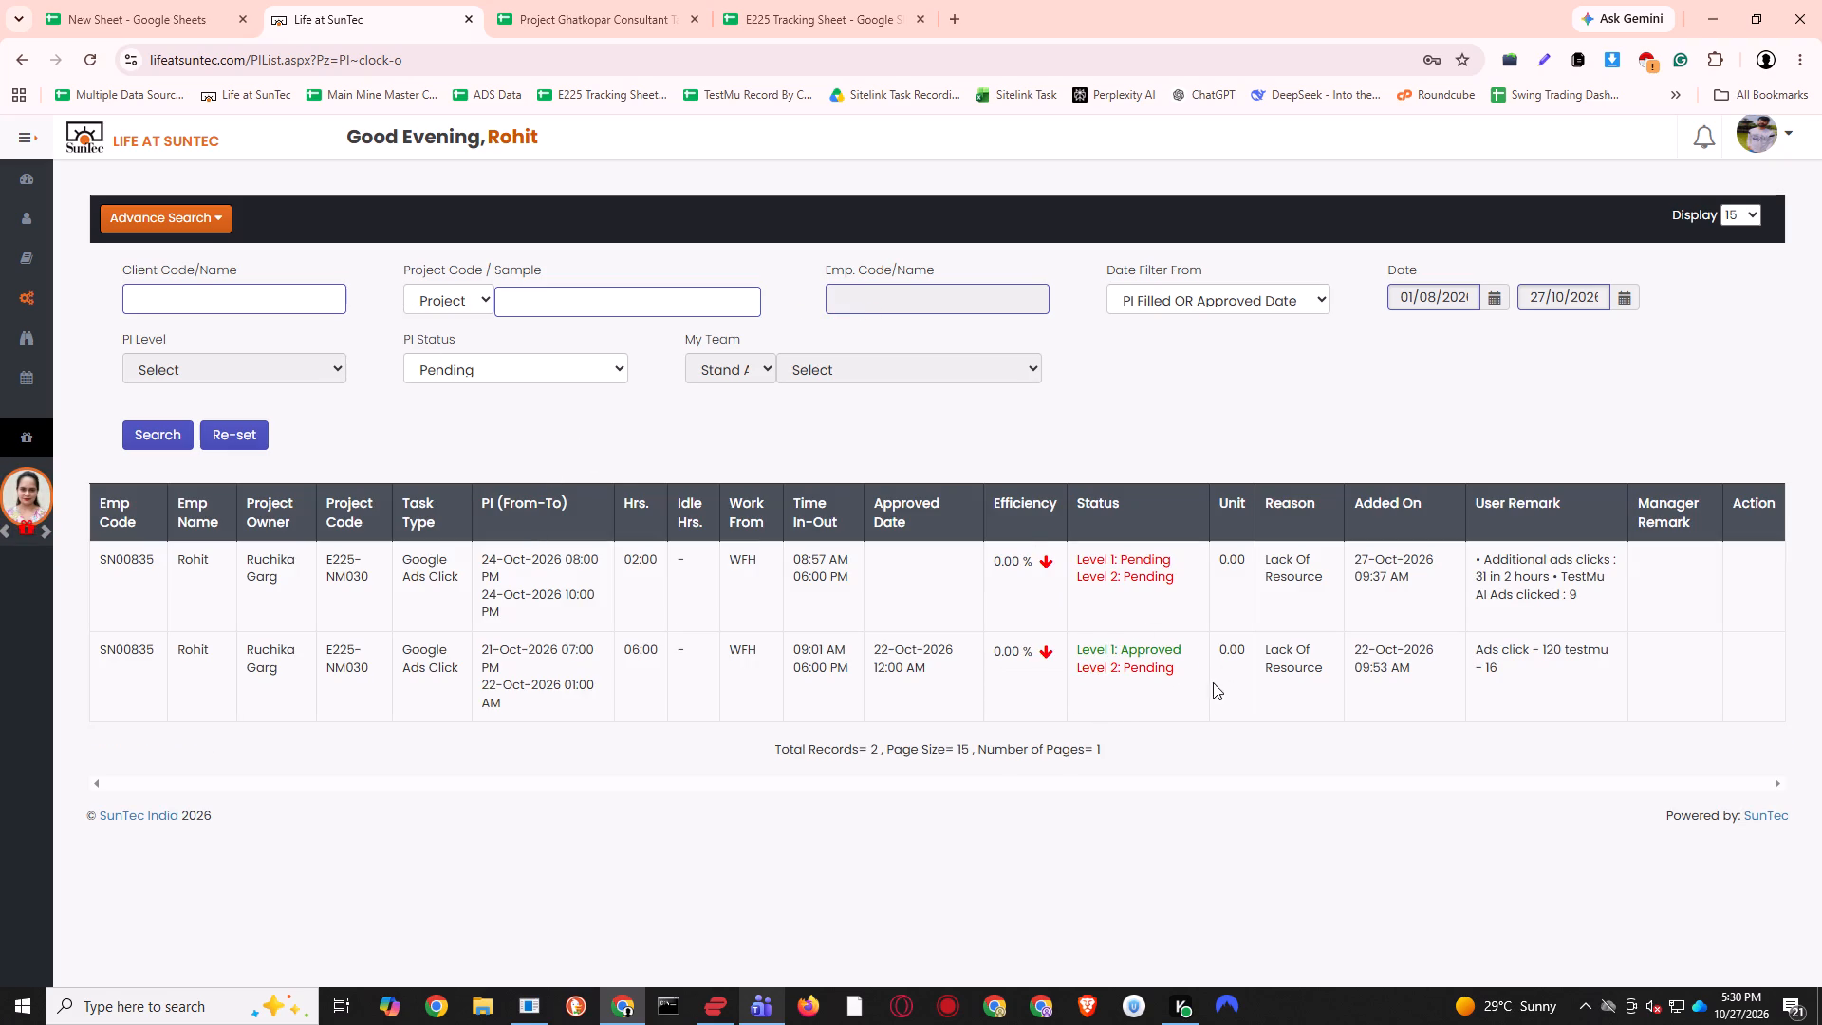
drag(1171, 672, 932, 672)
click(1243, 688)
drag(1176, 669, 1044, 669)
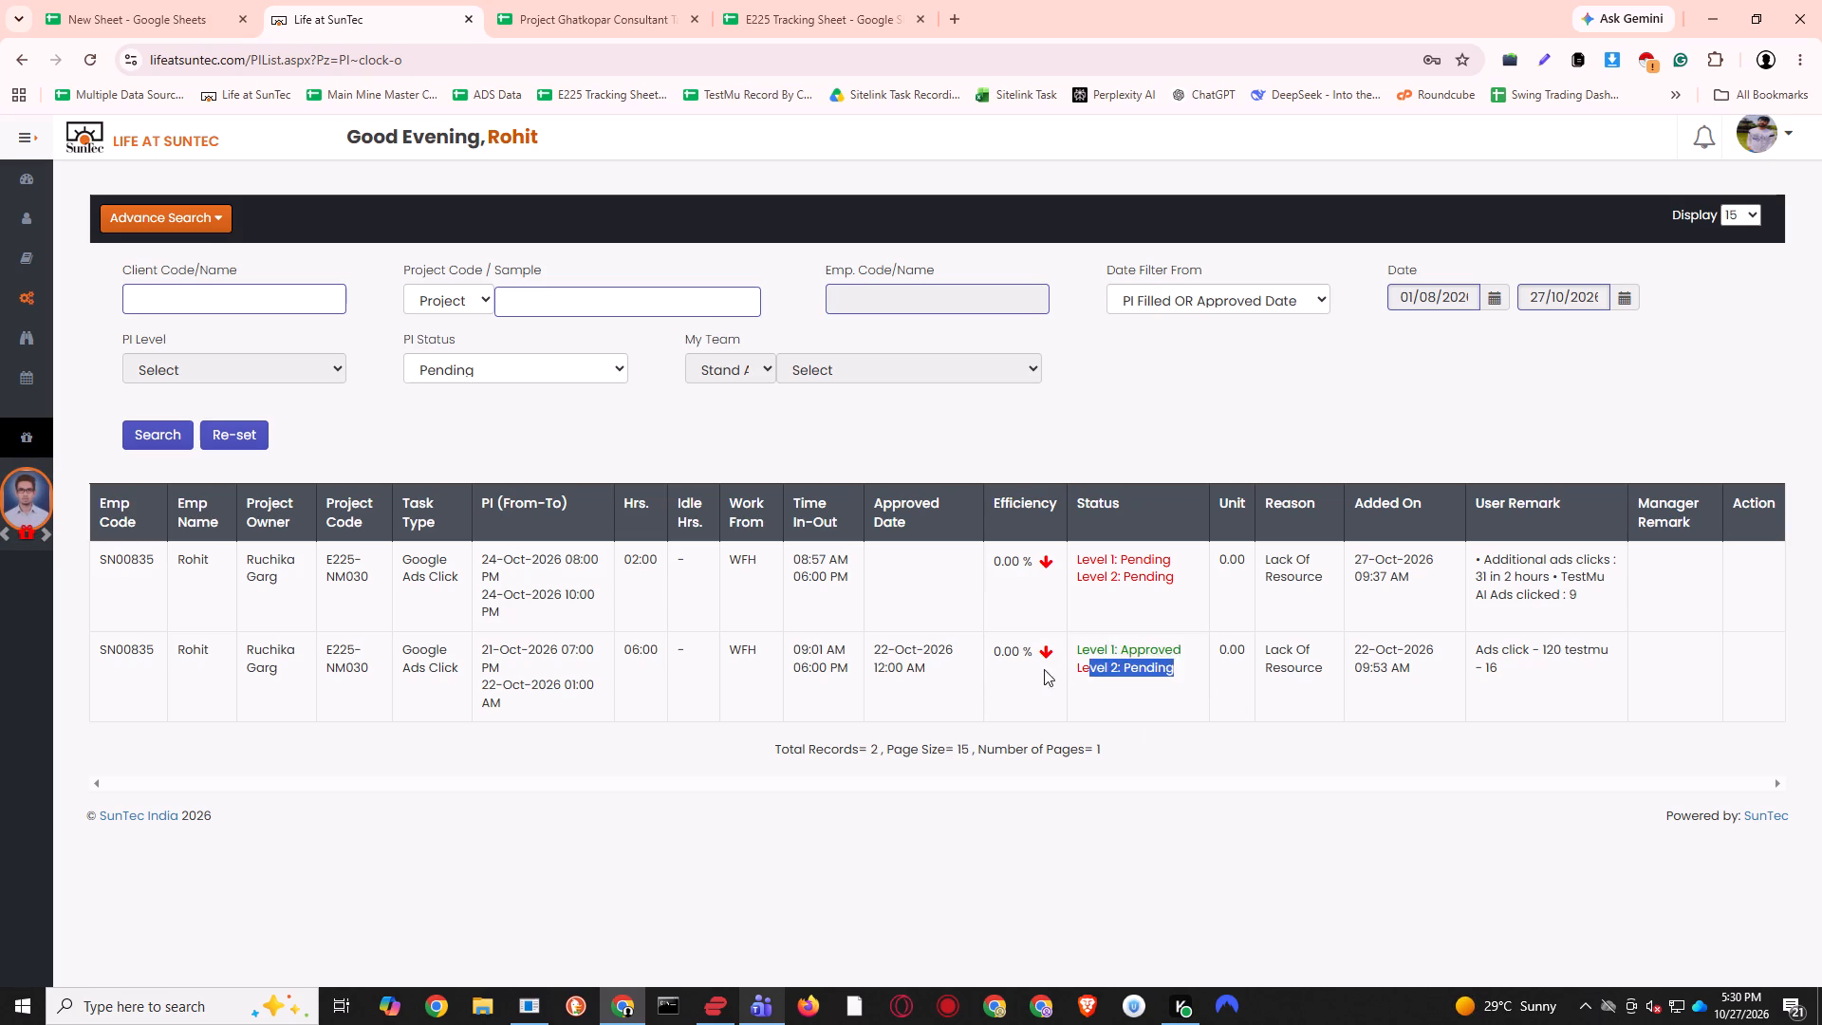
drag(1044, 669, 1043, 669)
click(1194, 679)
drag(1178, 585, 1105, 585)
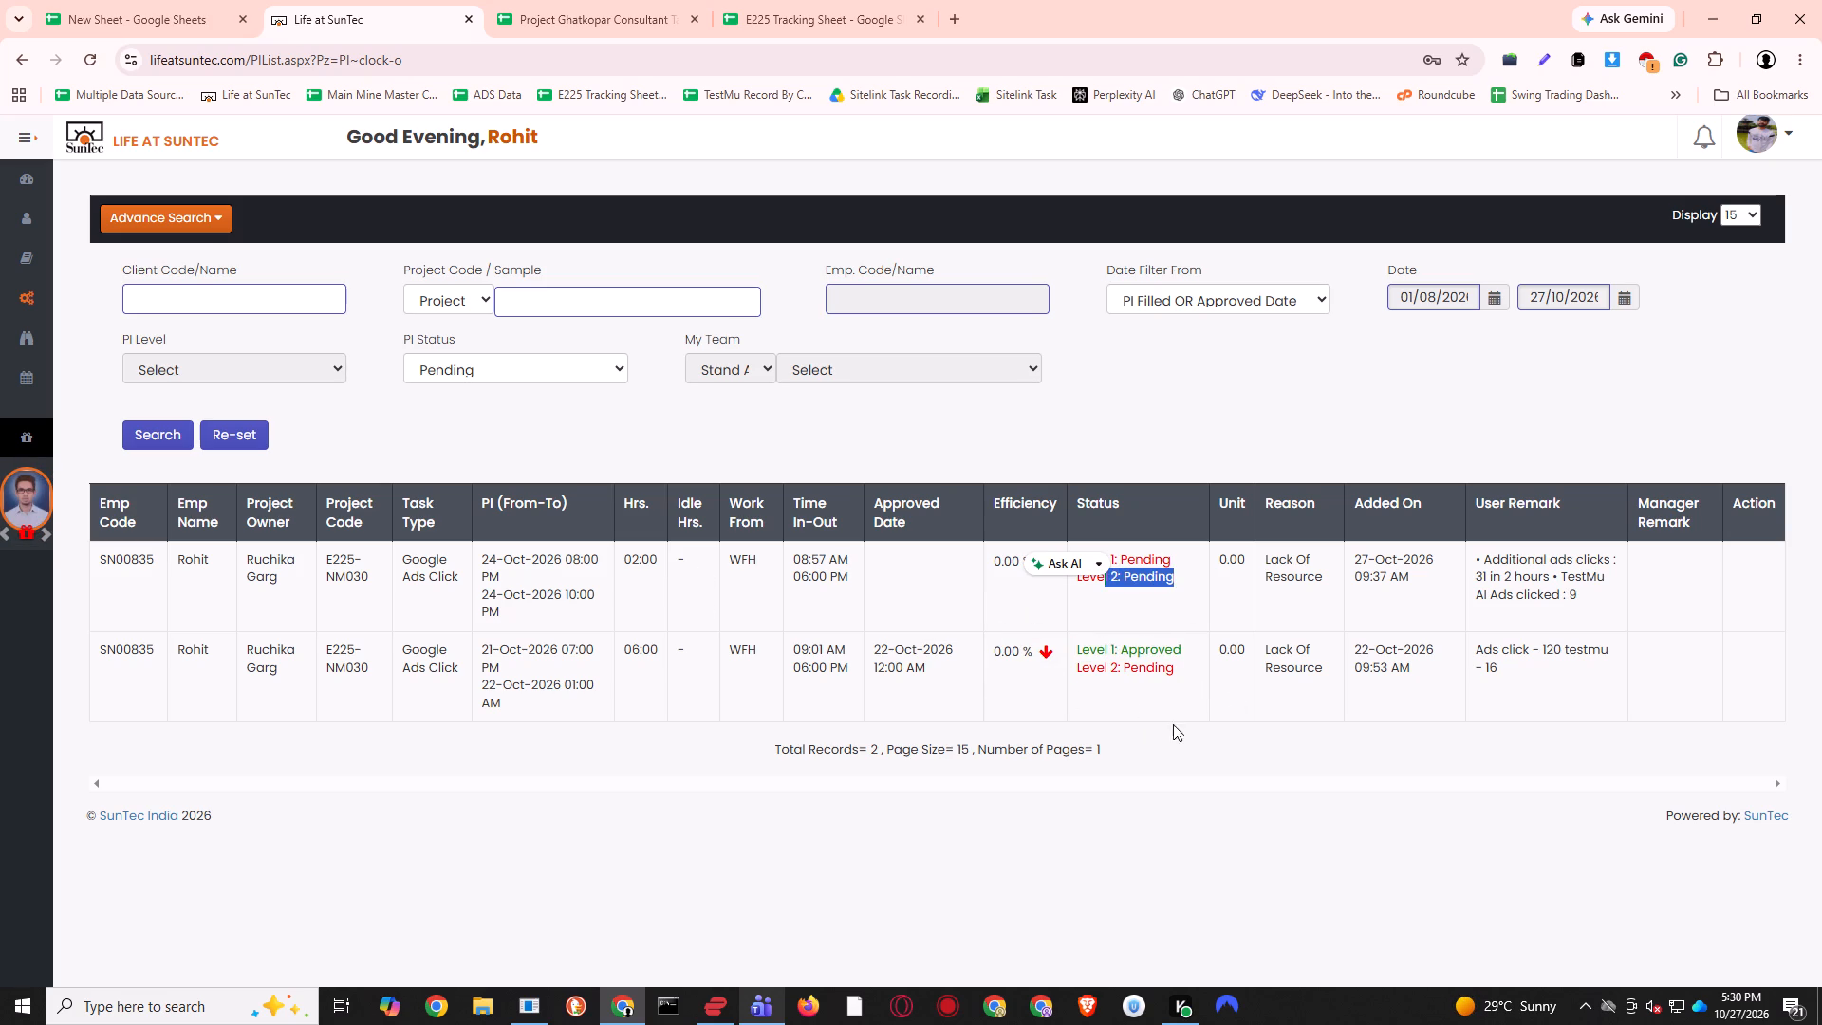
drag(1182, 668, 1040, 660)
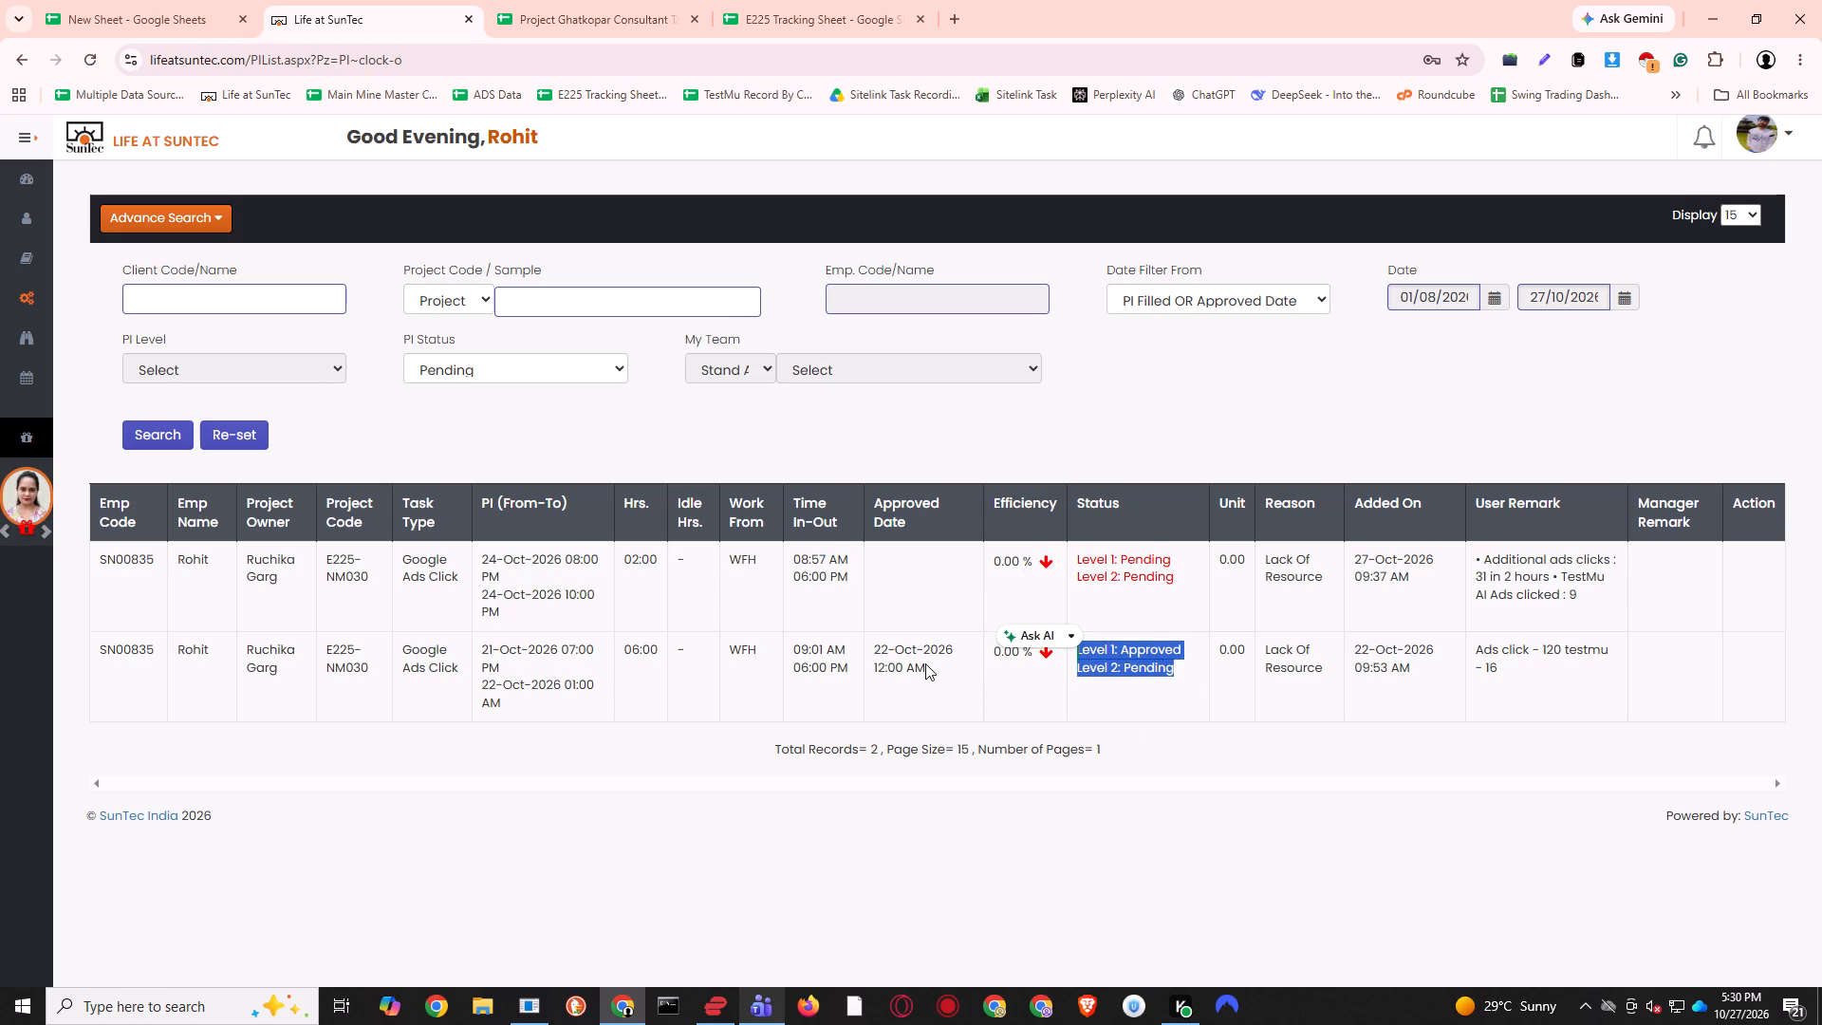
drag(893, 654, 912, 664)
click(1158, 719)
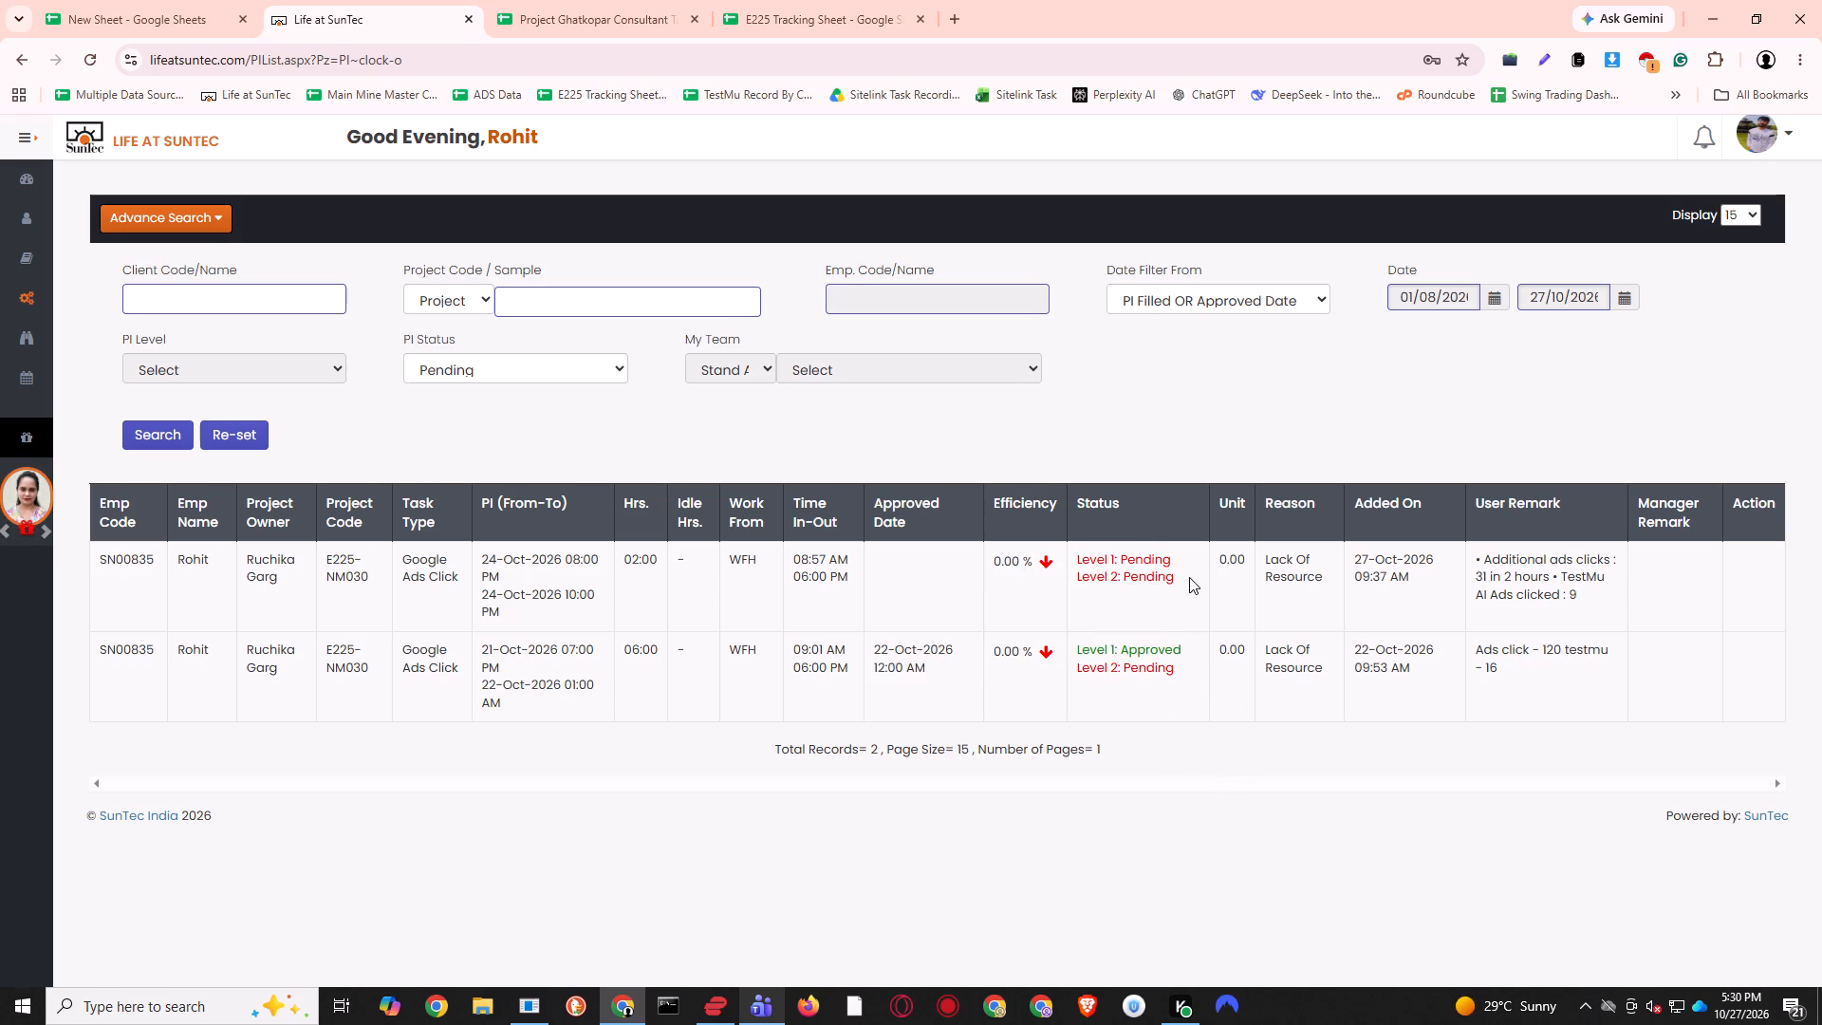
drag(1186, 577, 1061, 543)
click(1176, 620)
drag(1166, 582, 1069, 559)
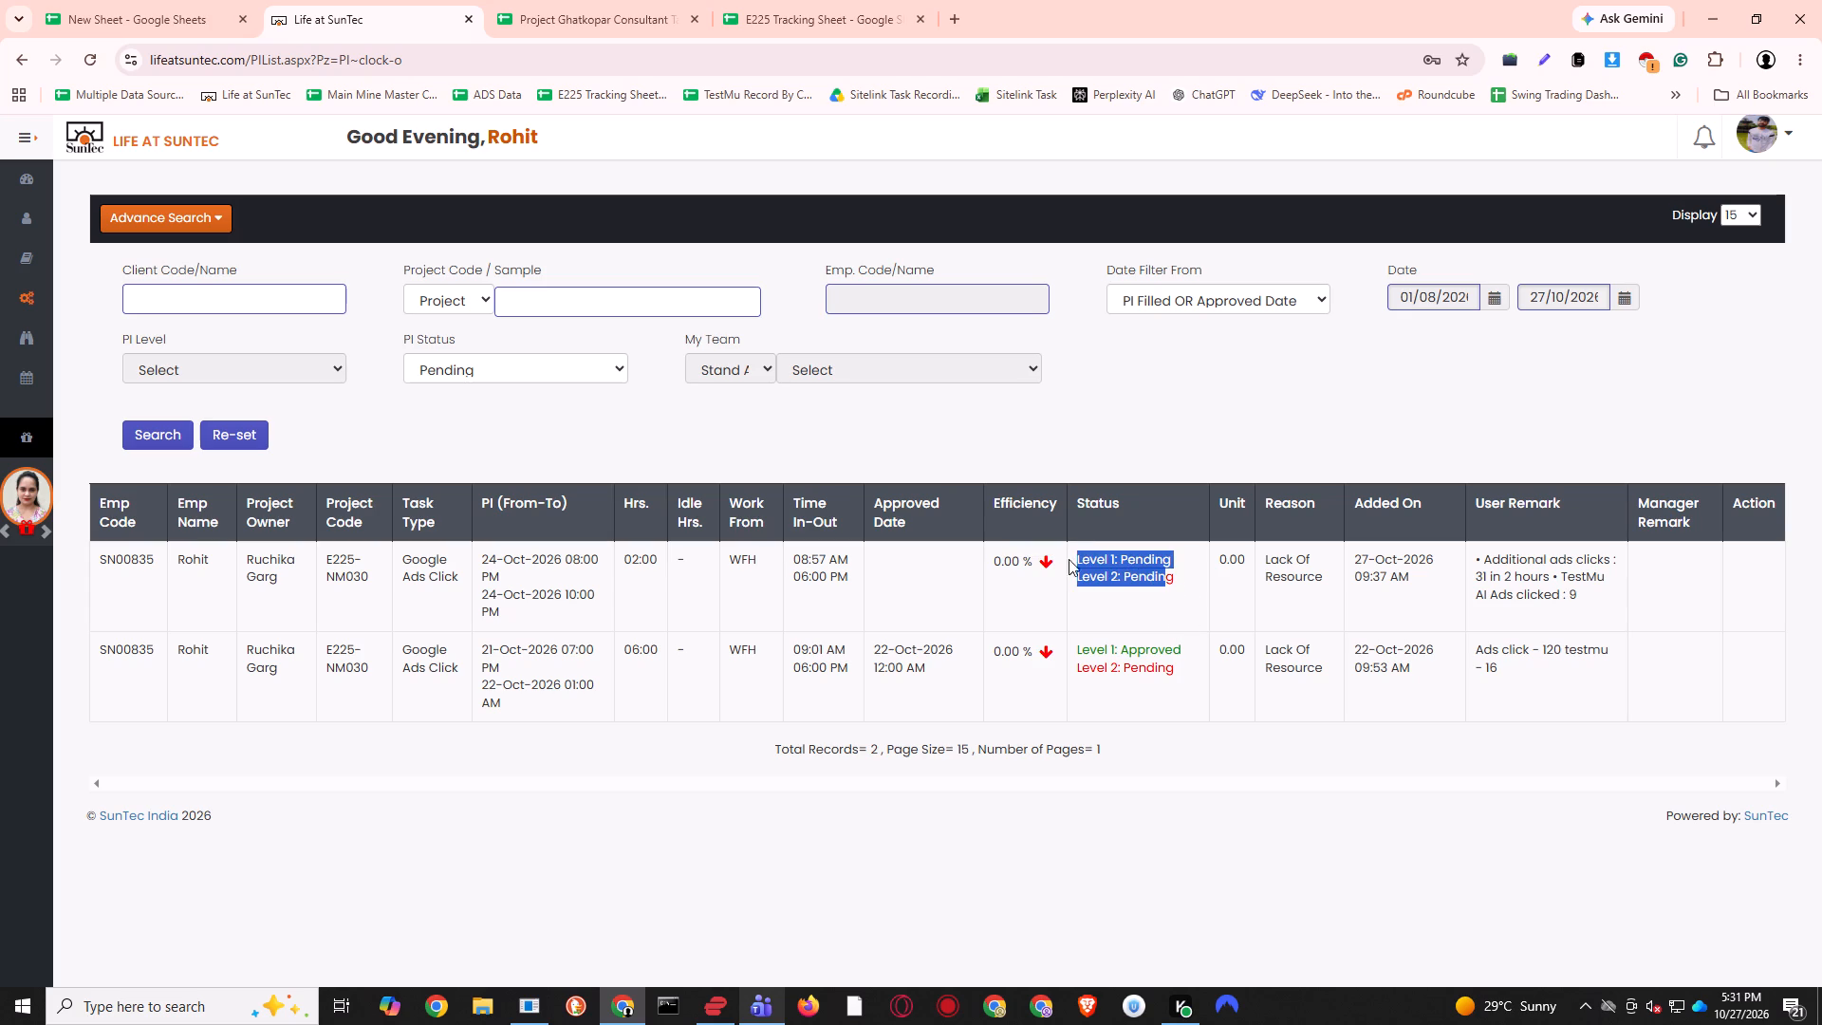
drag(1069, 559, 1061, 558)
click(1163, 602)
drag(1173, 579, 1037, 552)
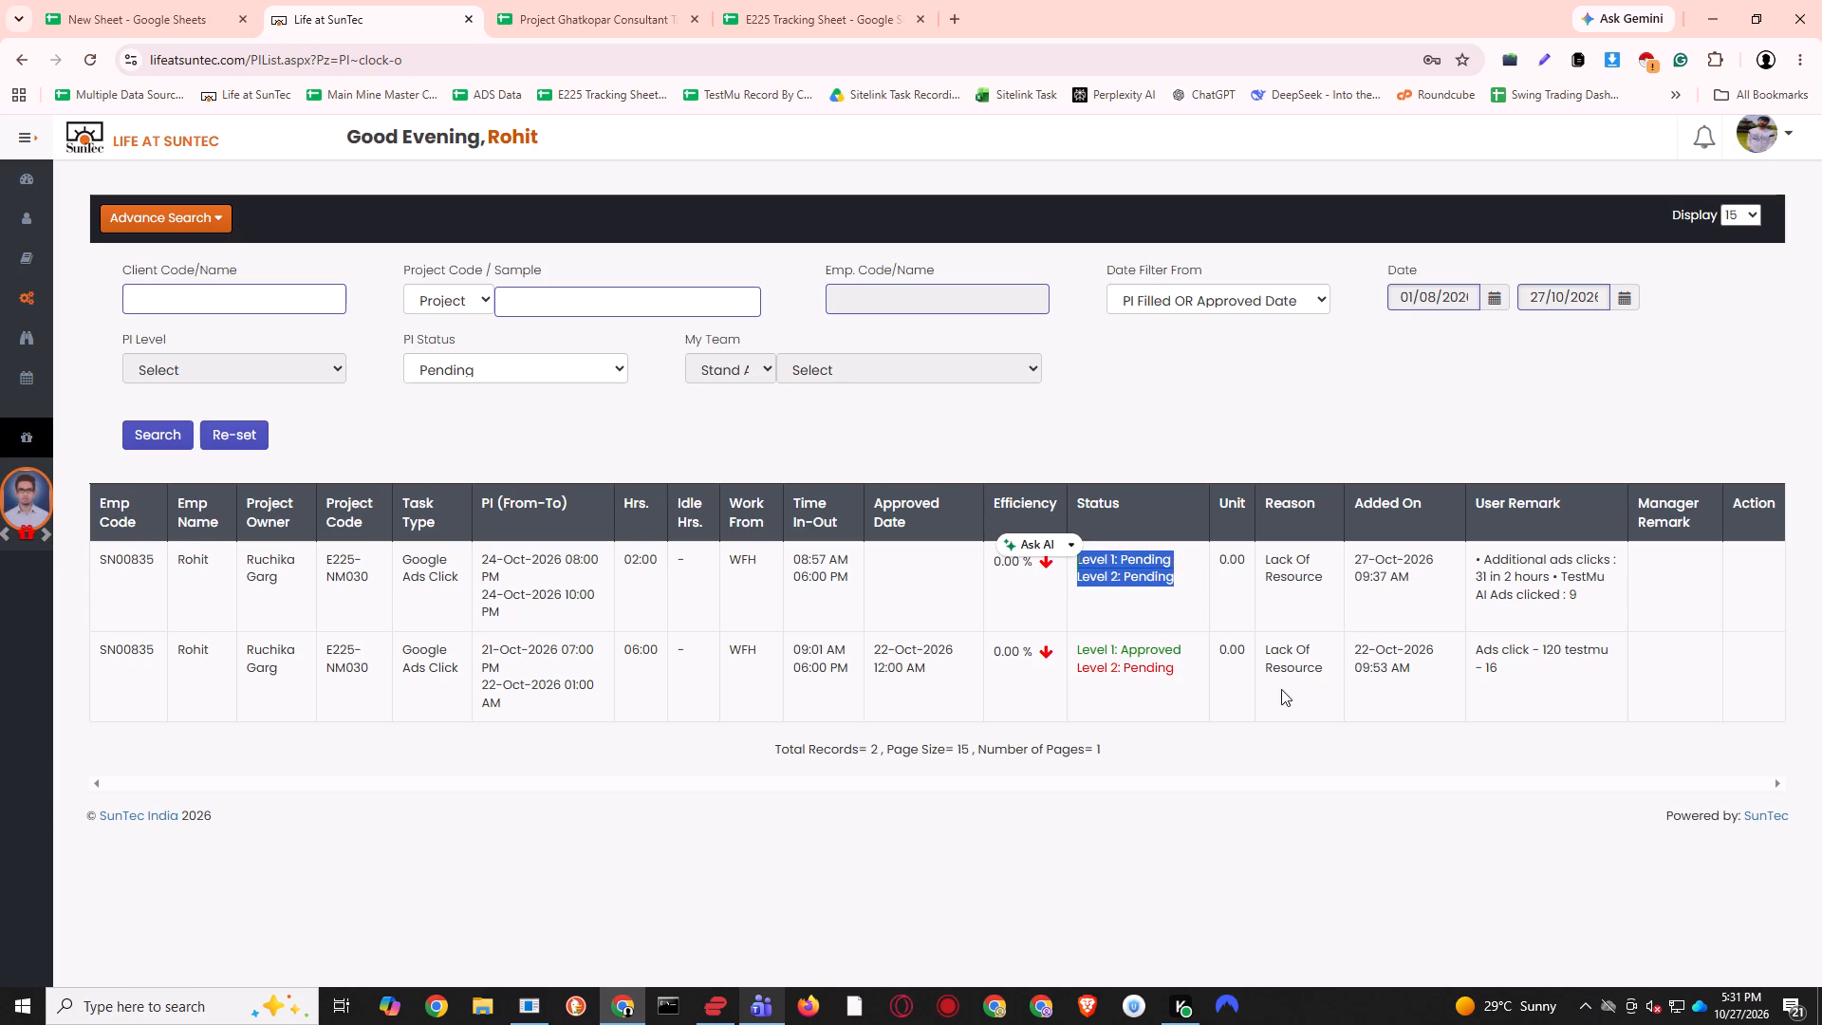
click(1181, 627)
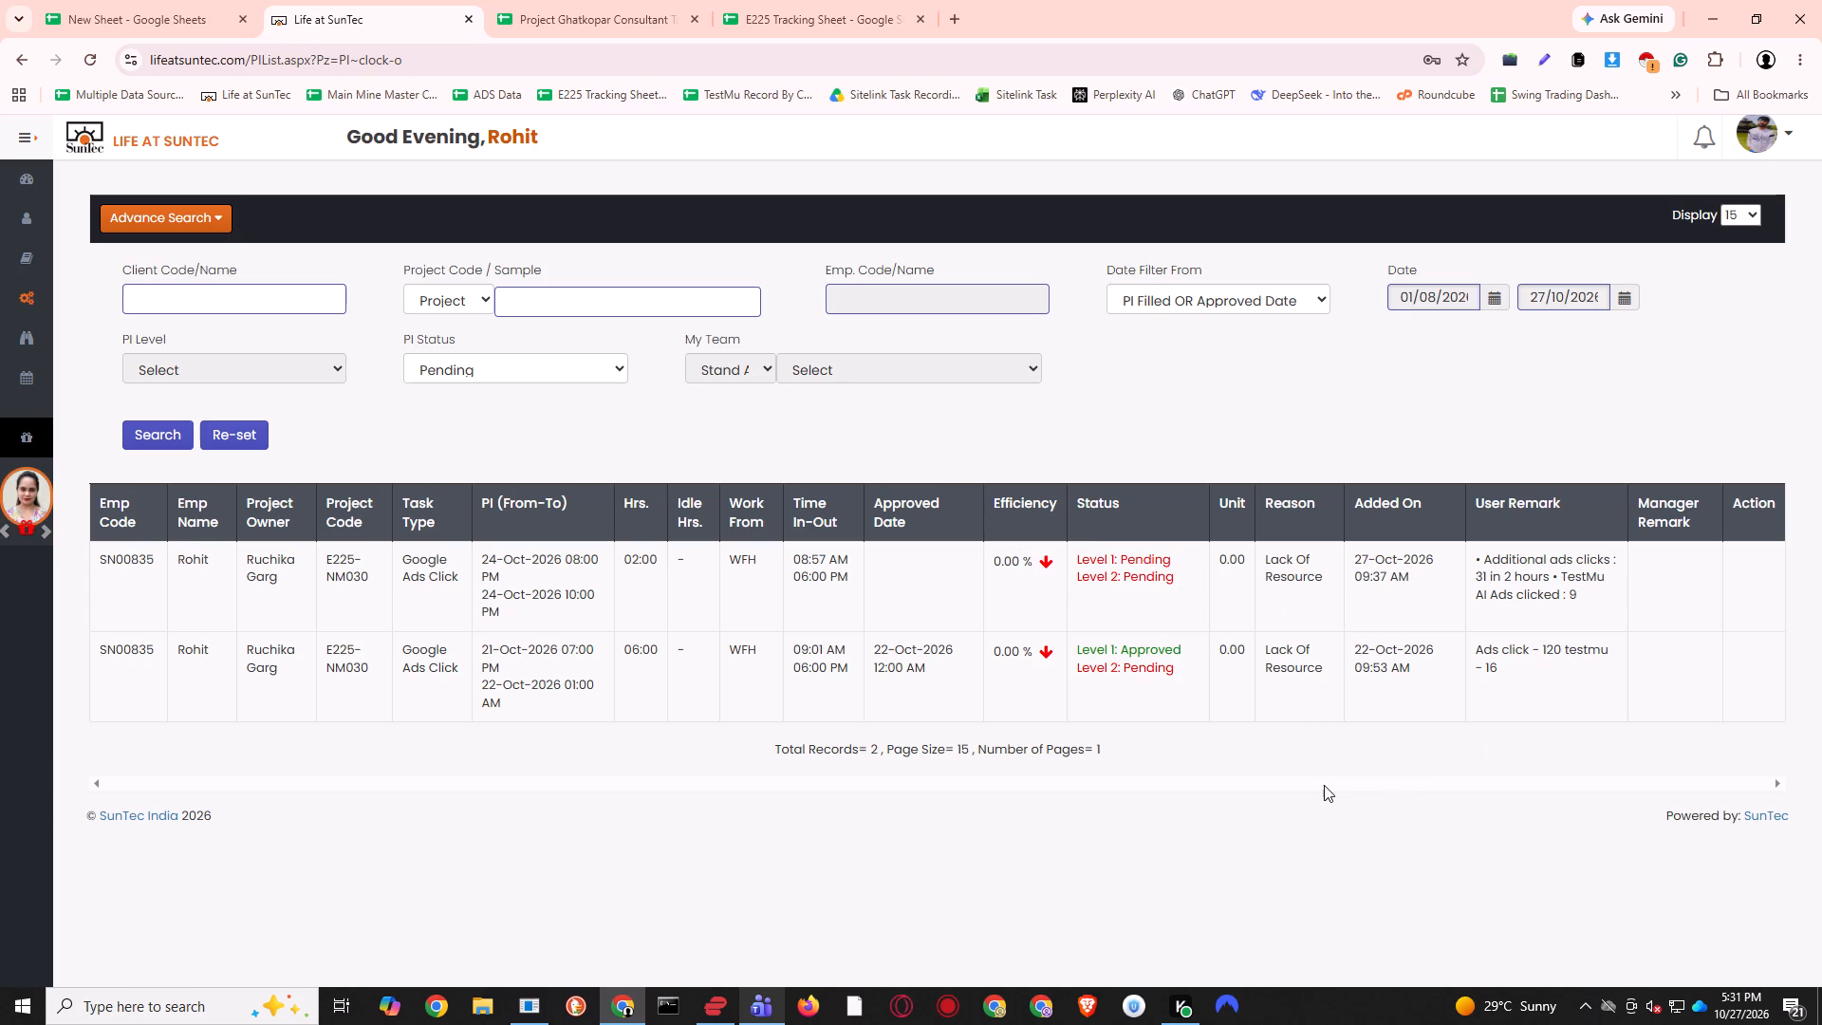
drag(1182, 670, 1167, 670)
drag(1167, 670, 1162, 669)
click(1185, 705)
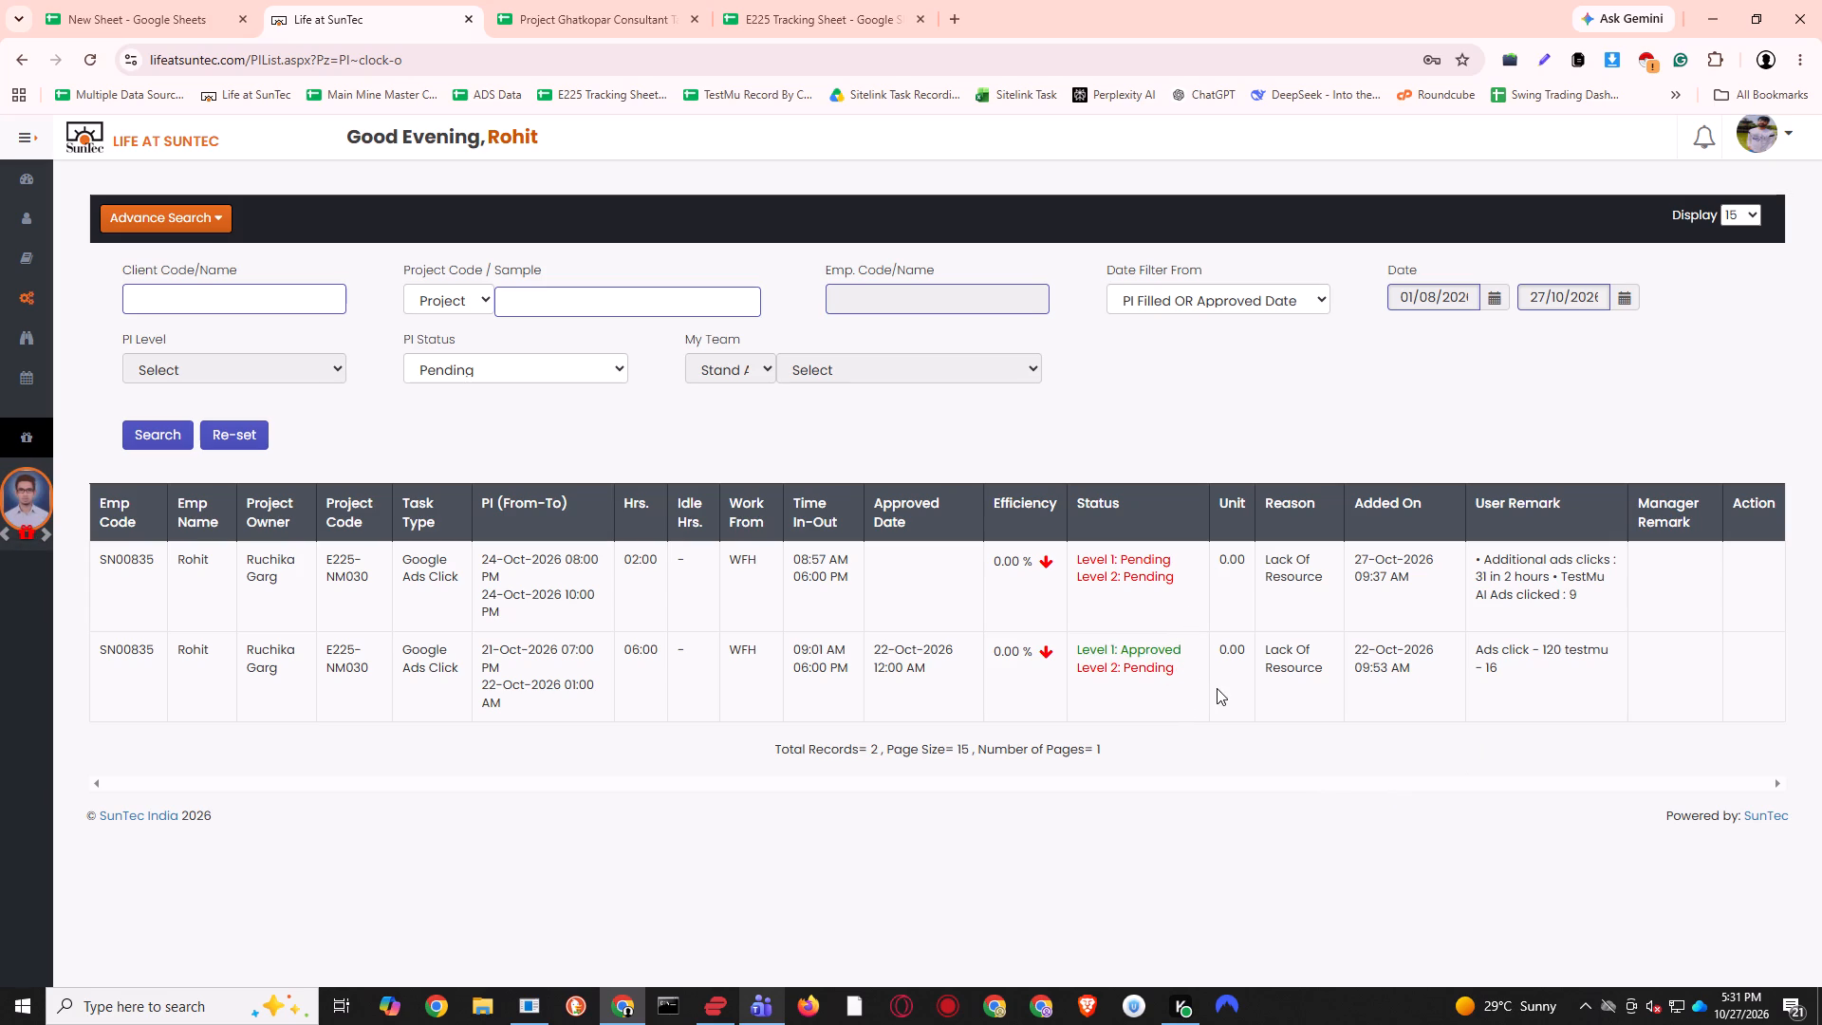
scroll(1220, 691, down, 1)
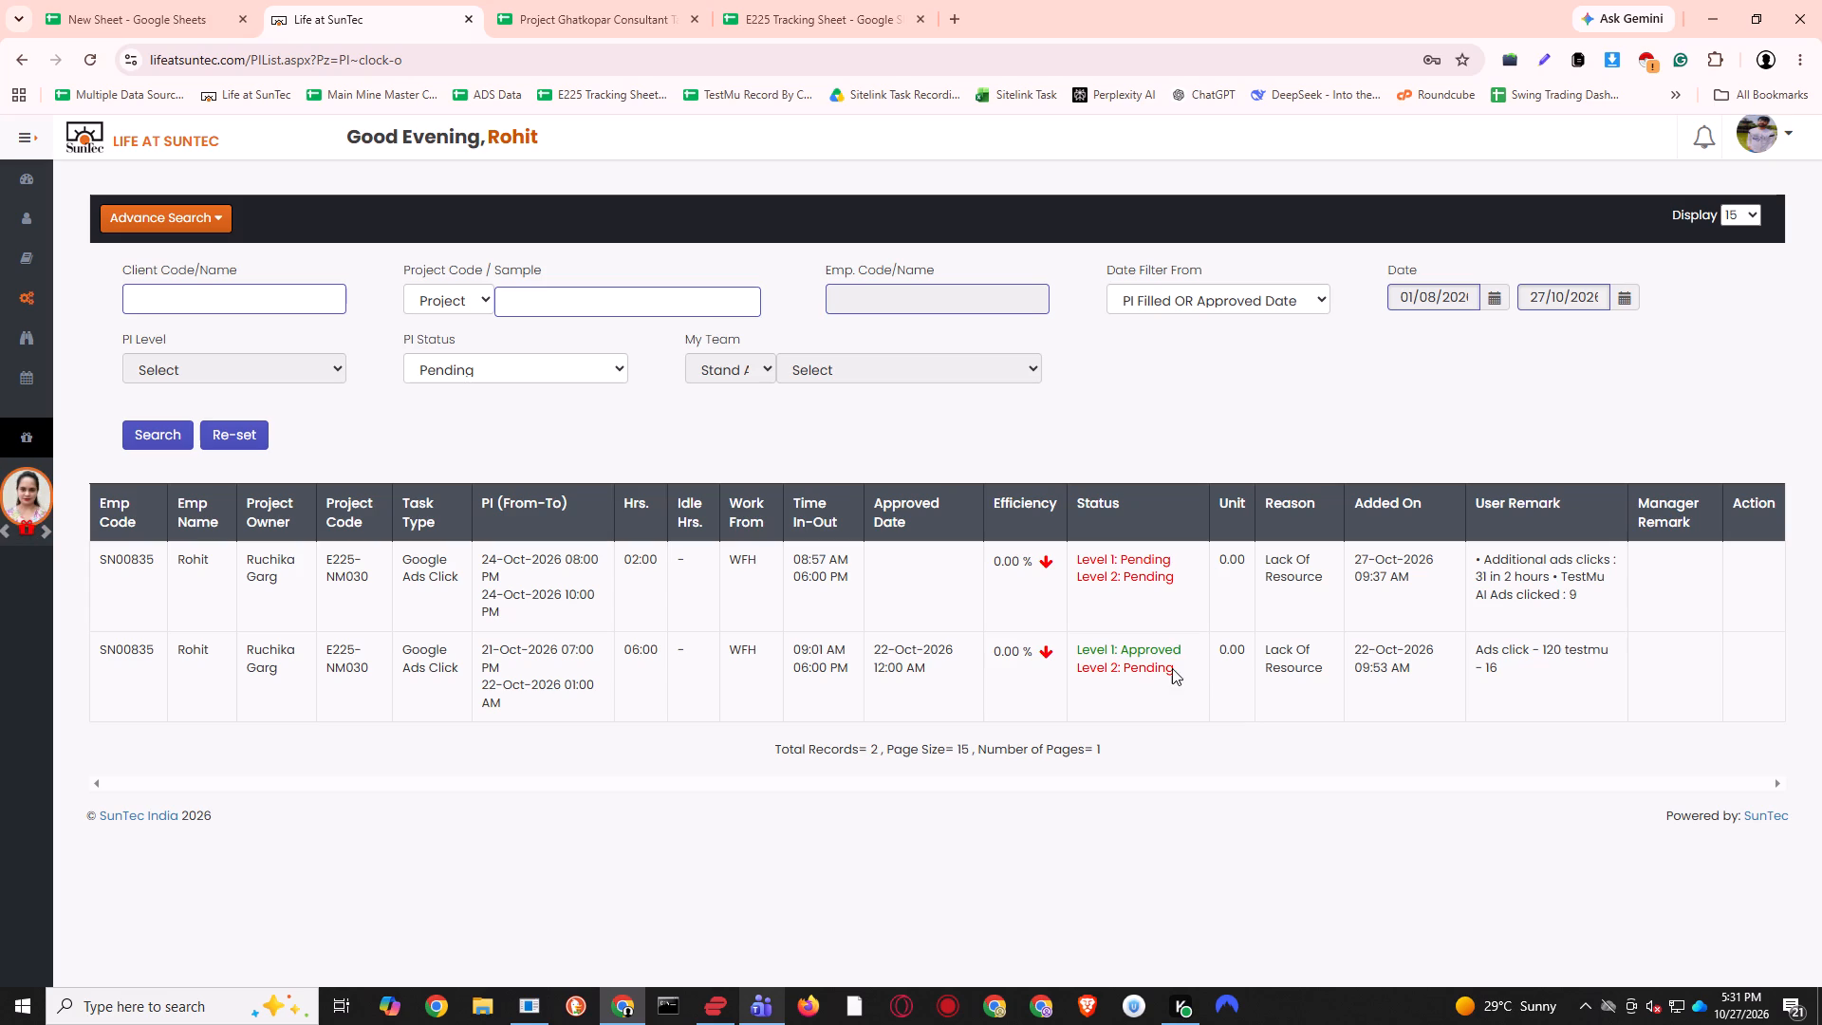
drag(1184, 669, 1062, 674)
click(1227, 713)
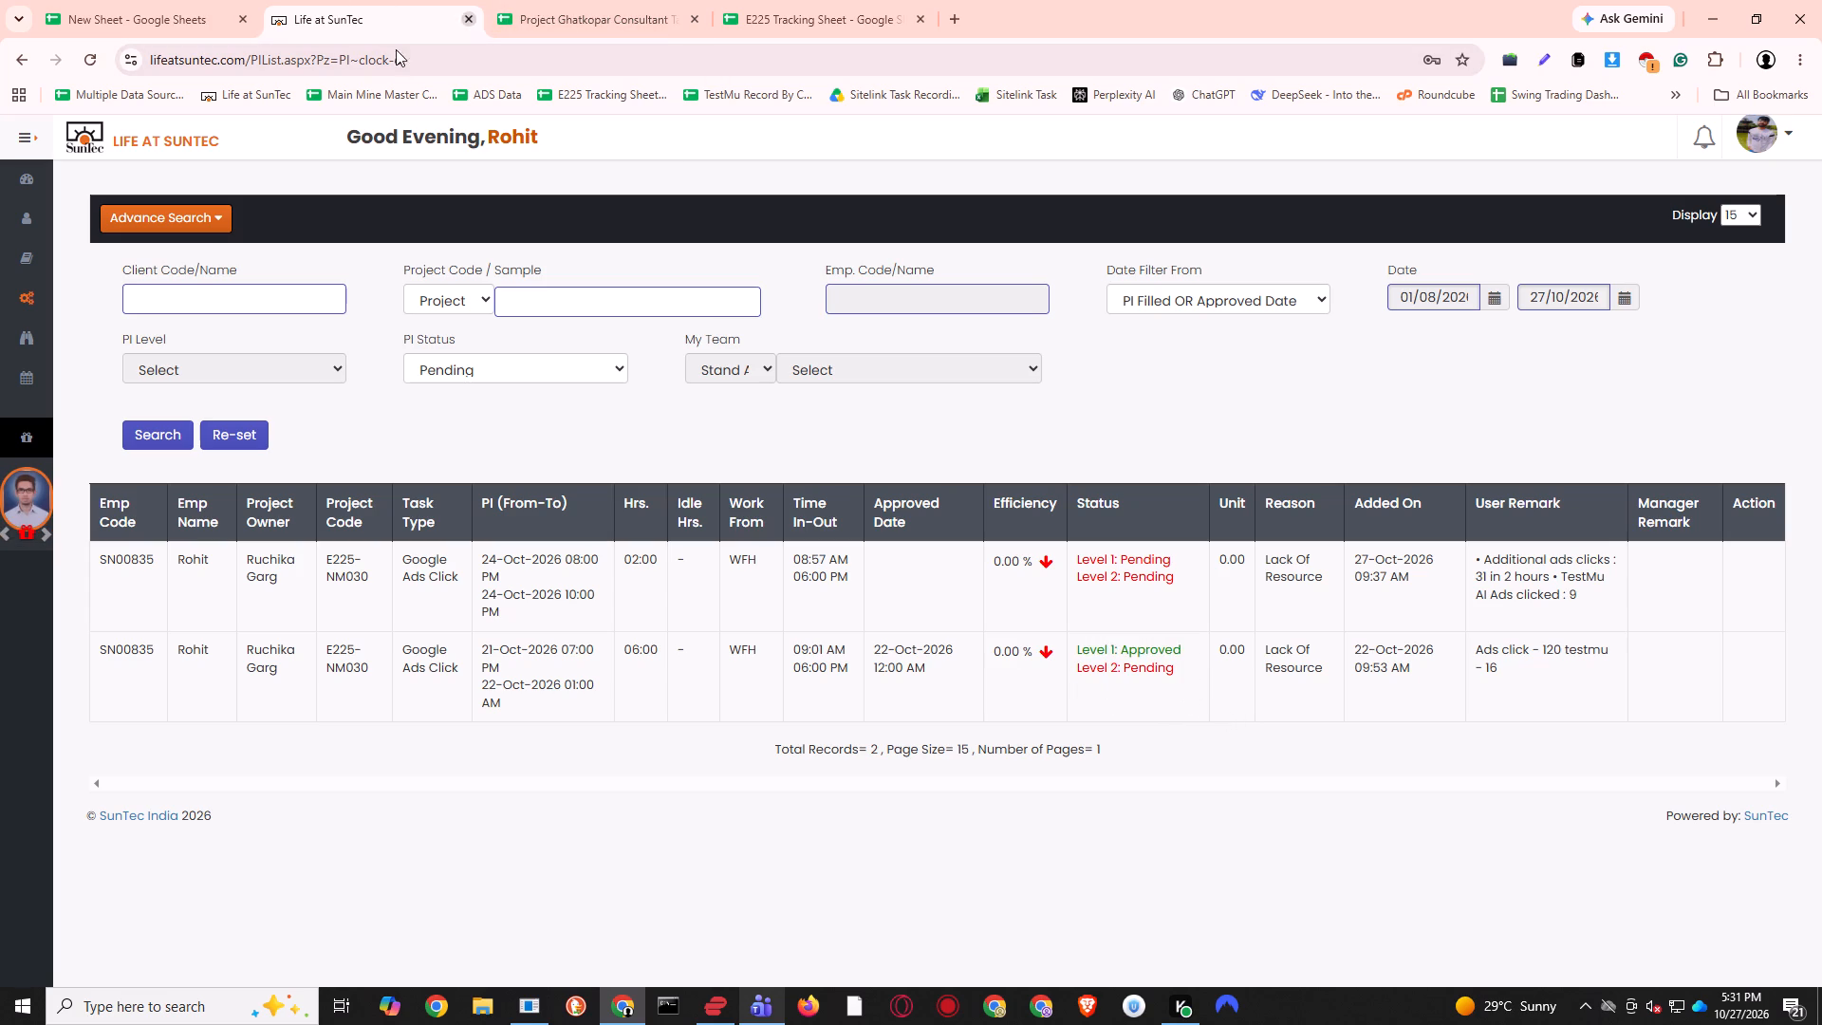
Return to the Life at SunTec dashboard and close the portal.
click(9, 177)
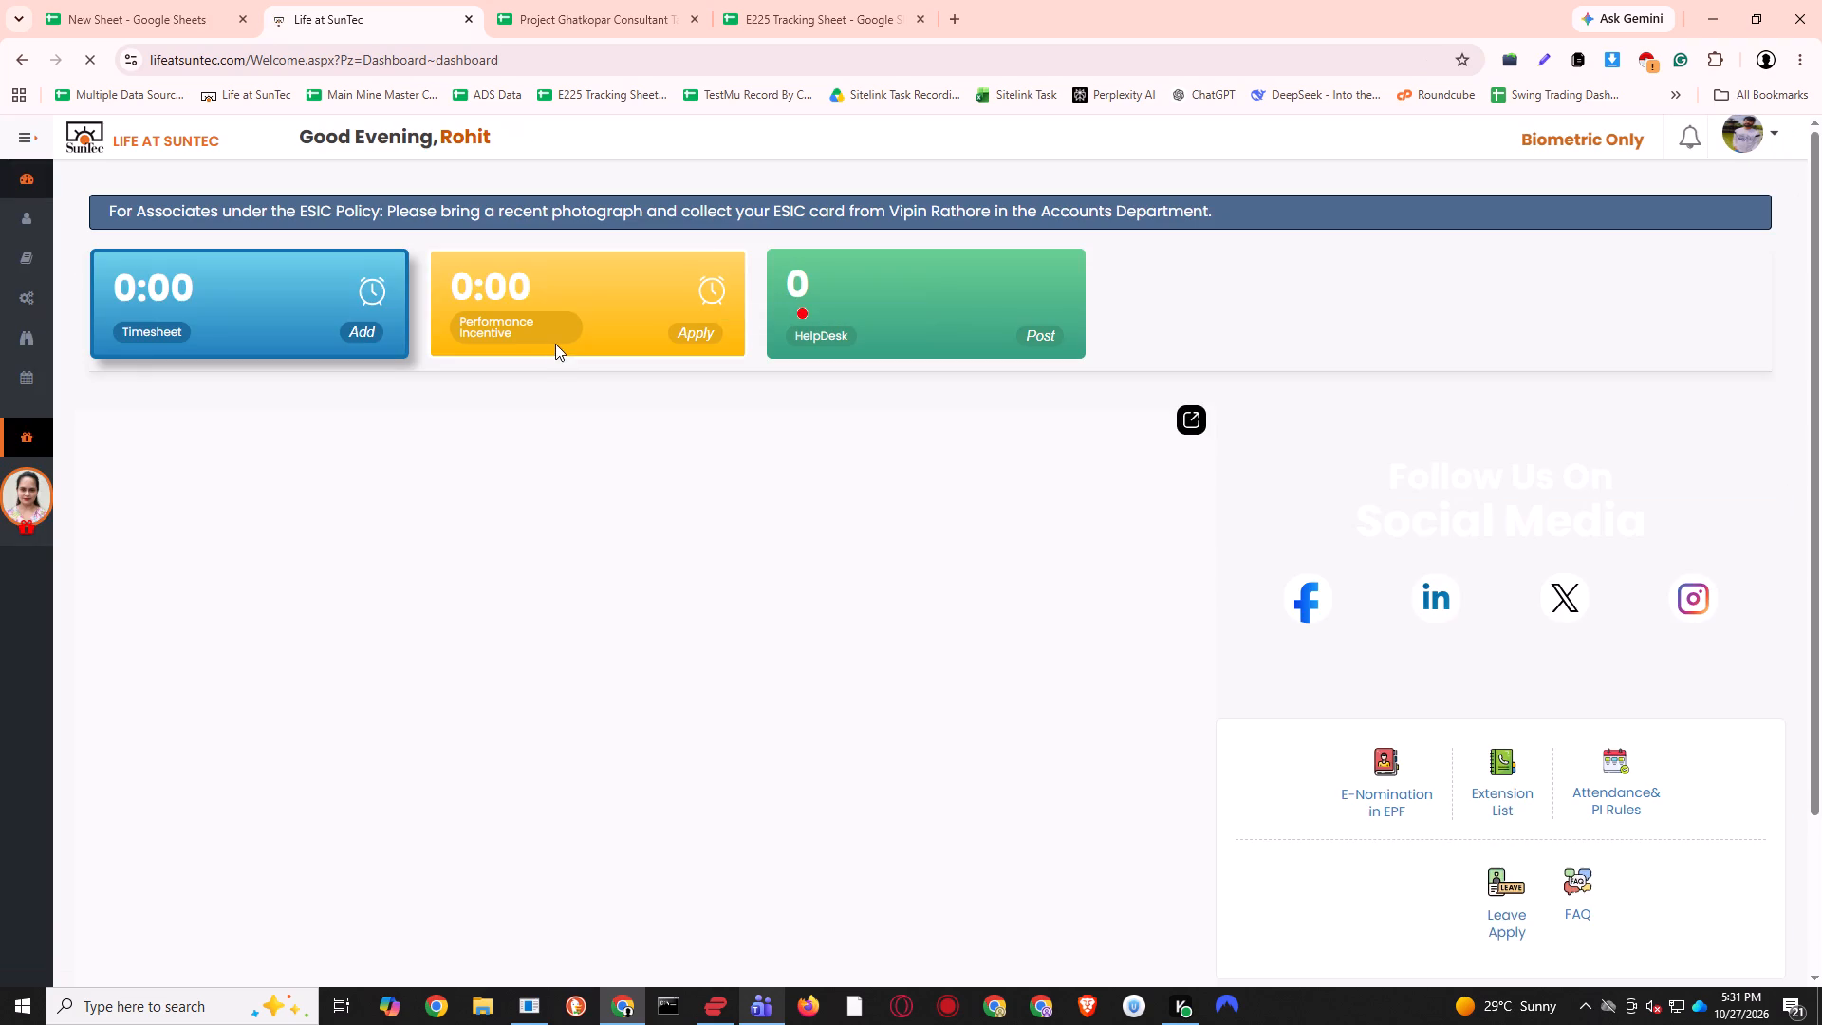
scroll(792, 495, down, 5)
scroll(829, 491, up, 13)
key(ctrl+w)
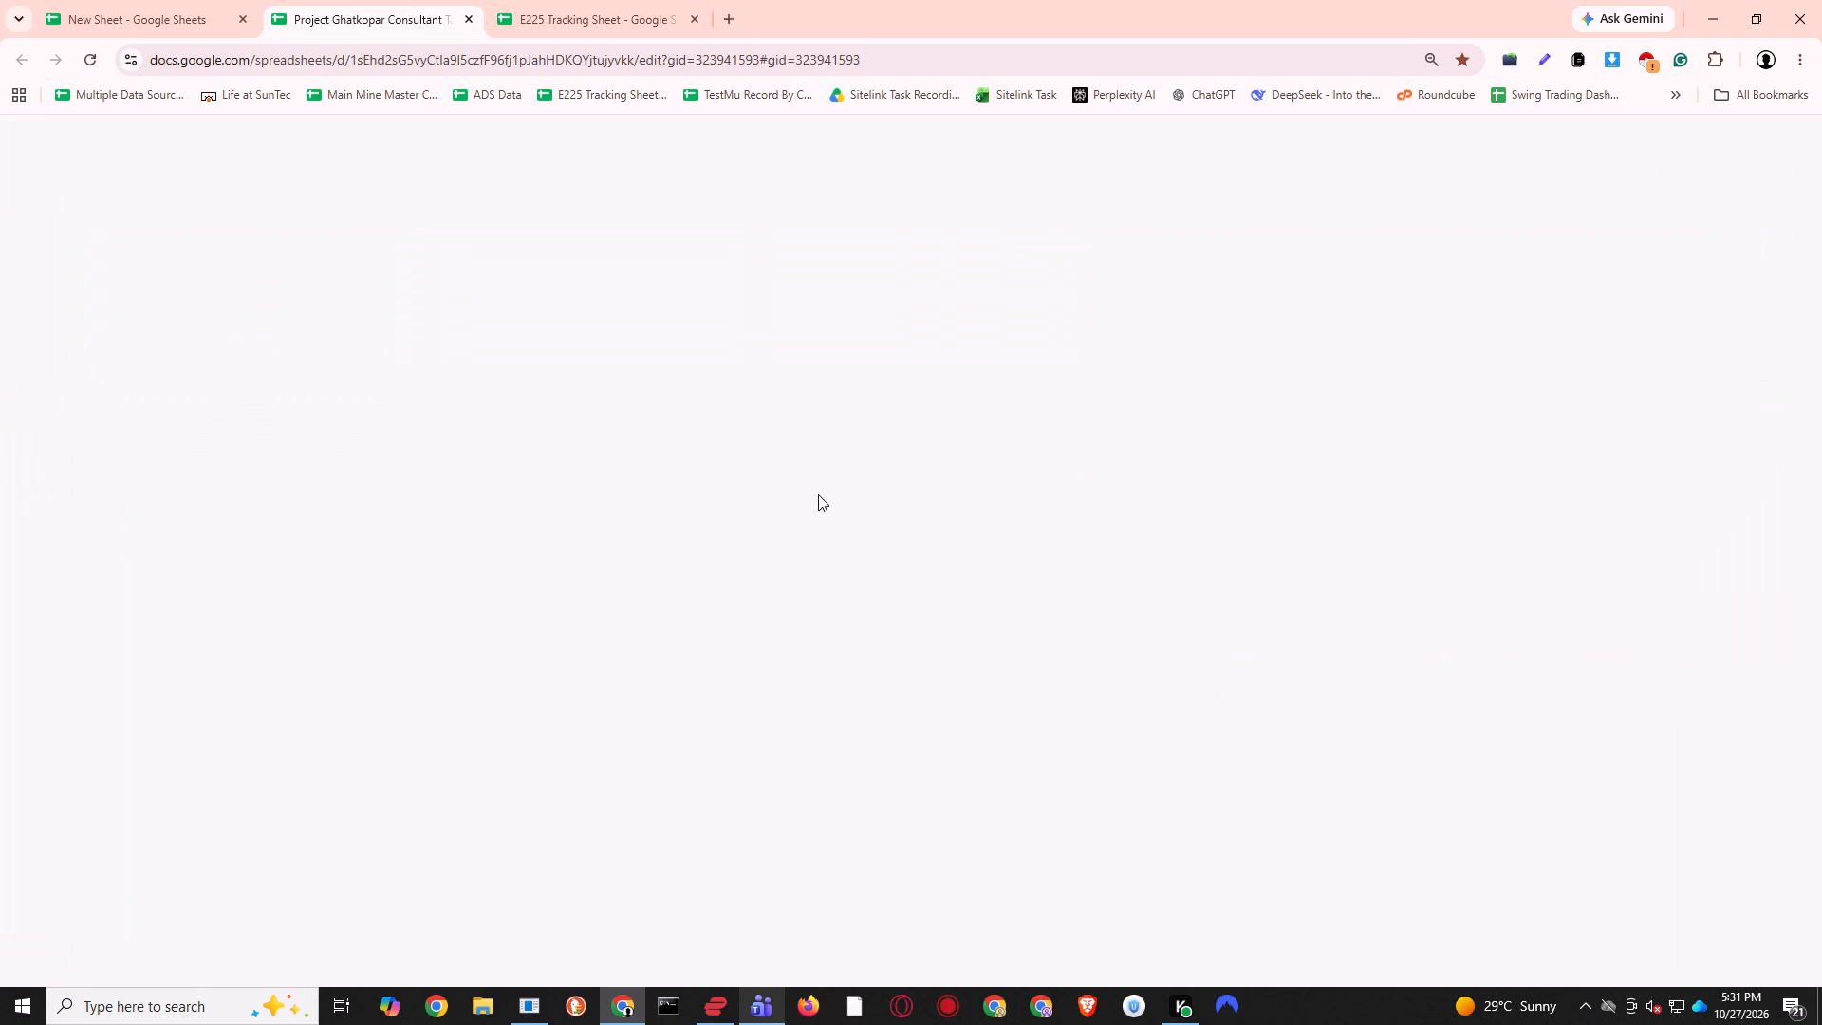
Go to the last dated entry in the Date column of the Review Sites Company Names Tracker sheet.
scroll(997, 495, down, 5)
click(1134, 455)
key(ctrl+Left)
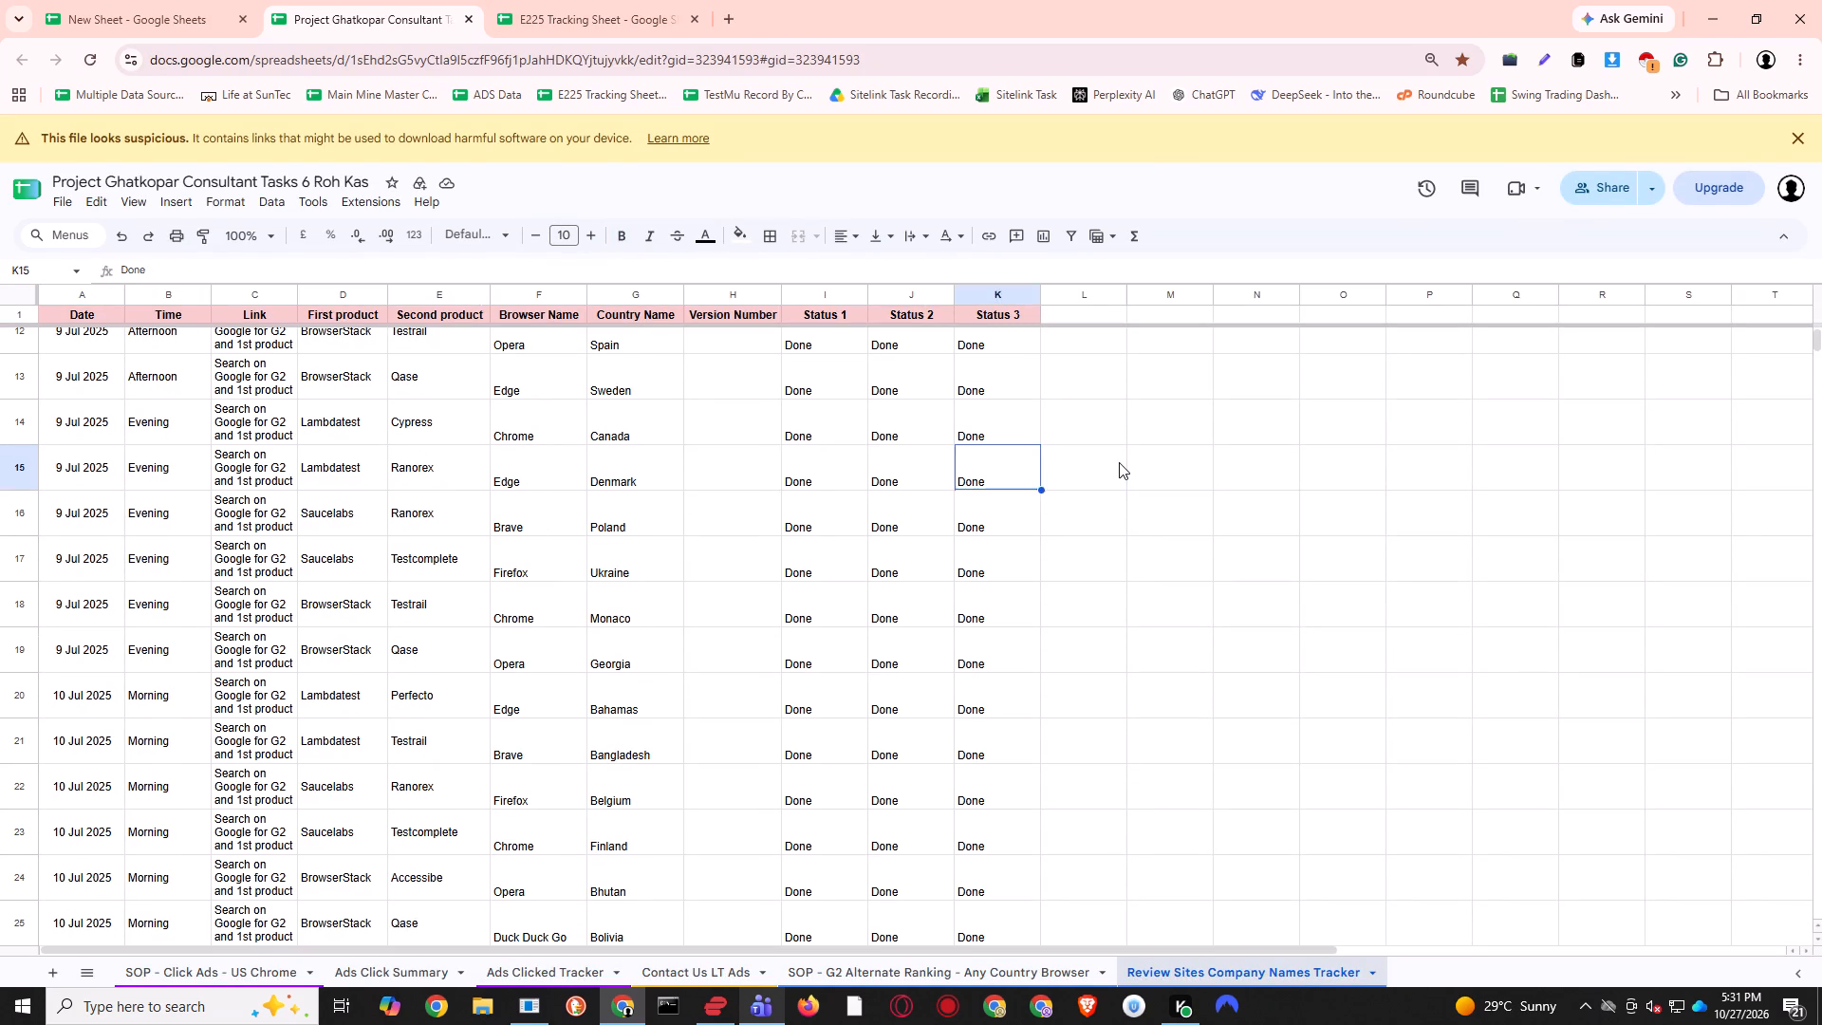
key(ctrl+Left)
key(ctrl+Left)
key(ctrl+Left)
key(ctrl+Left)
key(ctrl+Left)
key(ctrl+Down)
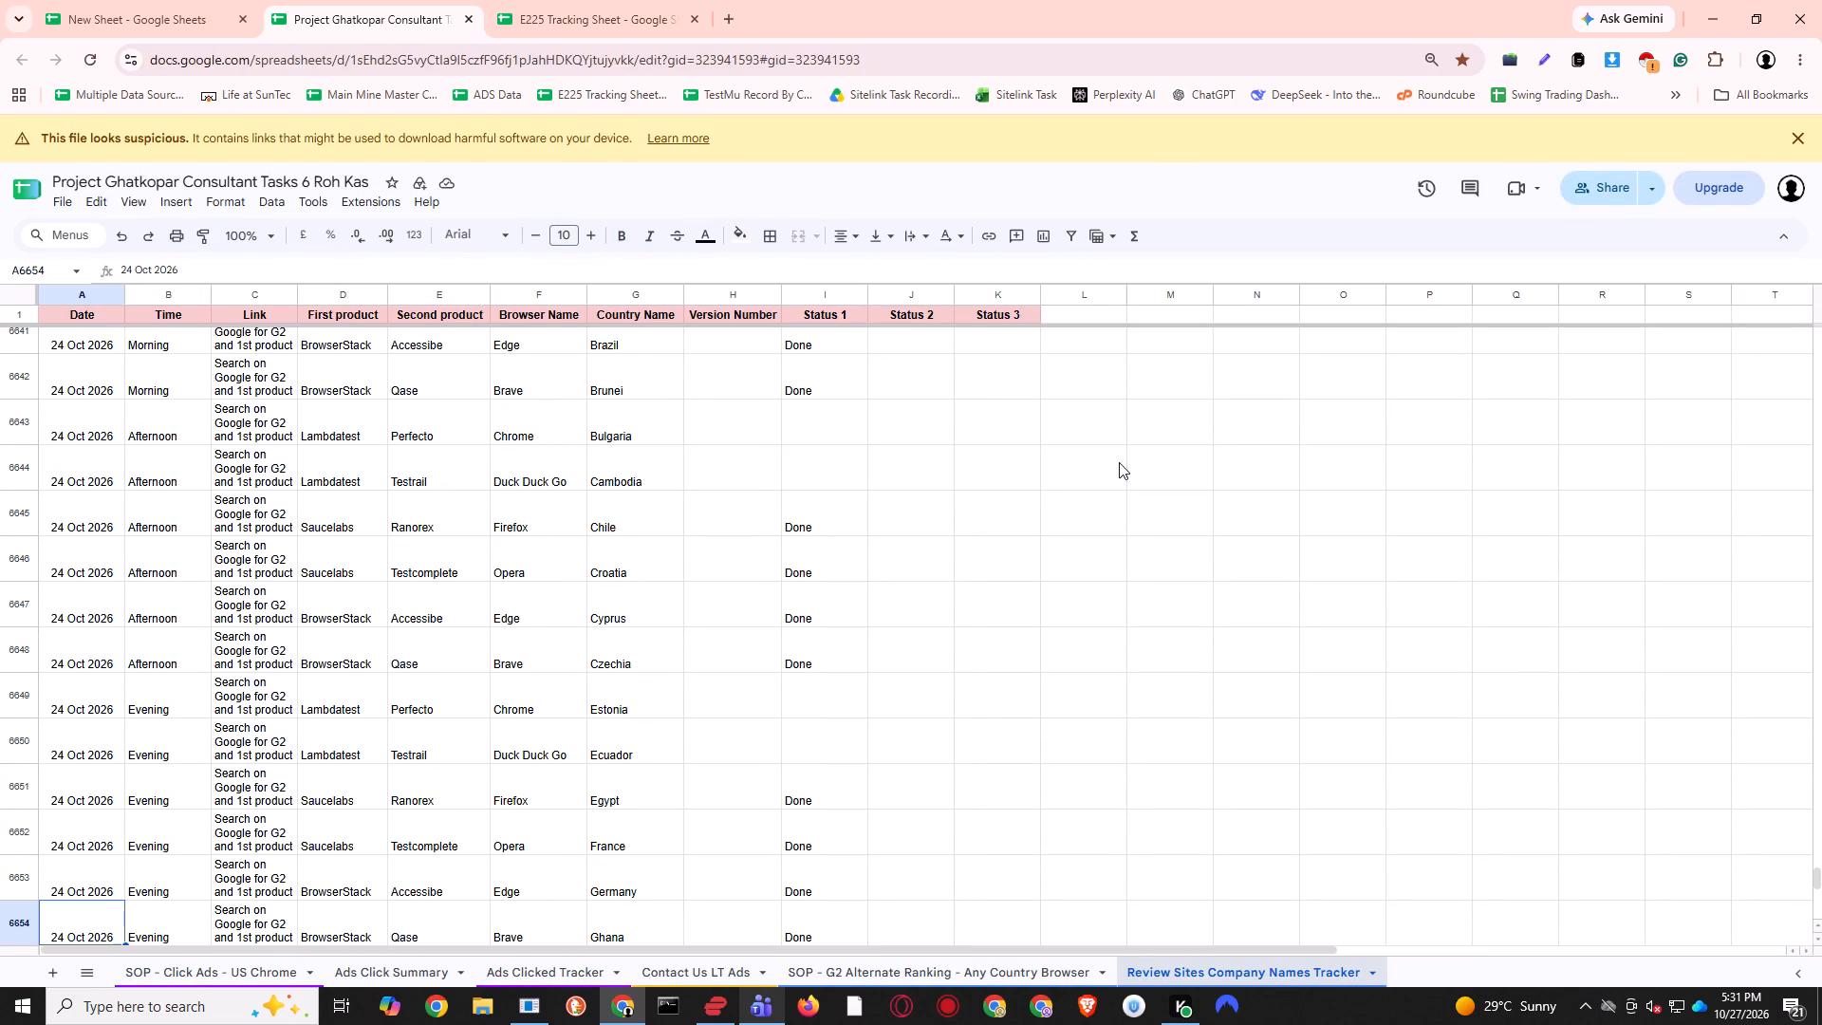
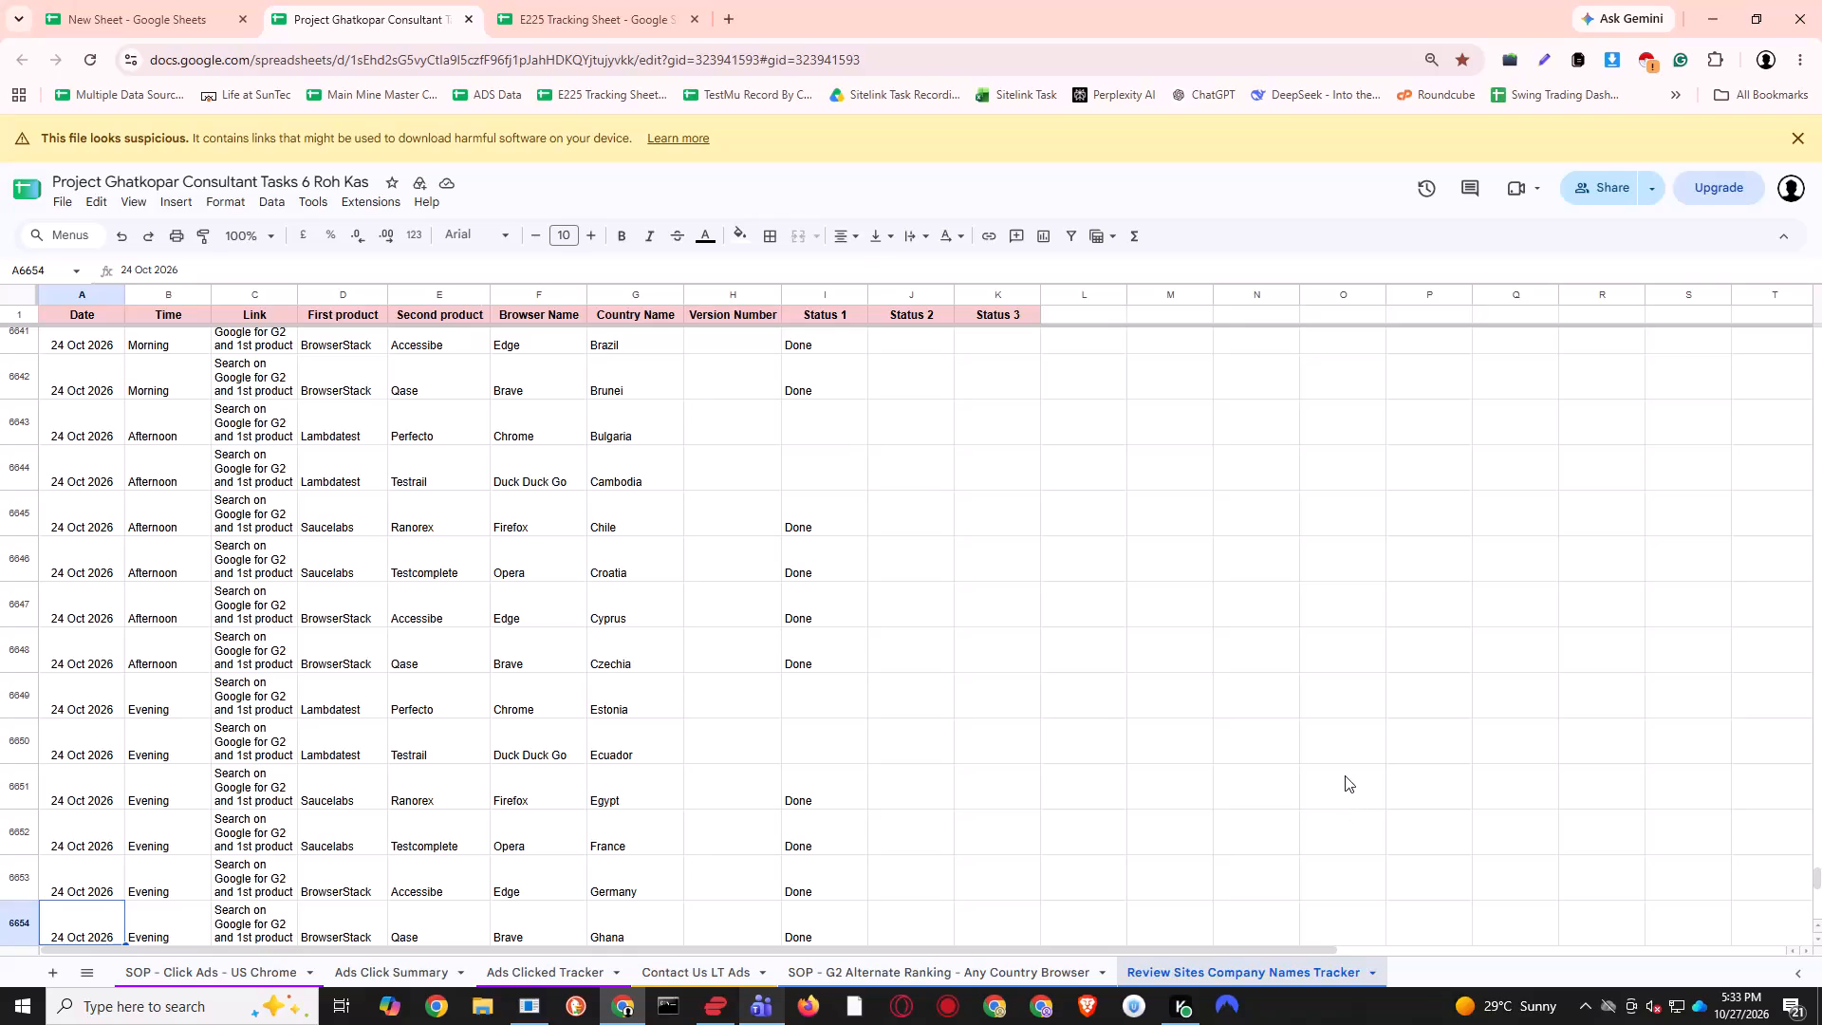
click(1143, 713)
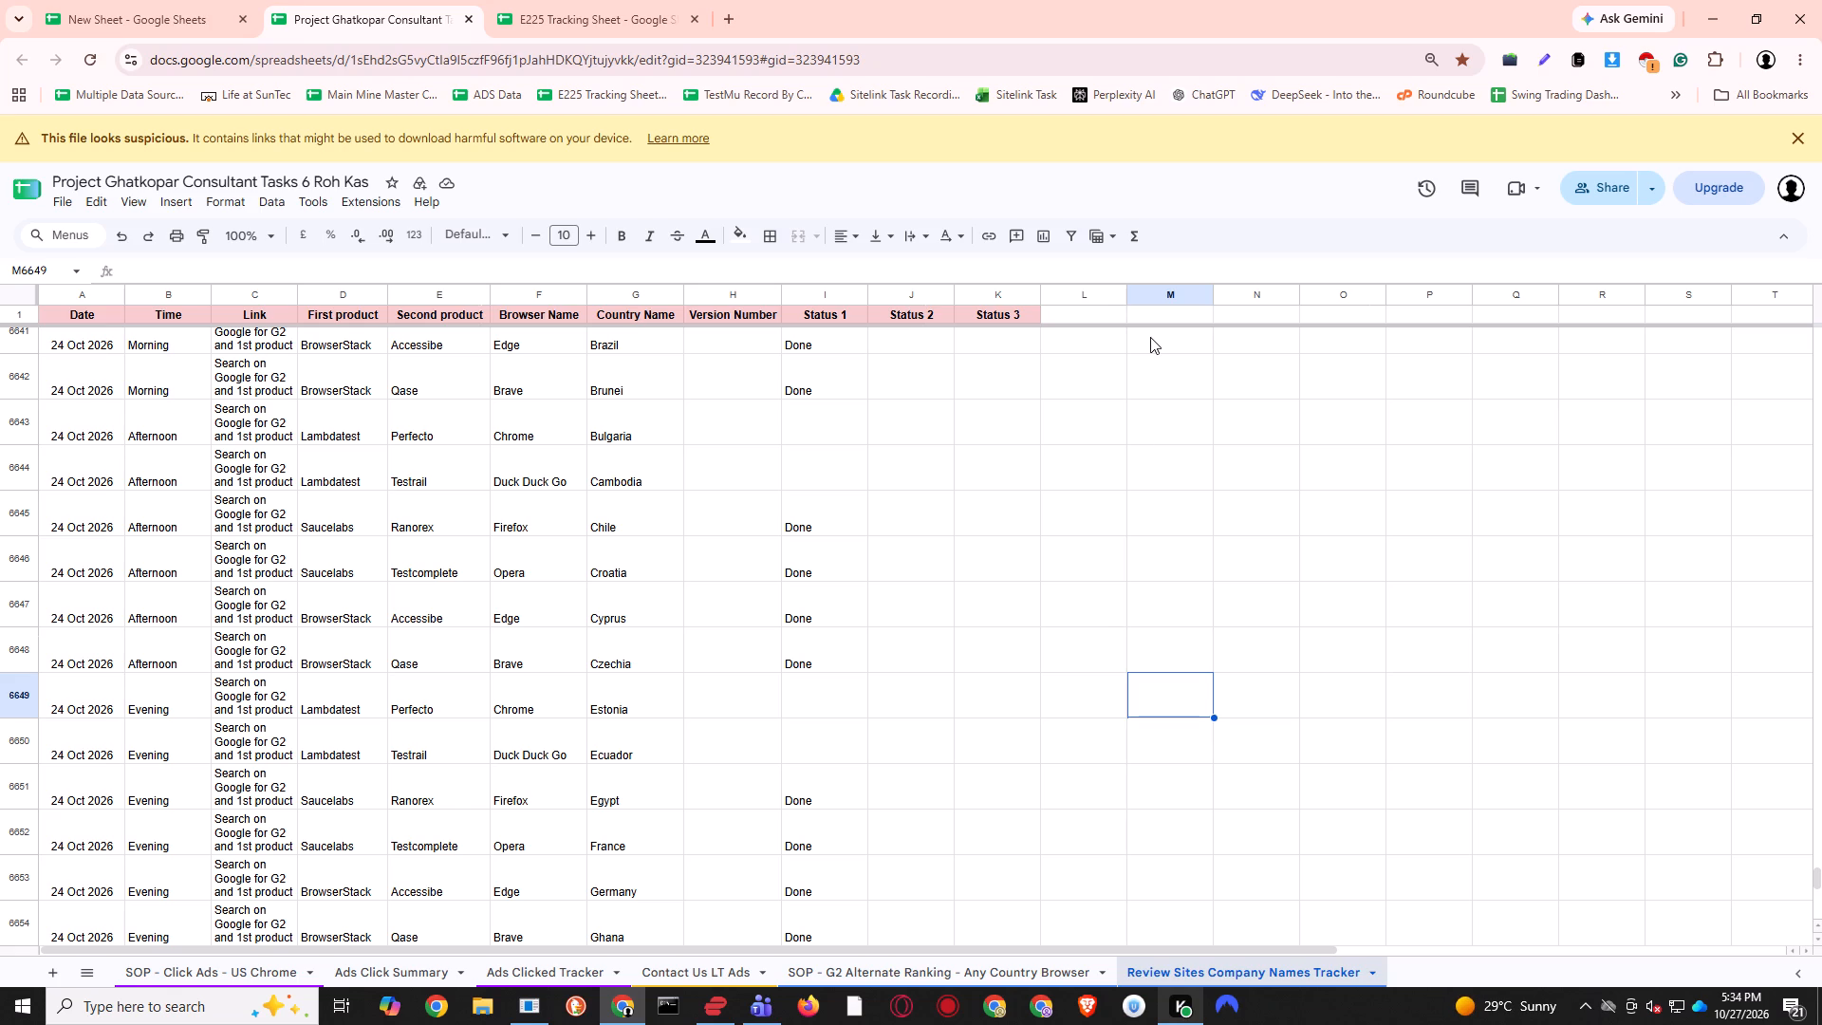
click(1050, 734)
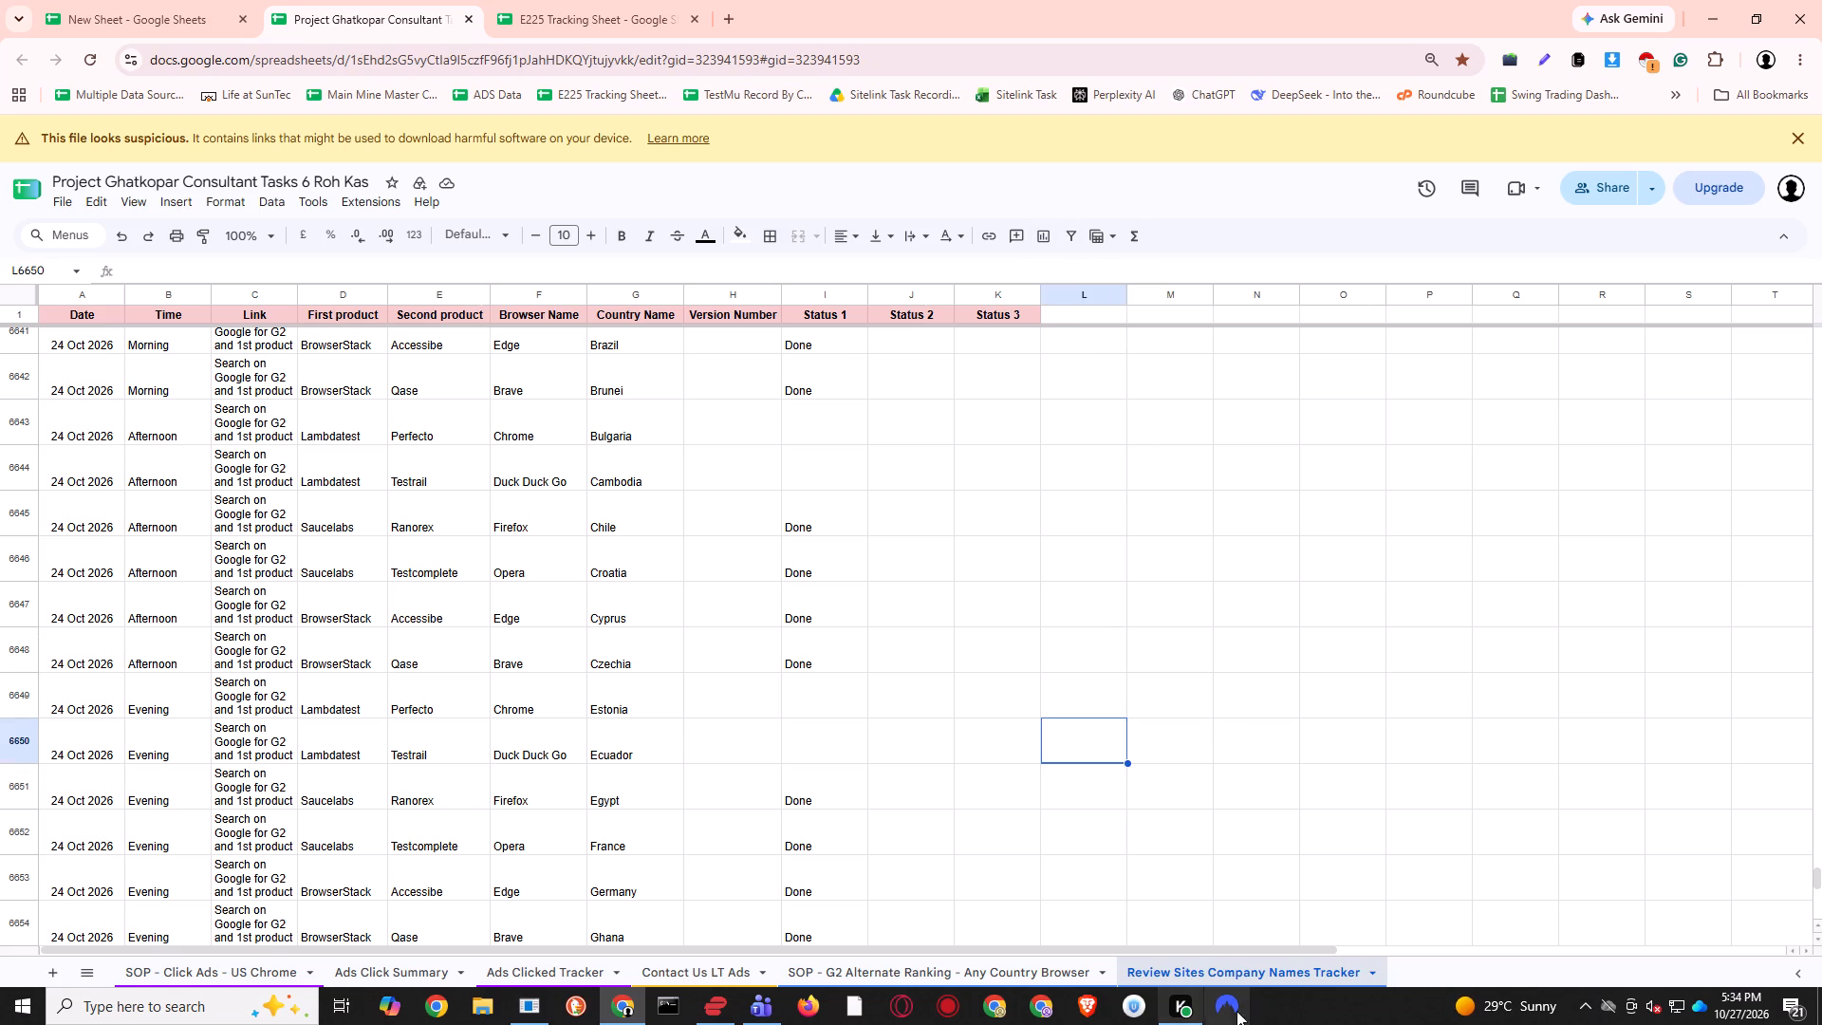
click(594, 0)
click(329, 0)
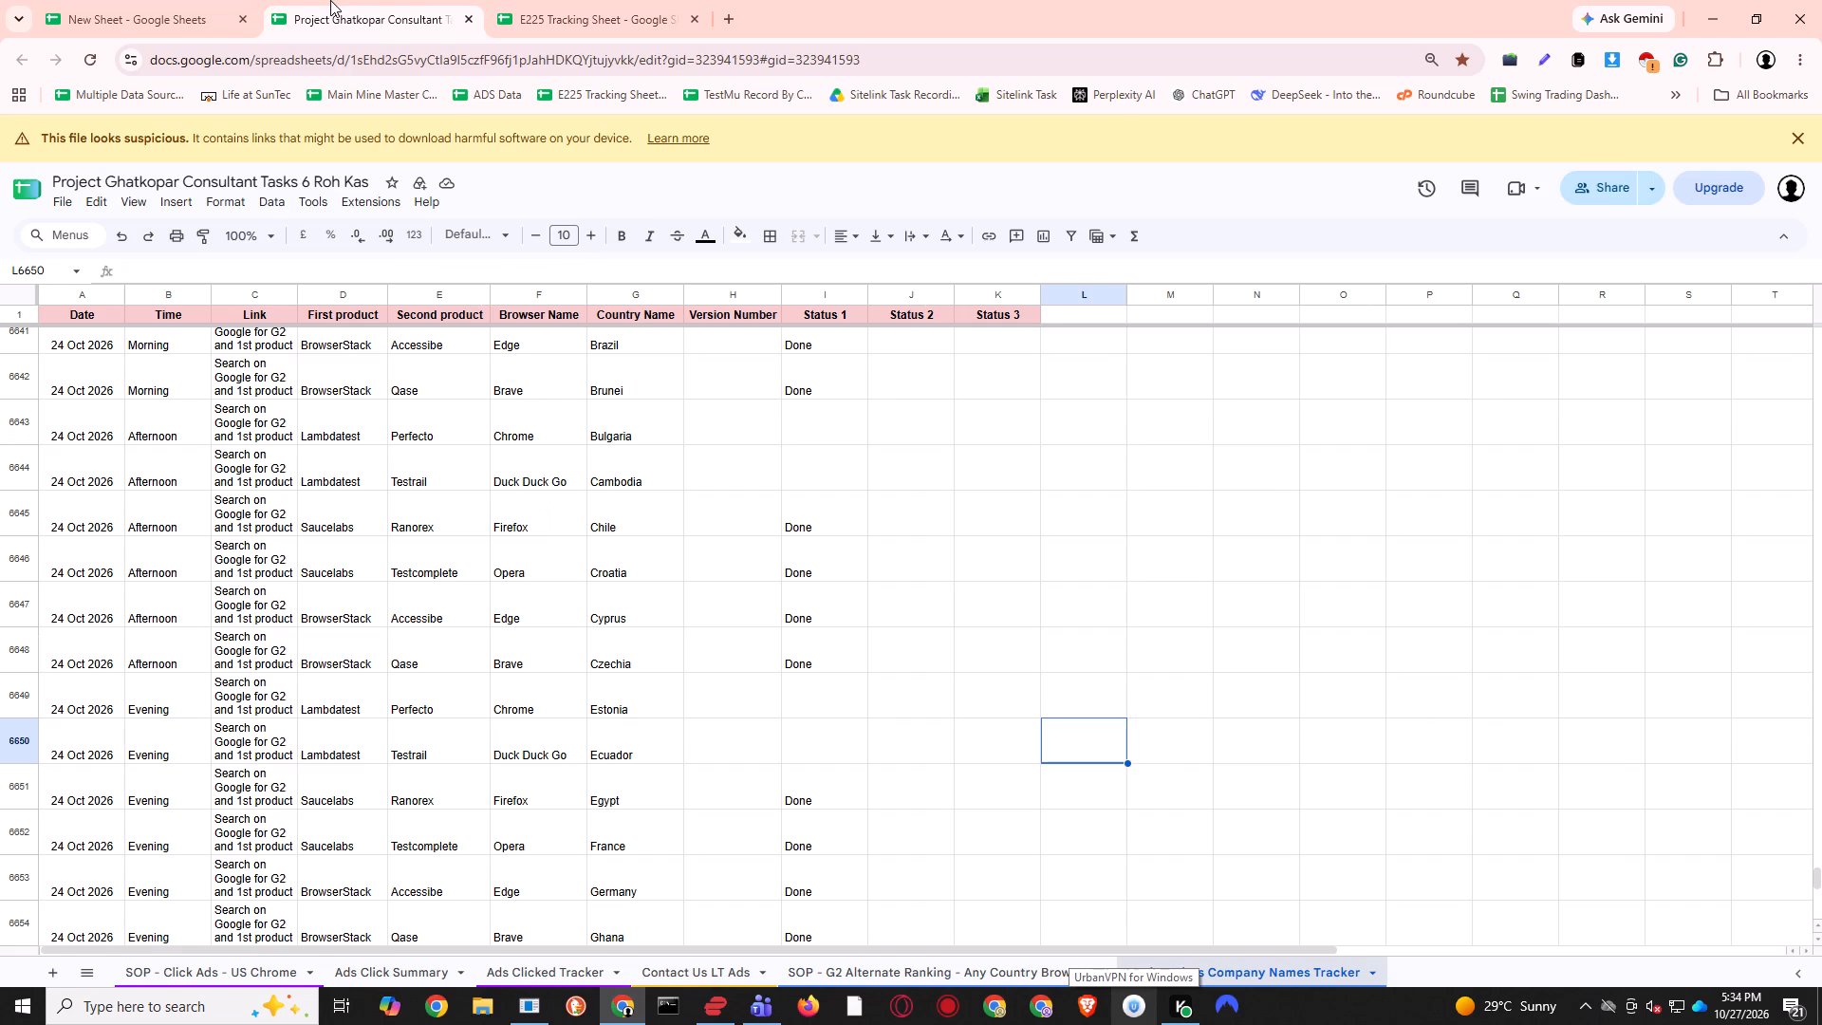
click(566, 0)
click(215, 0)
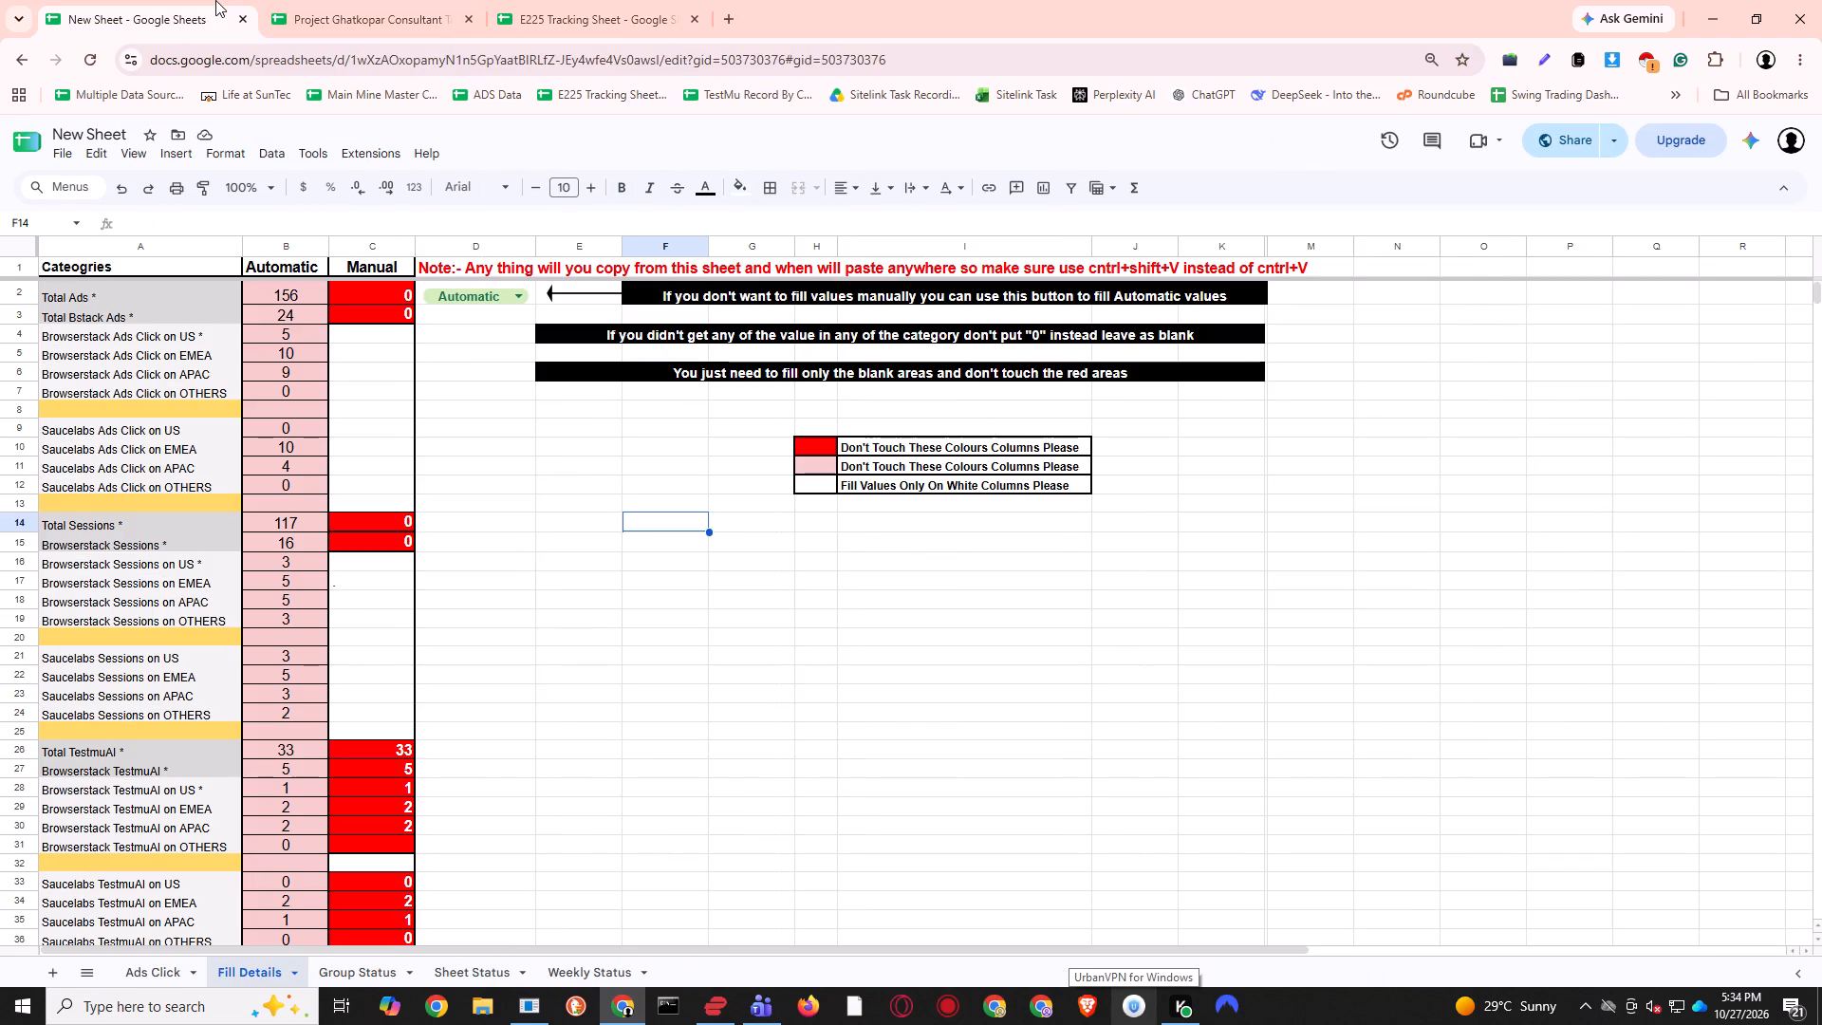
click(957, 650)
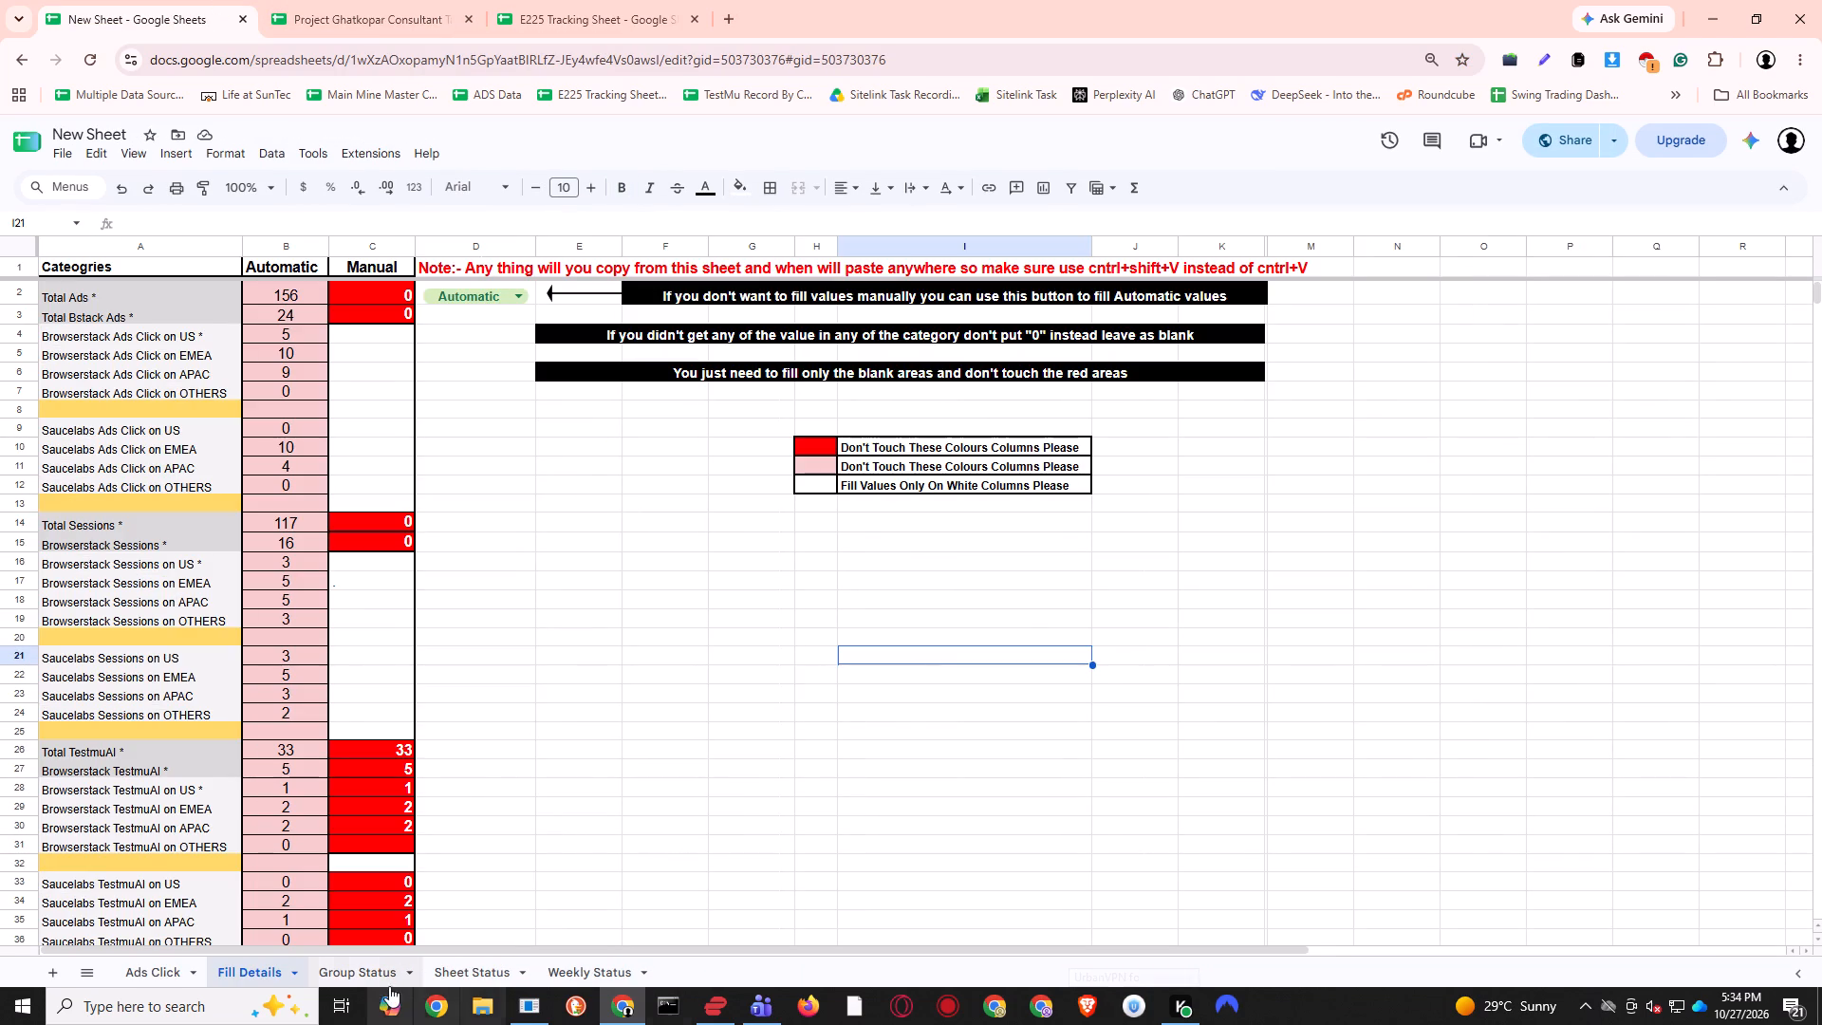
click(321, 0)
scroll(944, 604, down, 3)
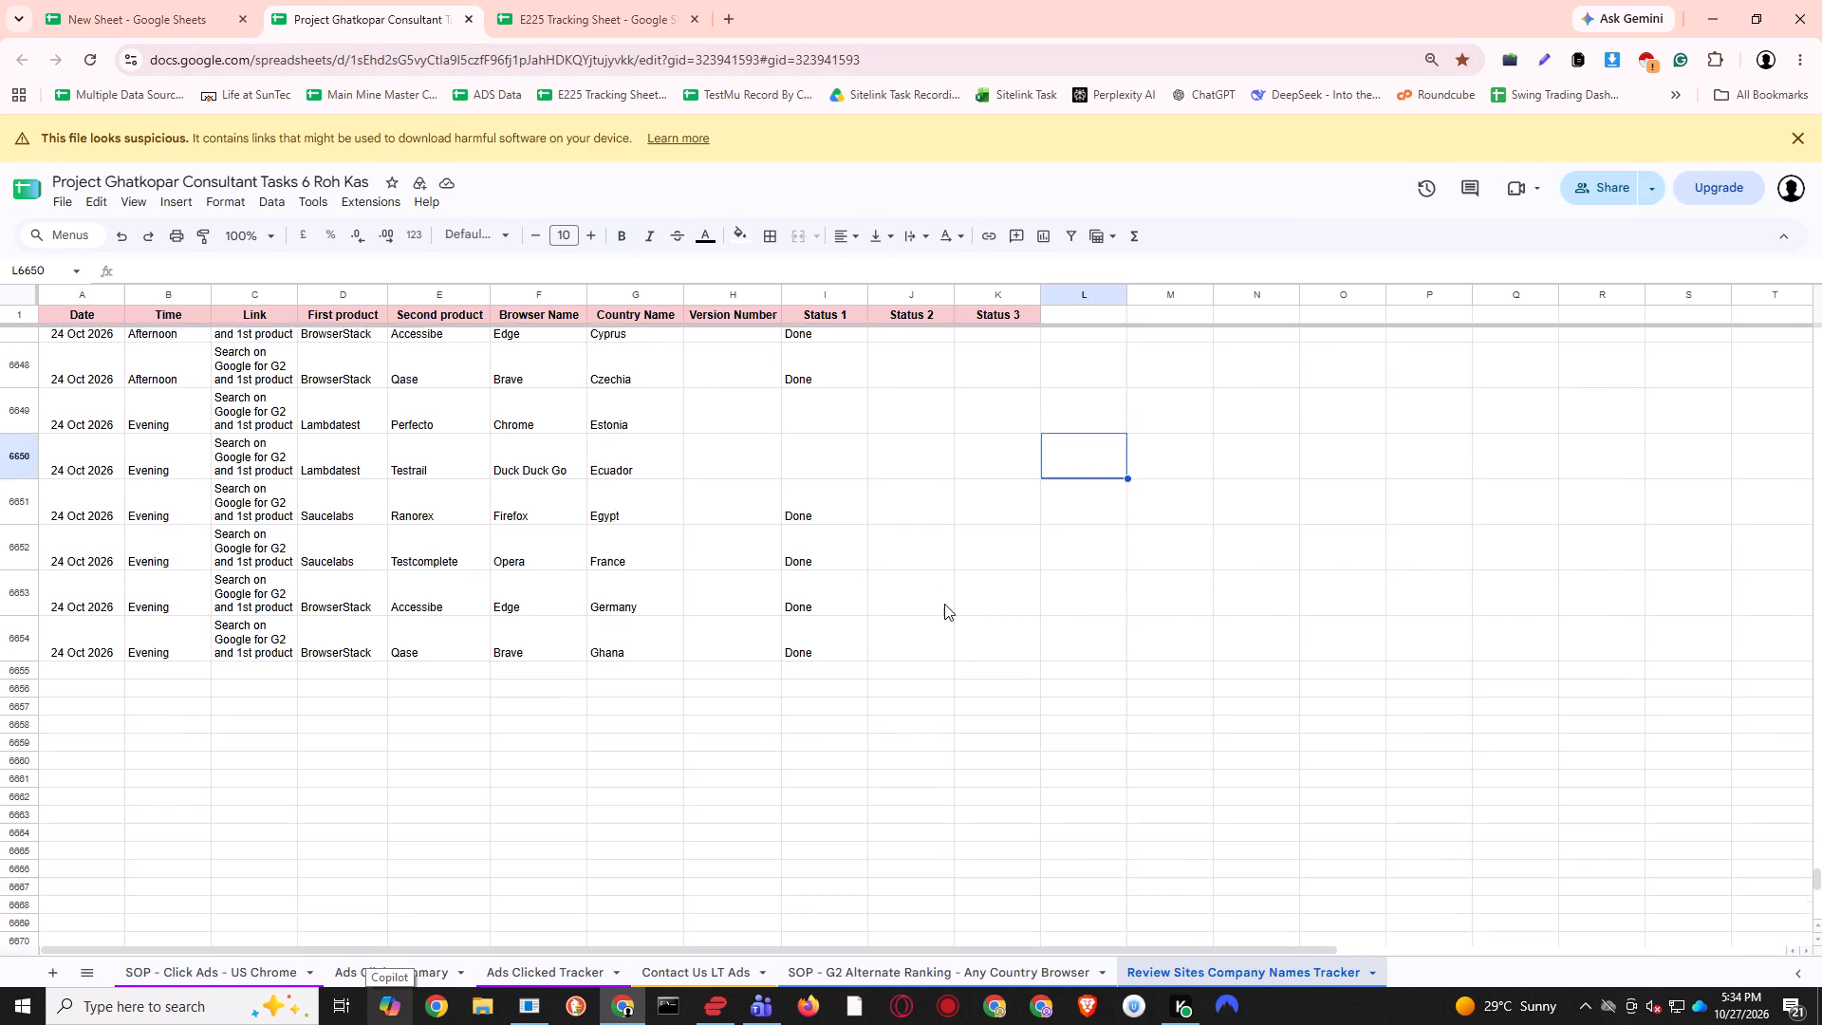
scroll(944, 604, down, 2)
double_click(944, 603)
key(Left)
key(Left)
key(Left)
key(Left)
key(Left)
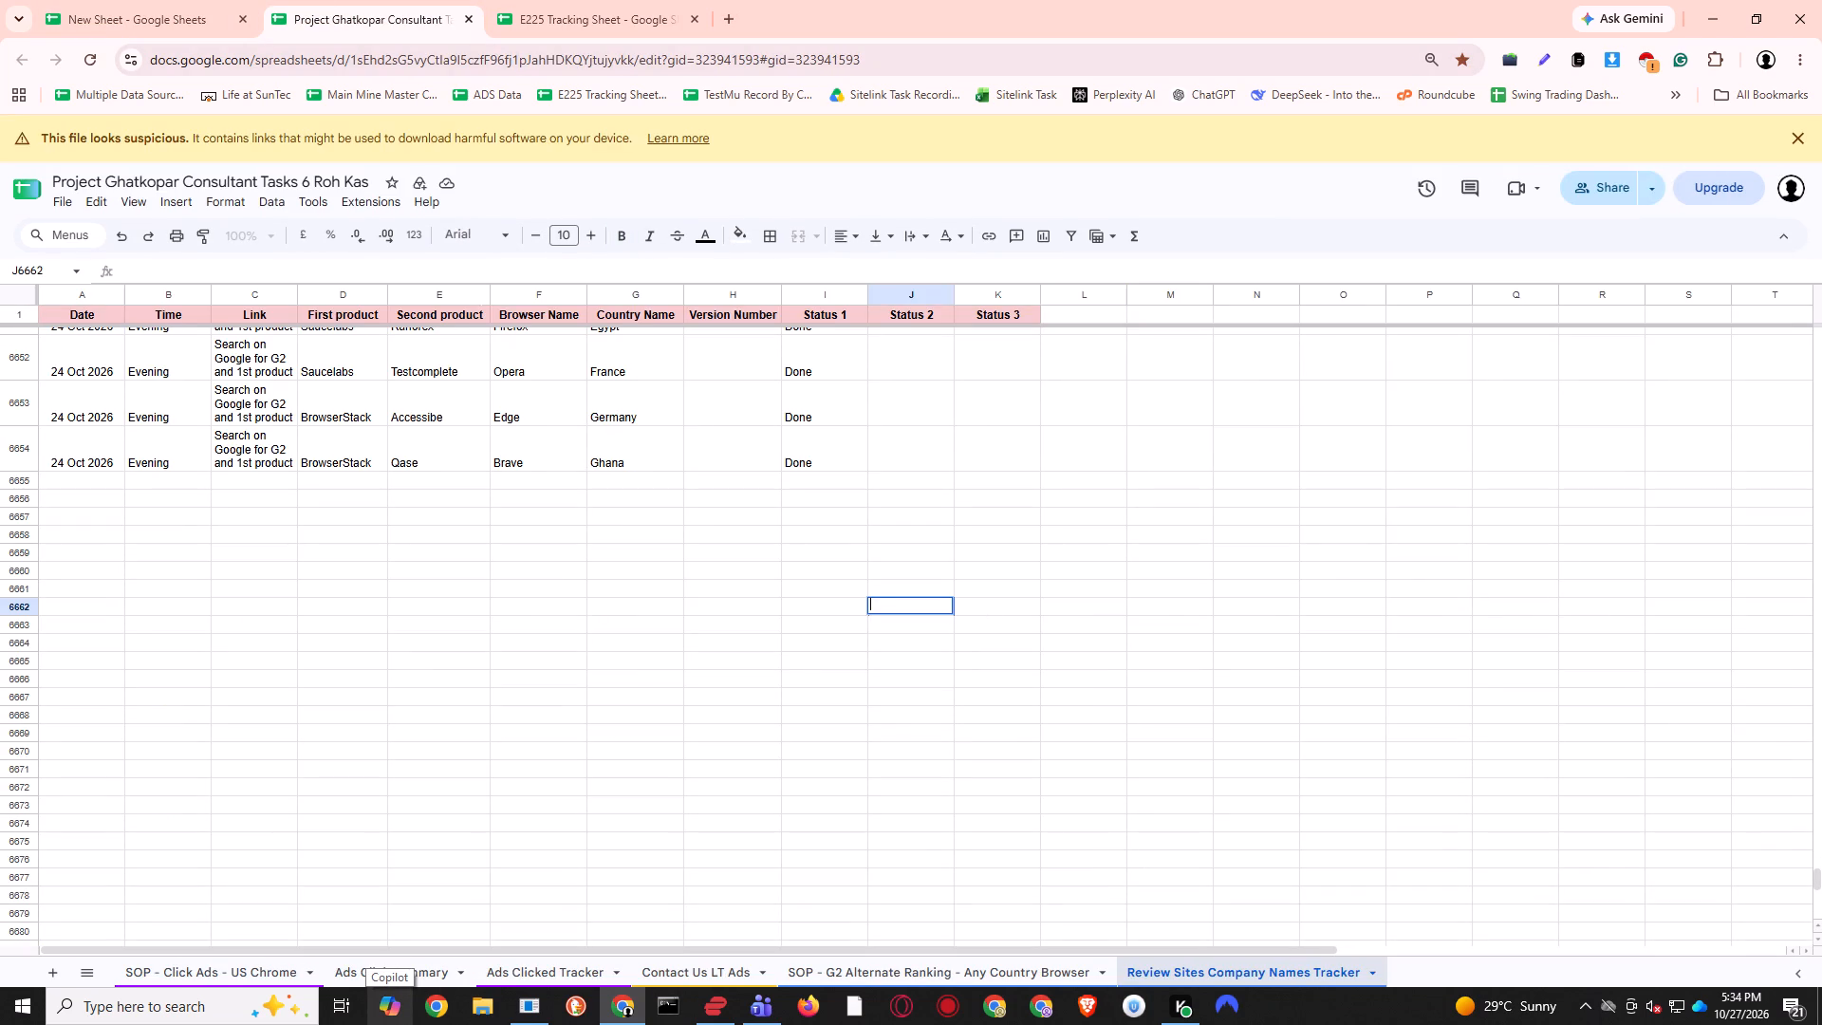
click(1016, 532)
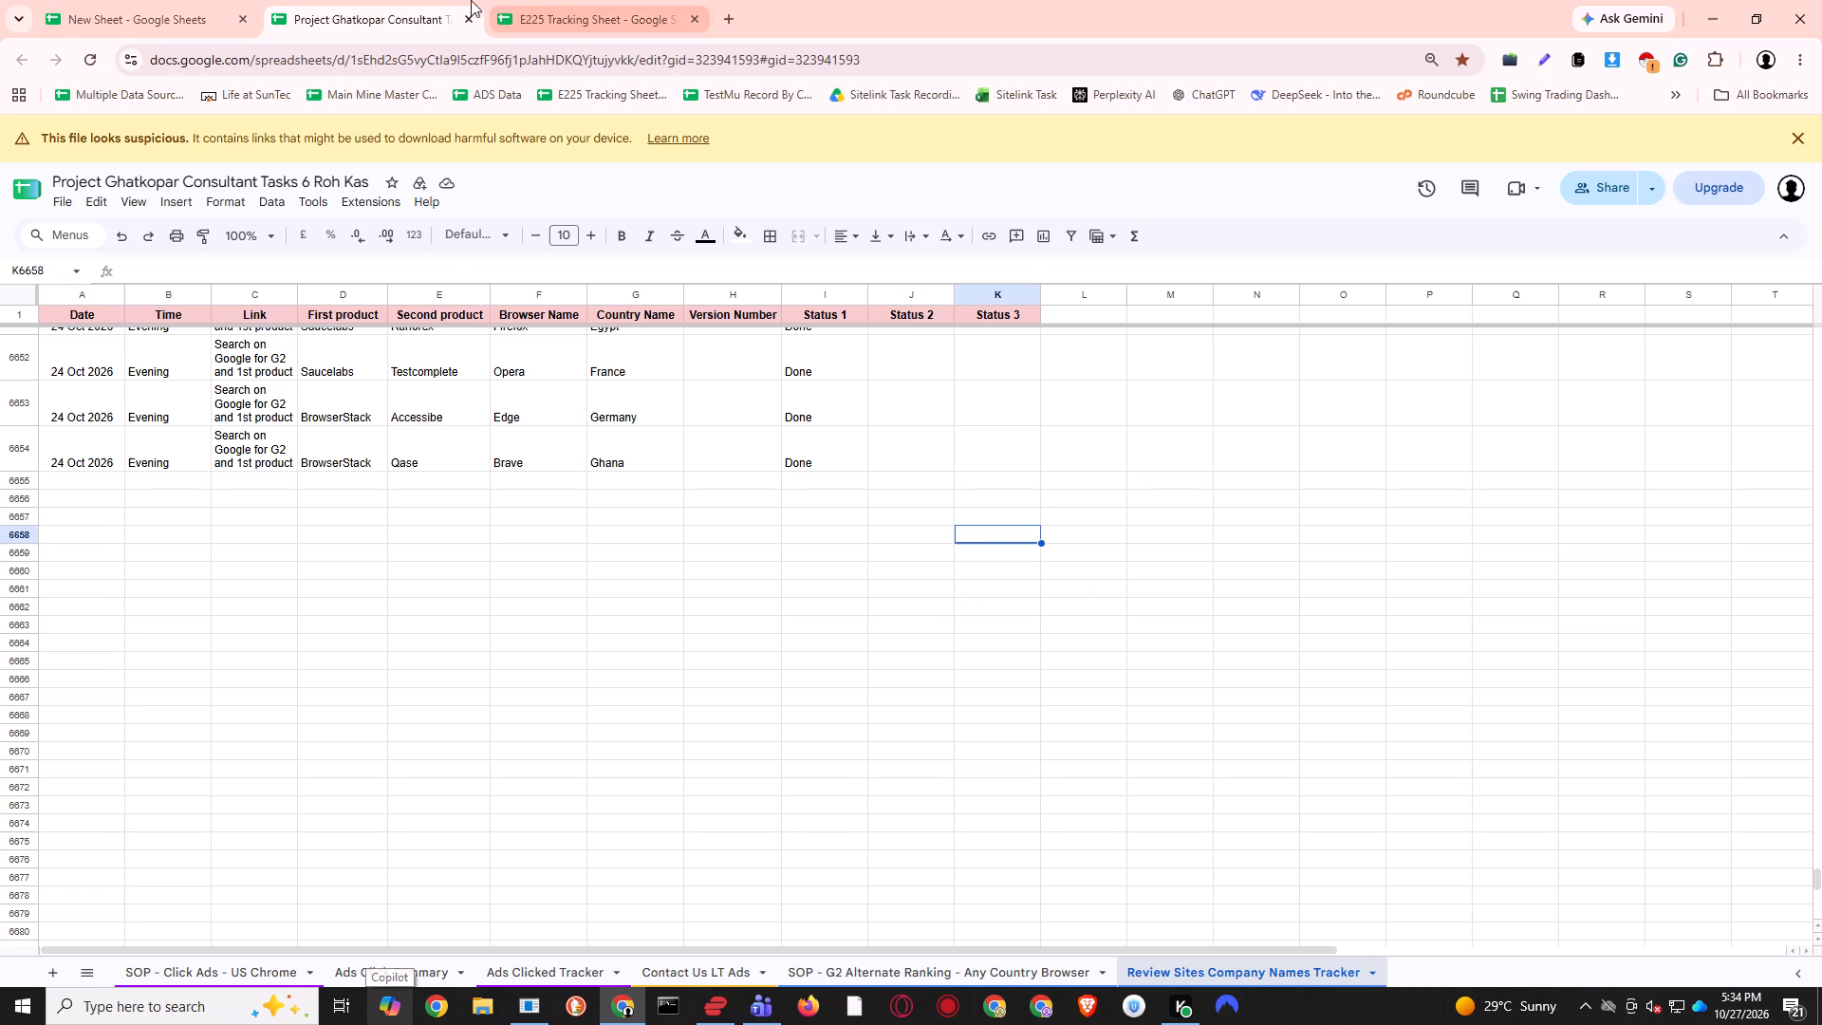
Apply the saved filter view Filter 1 to the Shift Tracker sheet of the E225 Tracking Sheet.
click(564, 0)
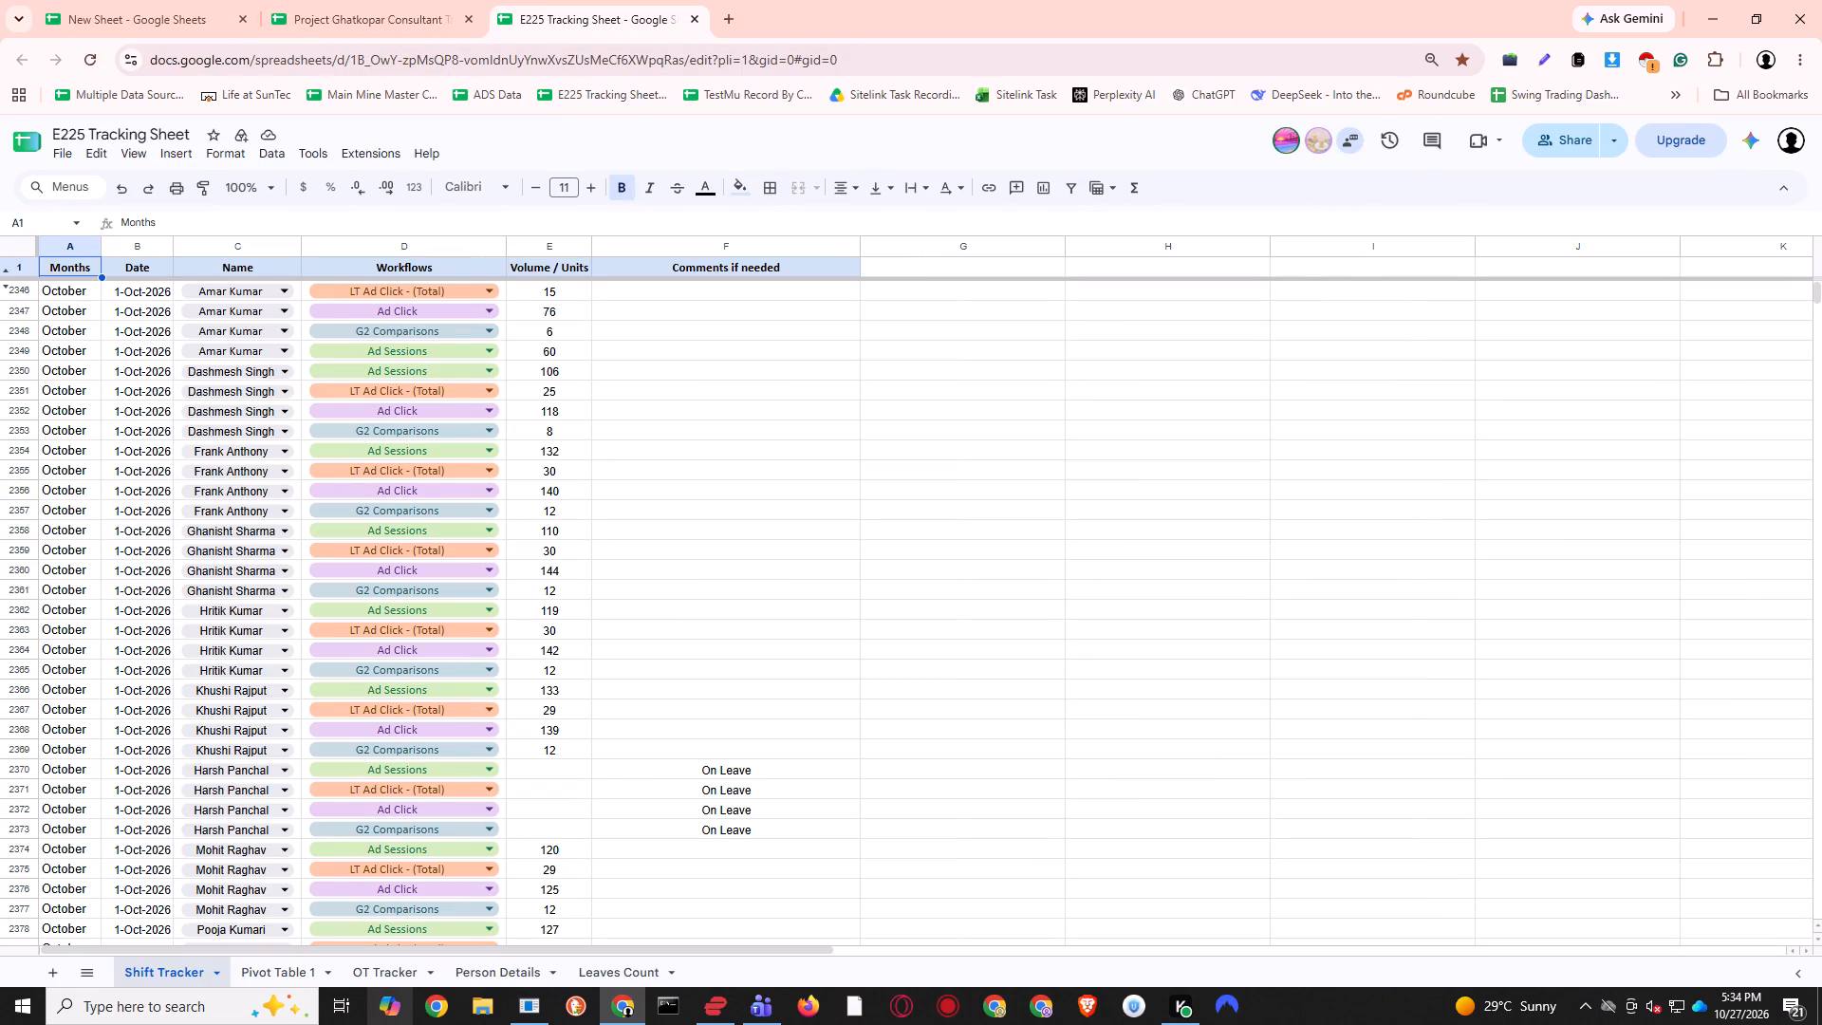
click(1109, 192)
click(1148, 283)
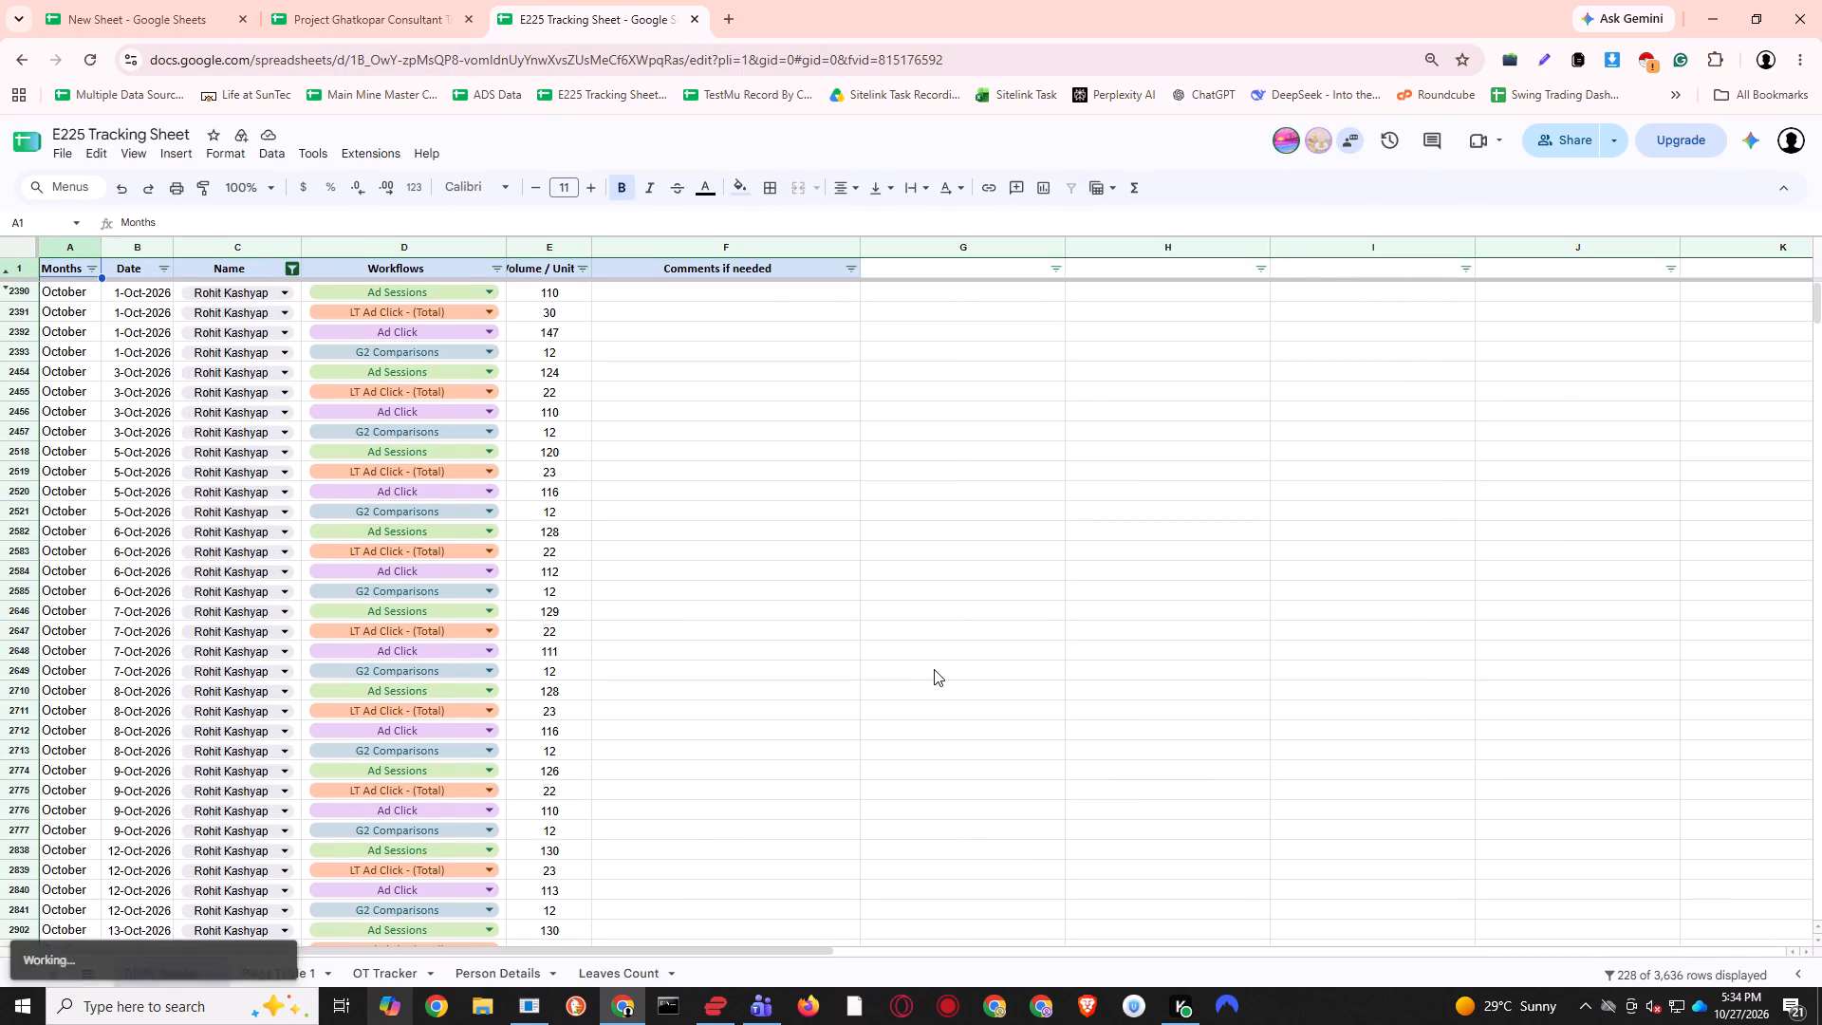
Enter "On Leave" as the comment for the 26-Oct-2026 Ad Sessions row in the filtered Shift Tracker.
scroll(764, 711, down, 15)
scroll(691, 598, up, 3)
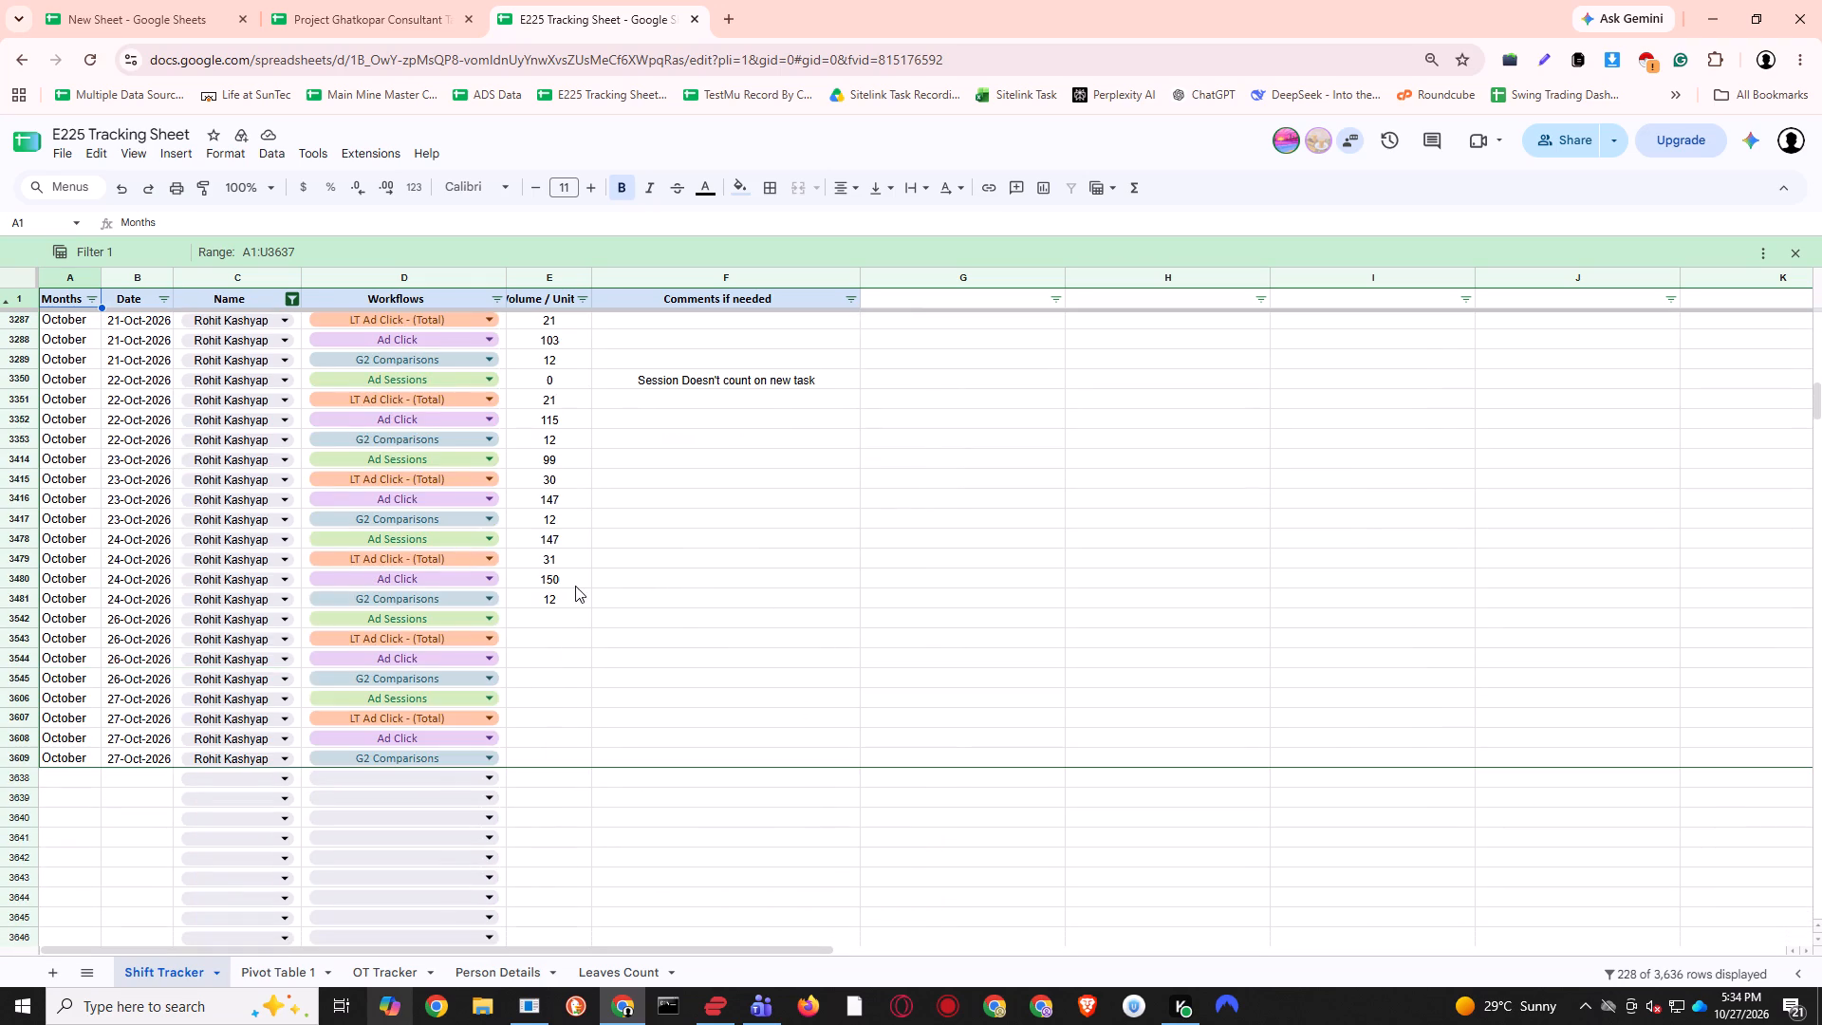
click(550, 623)
key(Right)
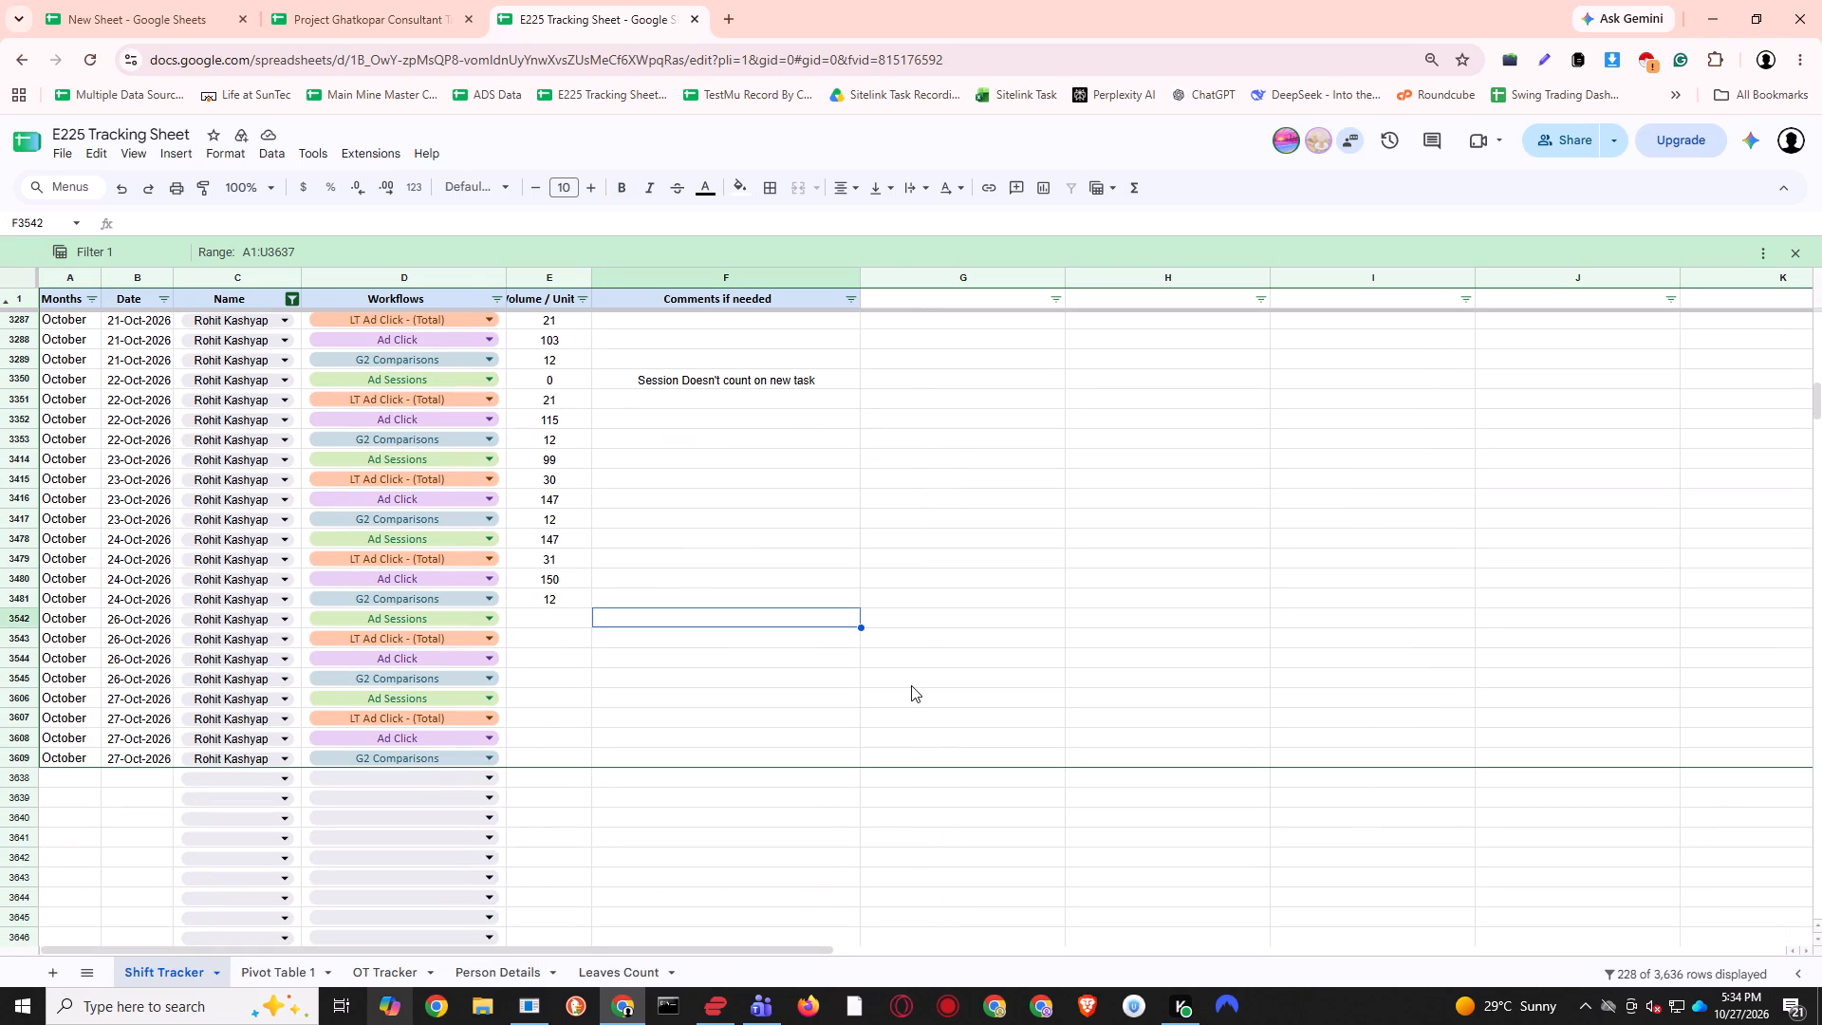
text(On Leave)
key(Return)
Fill the "On Leave" comment down to the 26-Oct-2026 LT Ad Click - (Total), Ad Click and G2 Comparisons rows, and save.
key(Up)
key(shift+Down)
key(shift+Down)
key(shift+Down)
key(ctrl+d)
key(Down)
key(Left)
key(Left)
key(Down)
key(Right)
key(Right)
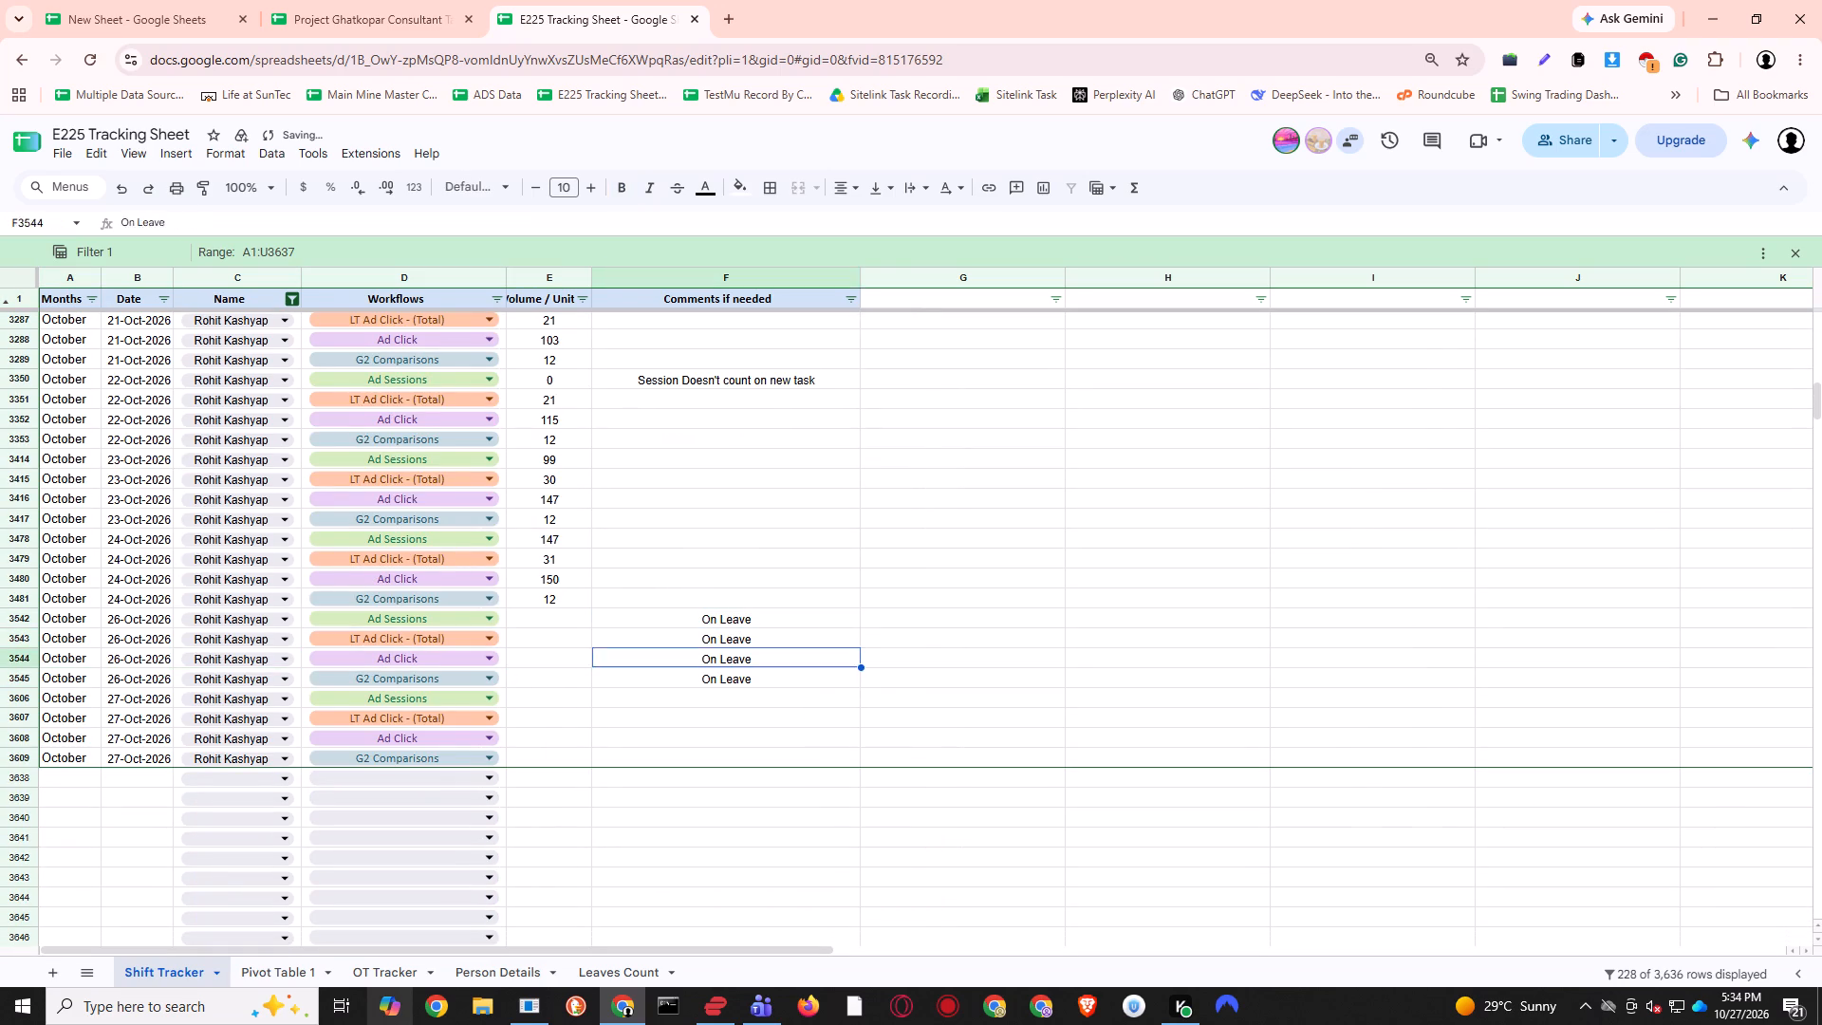
key(Right)
key(Down)
key(Left)
key(Left)
key(Down)
key(Right)
key(ctrl+s)
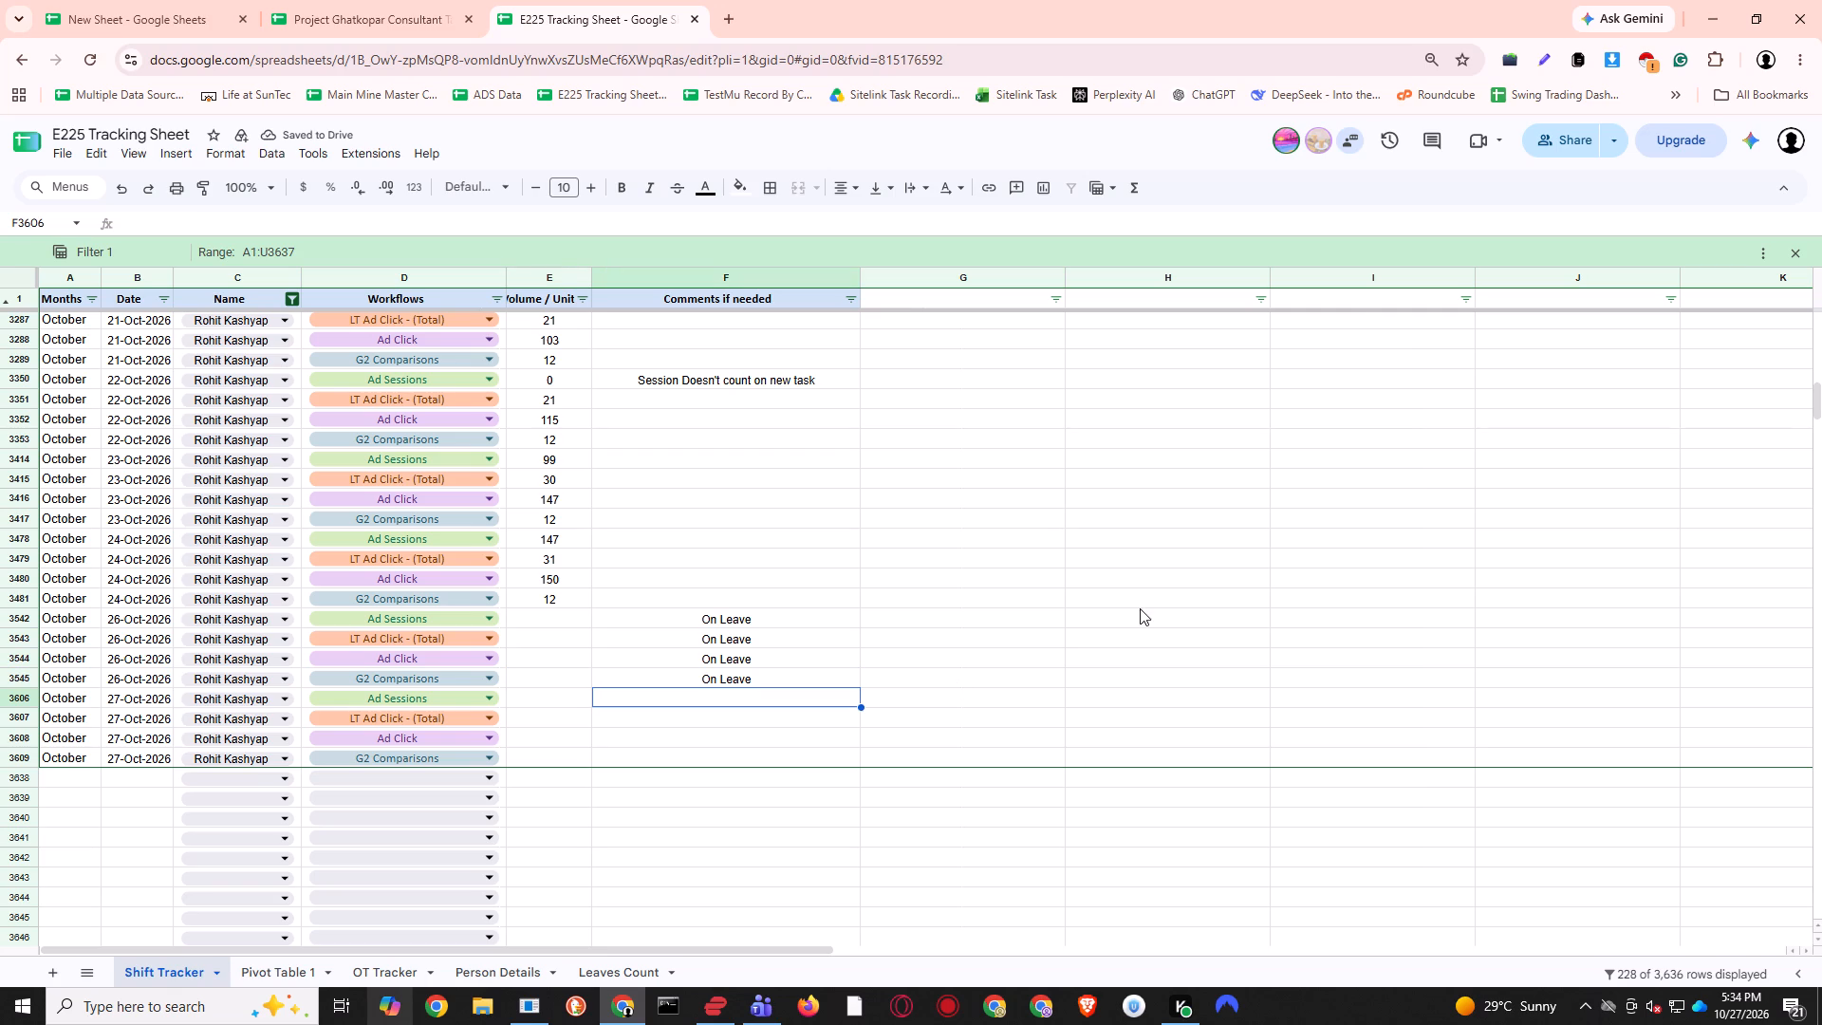
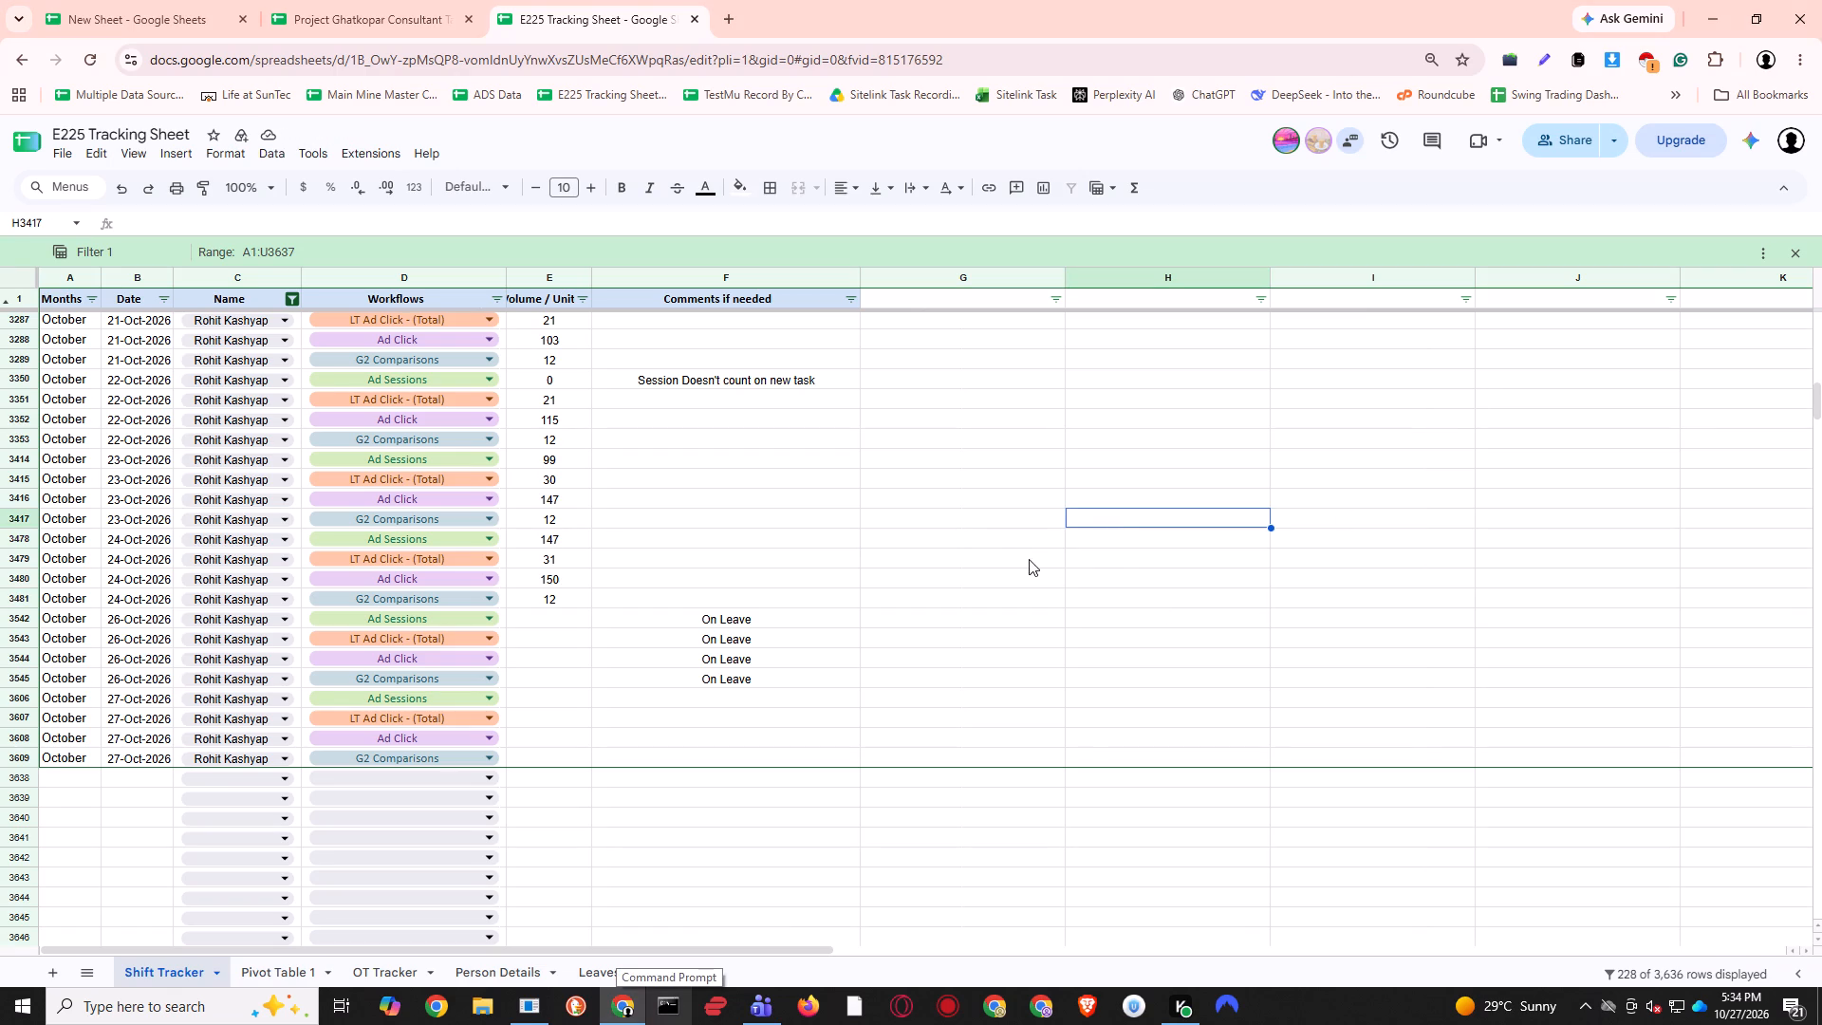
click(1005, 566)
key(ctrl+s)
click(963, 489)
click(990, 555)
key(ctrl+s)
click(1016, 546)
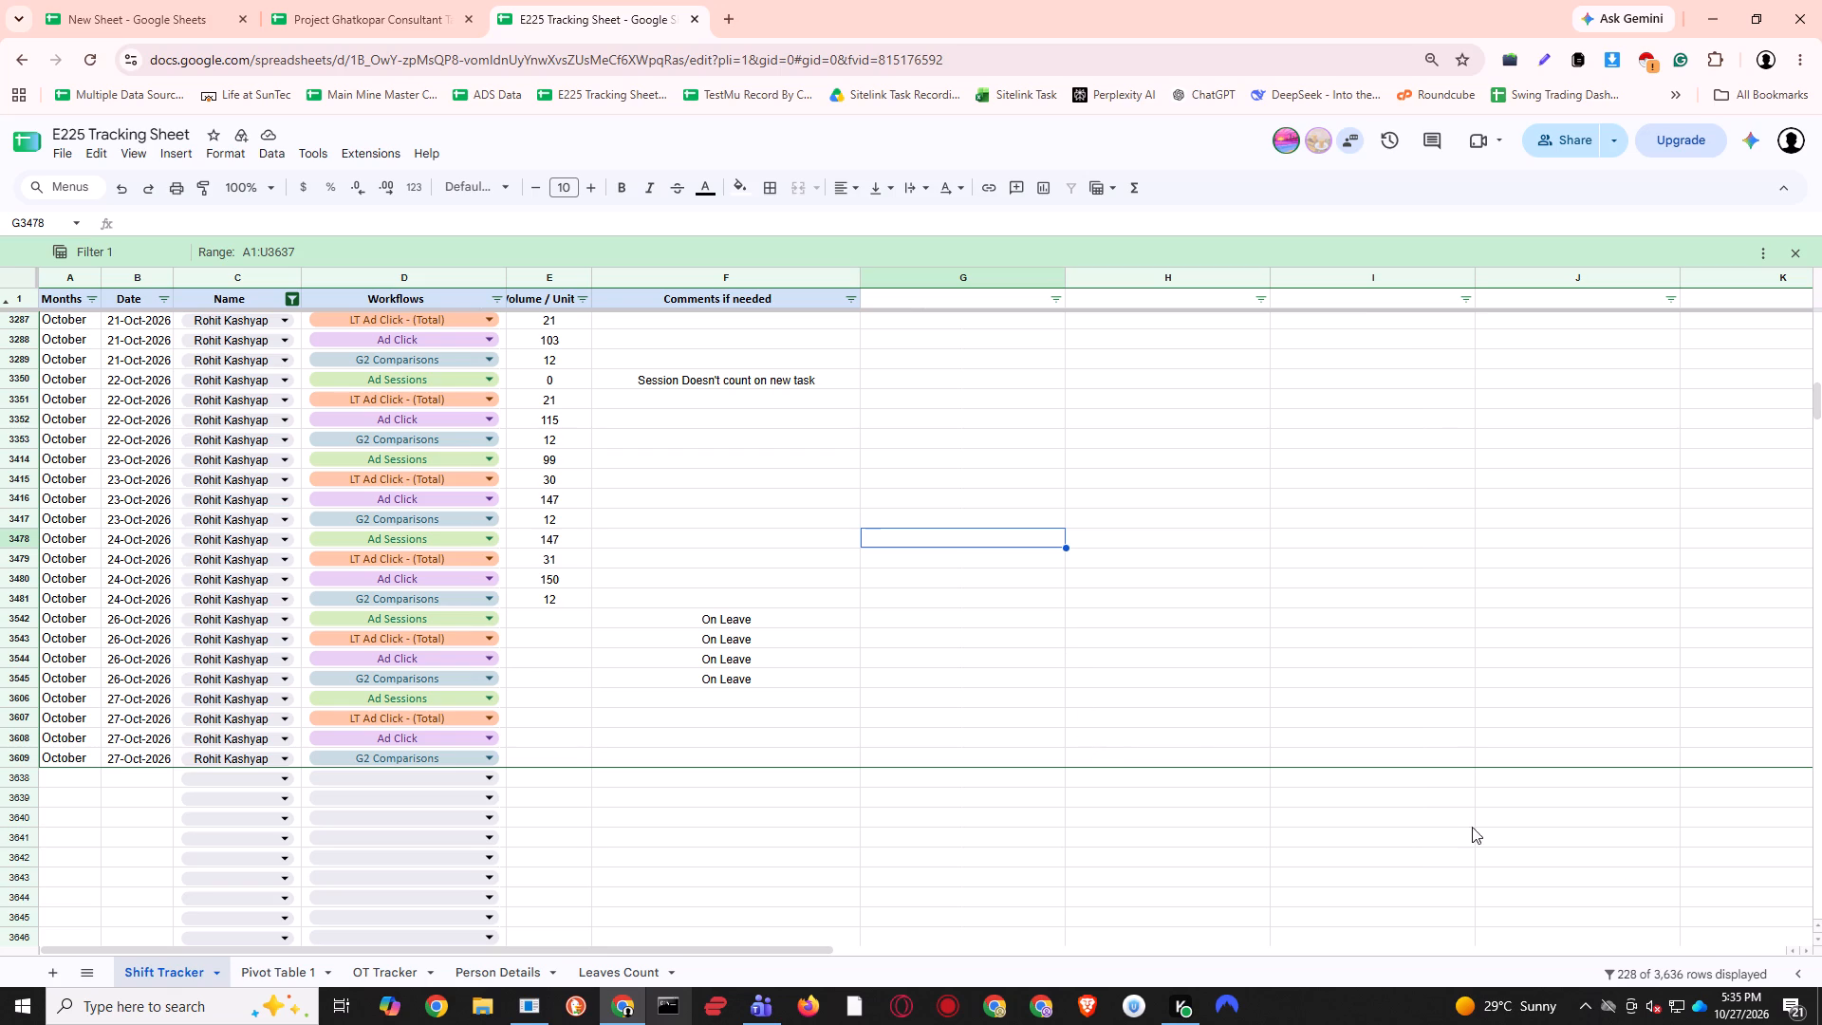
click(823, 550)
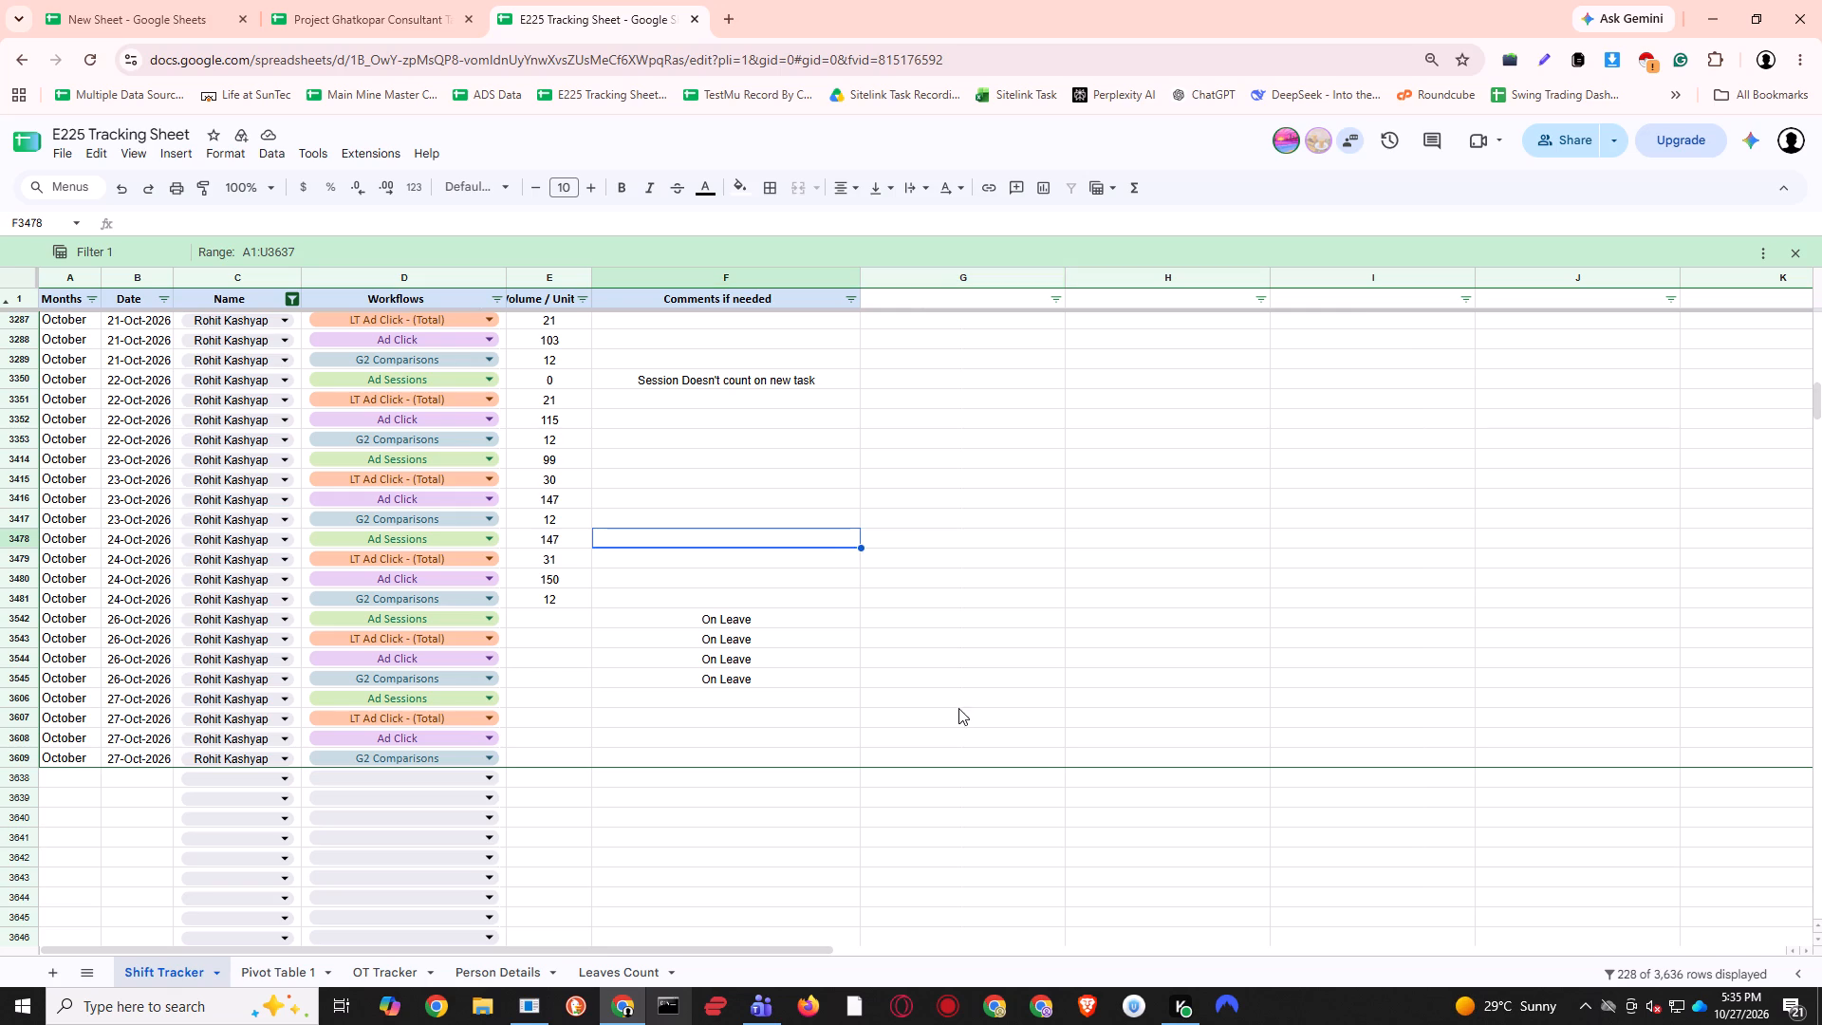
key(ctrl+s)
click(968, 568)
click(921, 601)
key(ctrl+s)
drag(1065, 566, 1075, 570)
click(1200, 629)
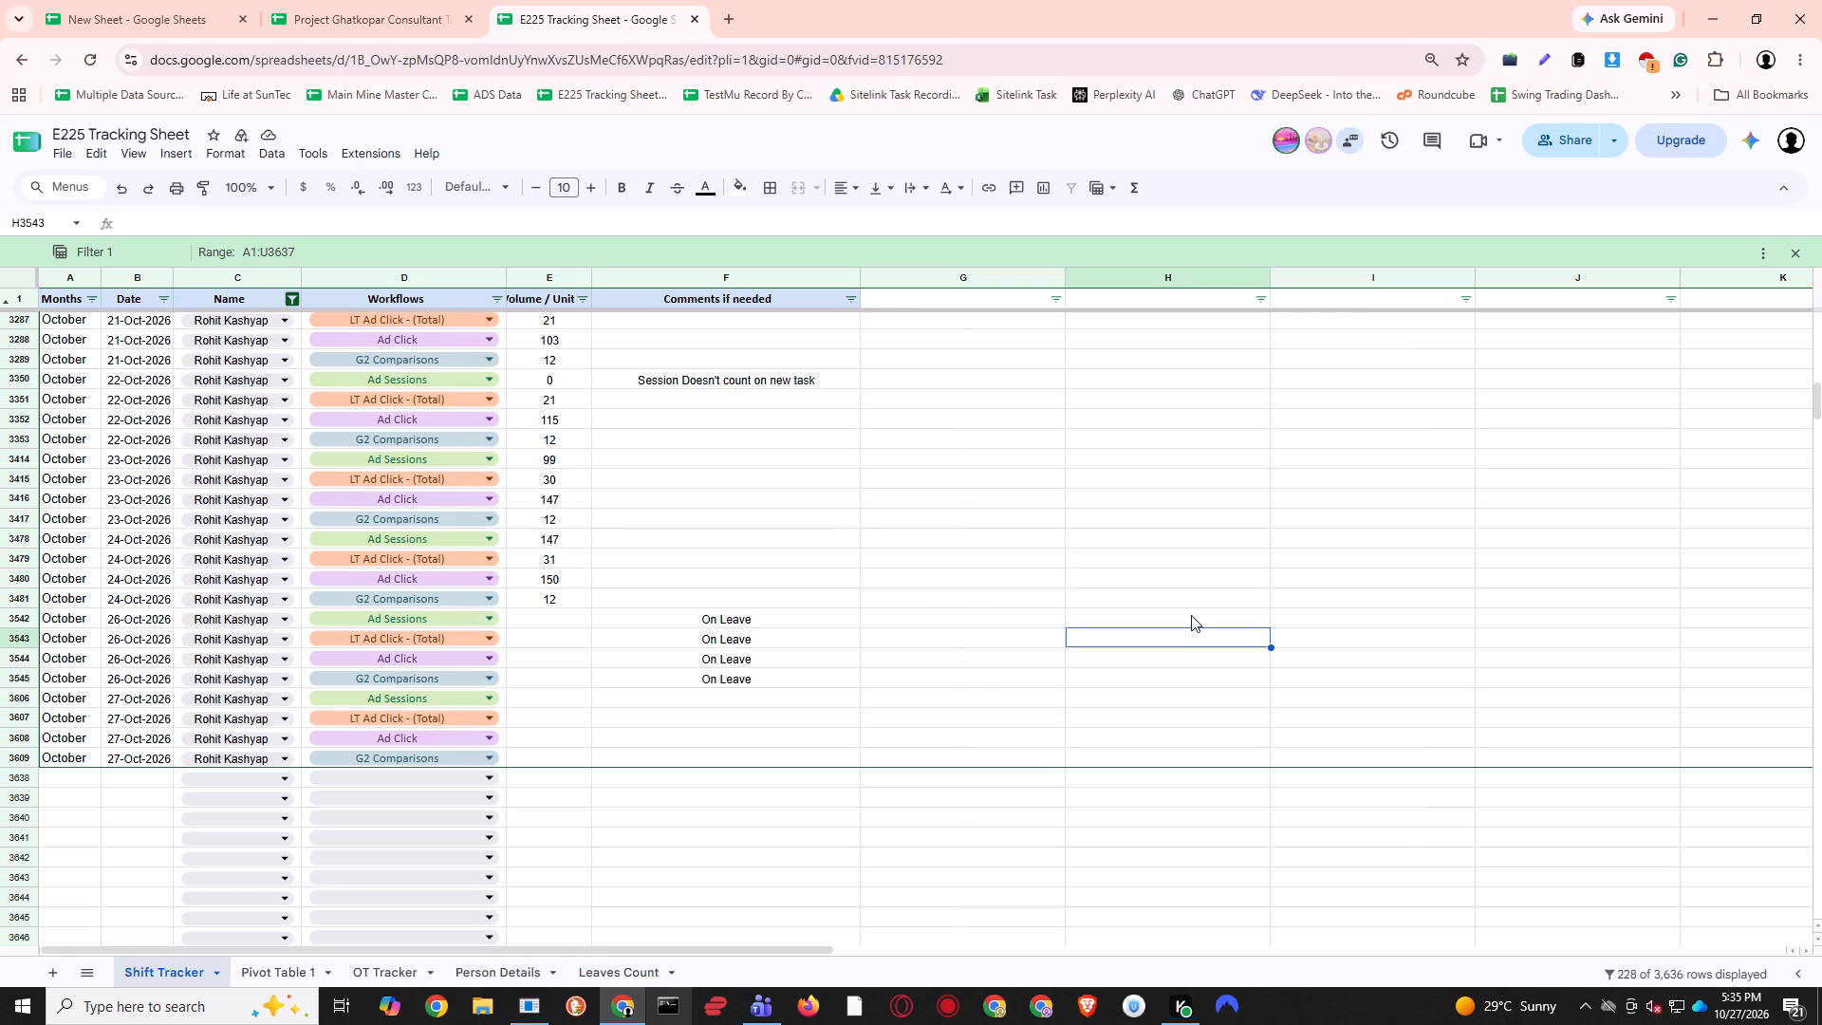
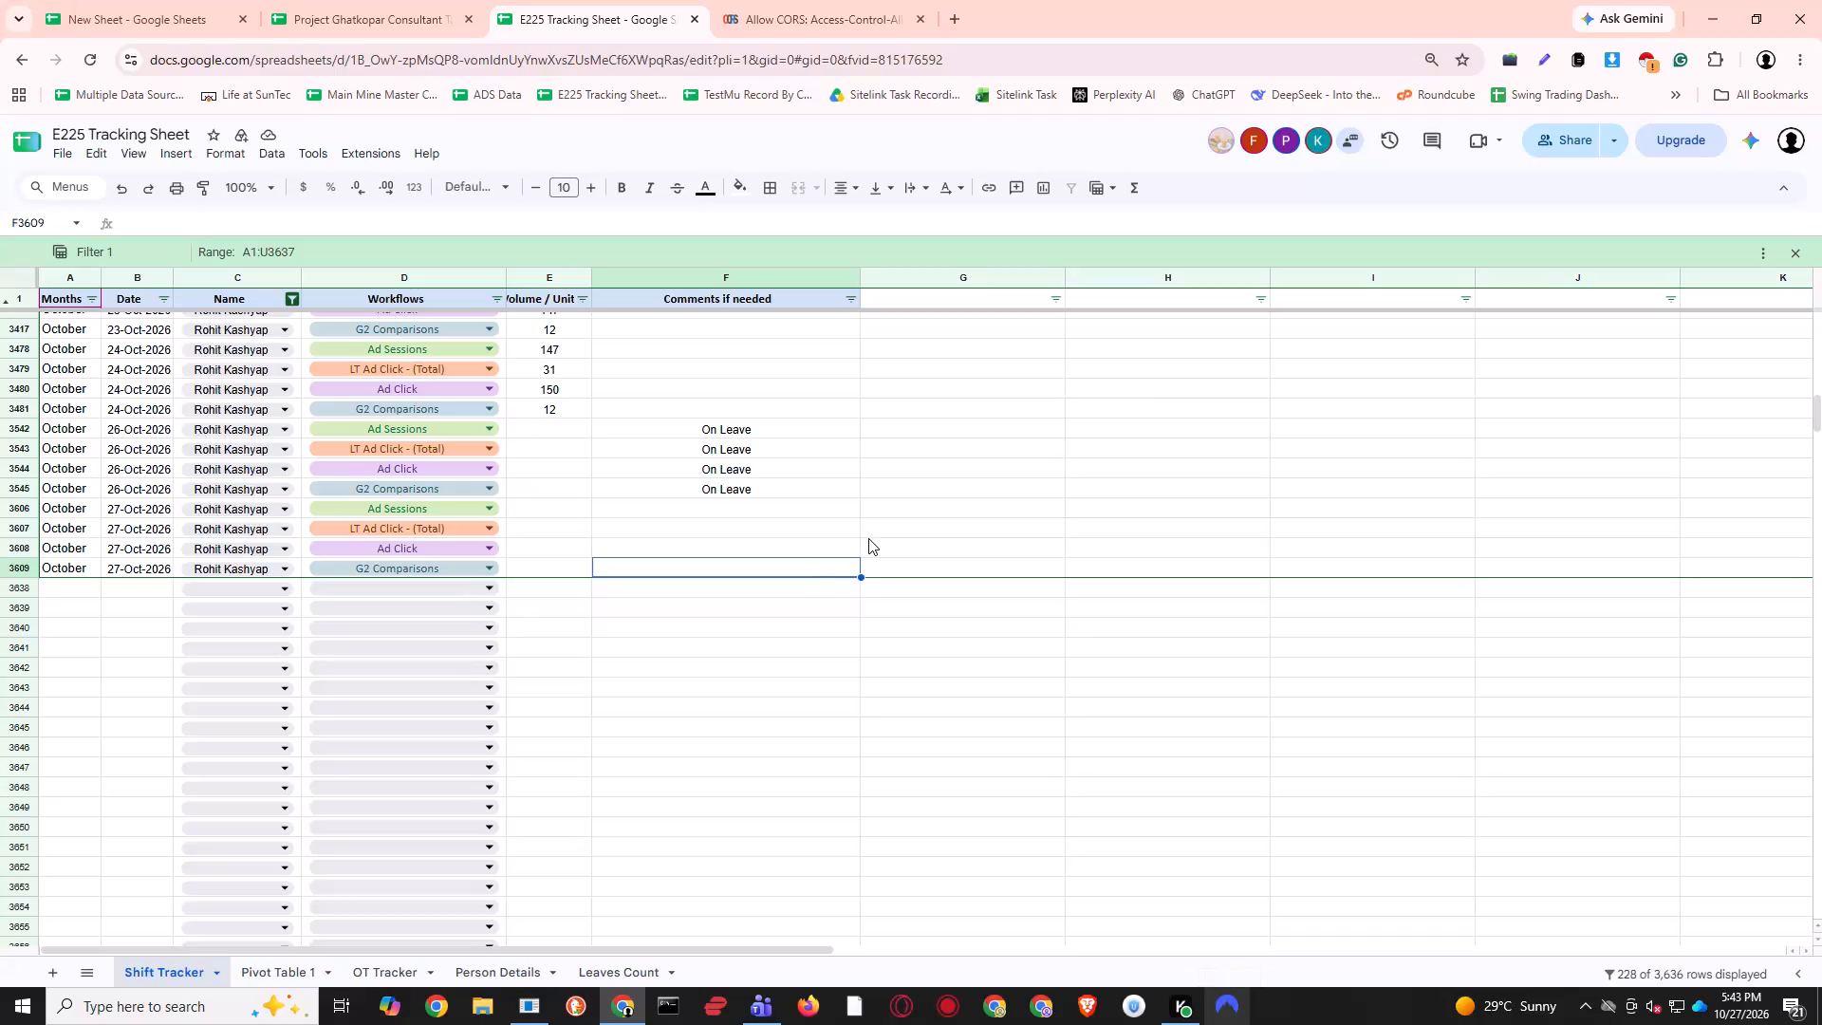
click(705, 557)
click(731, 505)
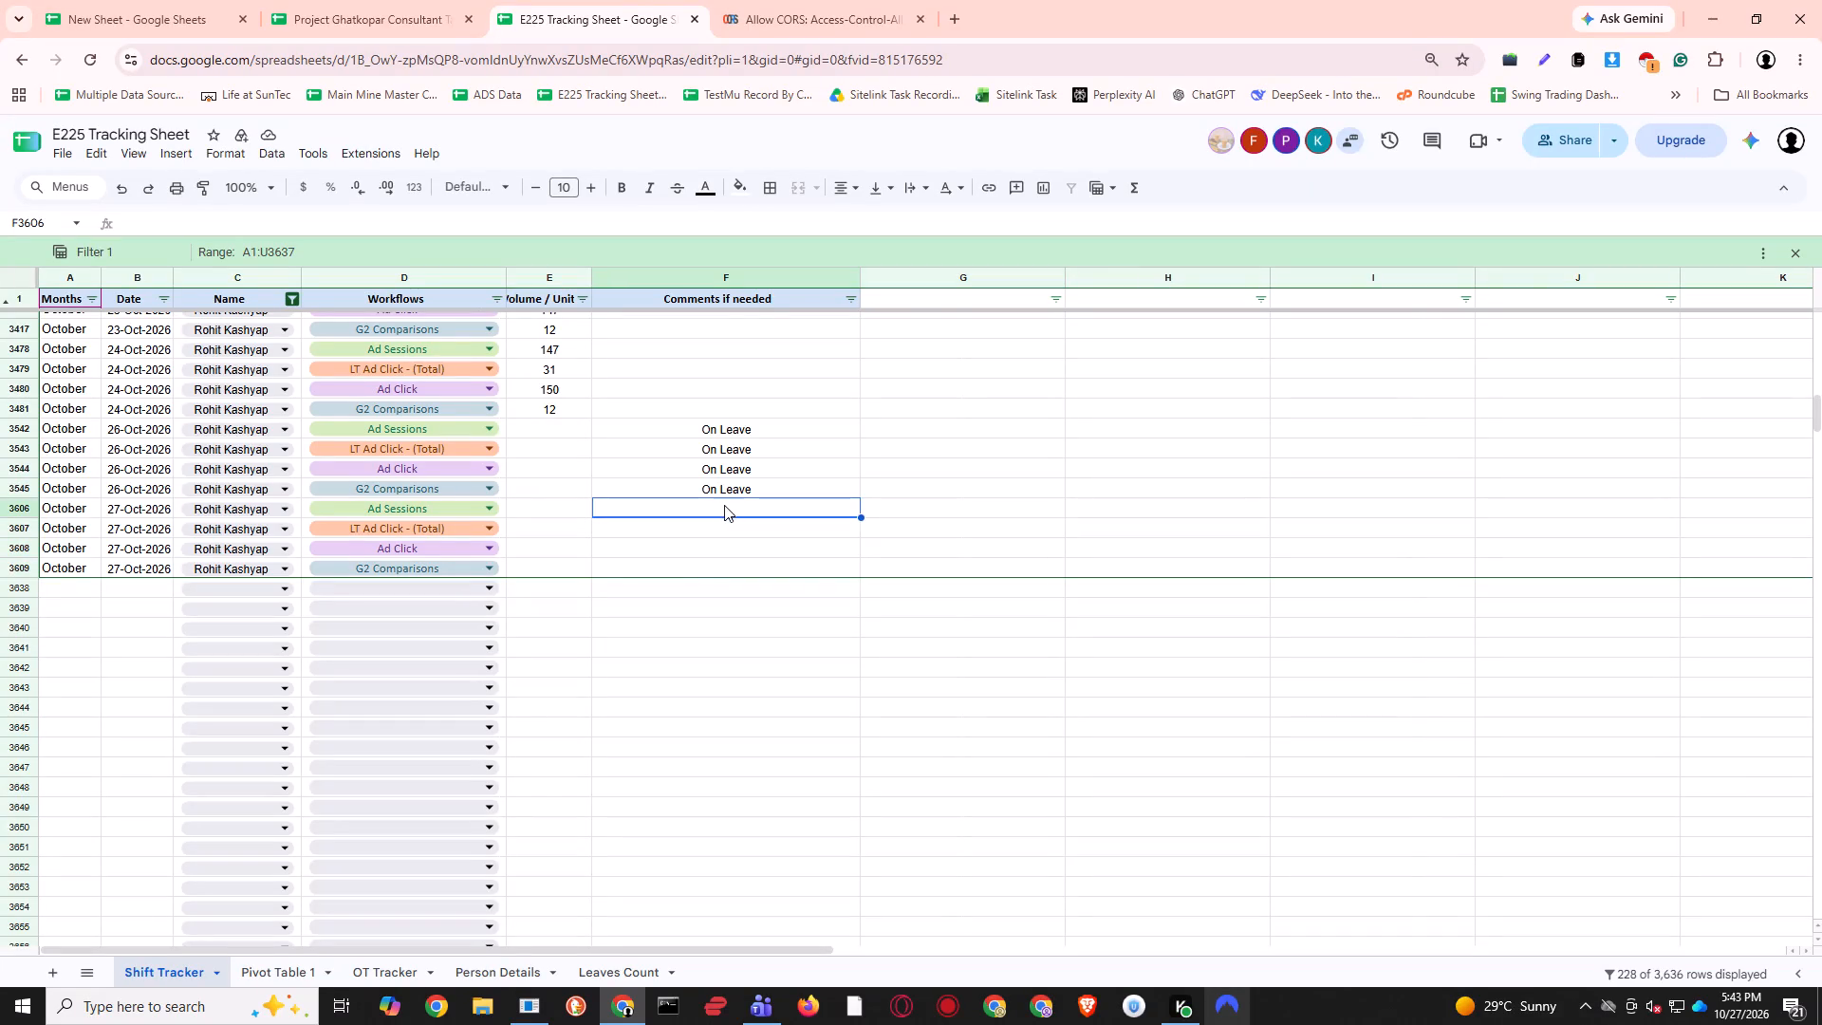
Close the Allow CORS add-on web page.
click(863, 0)
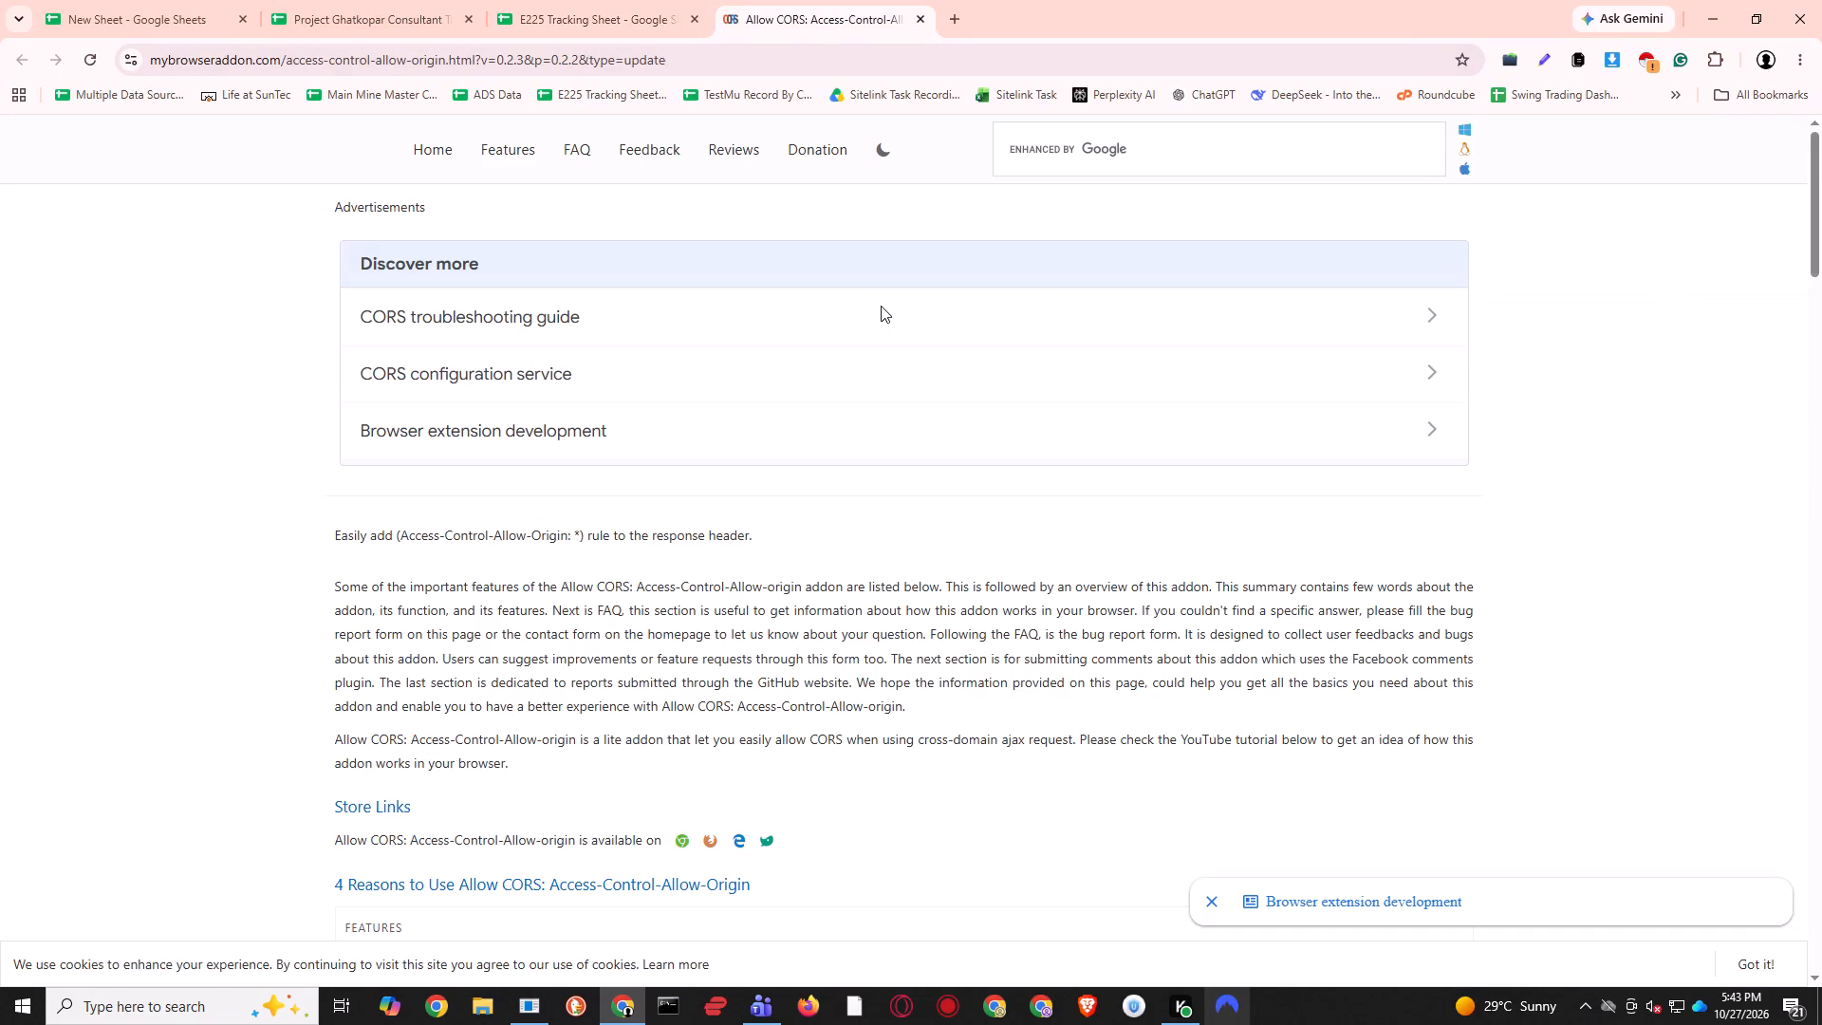
key(ctrl+w)
Return to the Project Ghatkopar Consultant Tasks workbook and go to the blank rows below the last Review Sites Company Names Tracker entry.
click(312, 0)
click(320, 503)
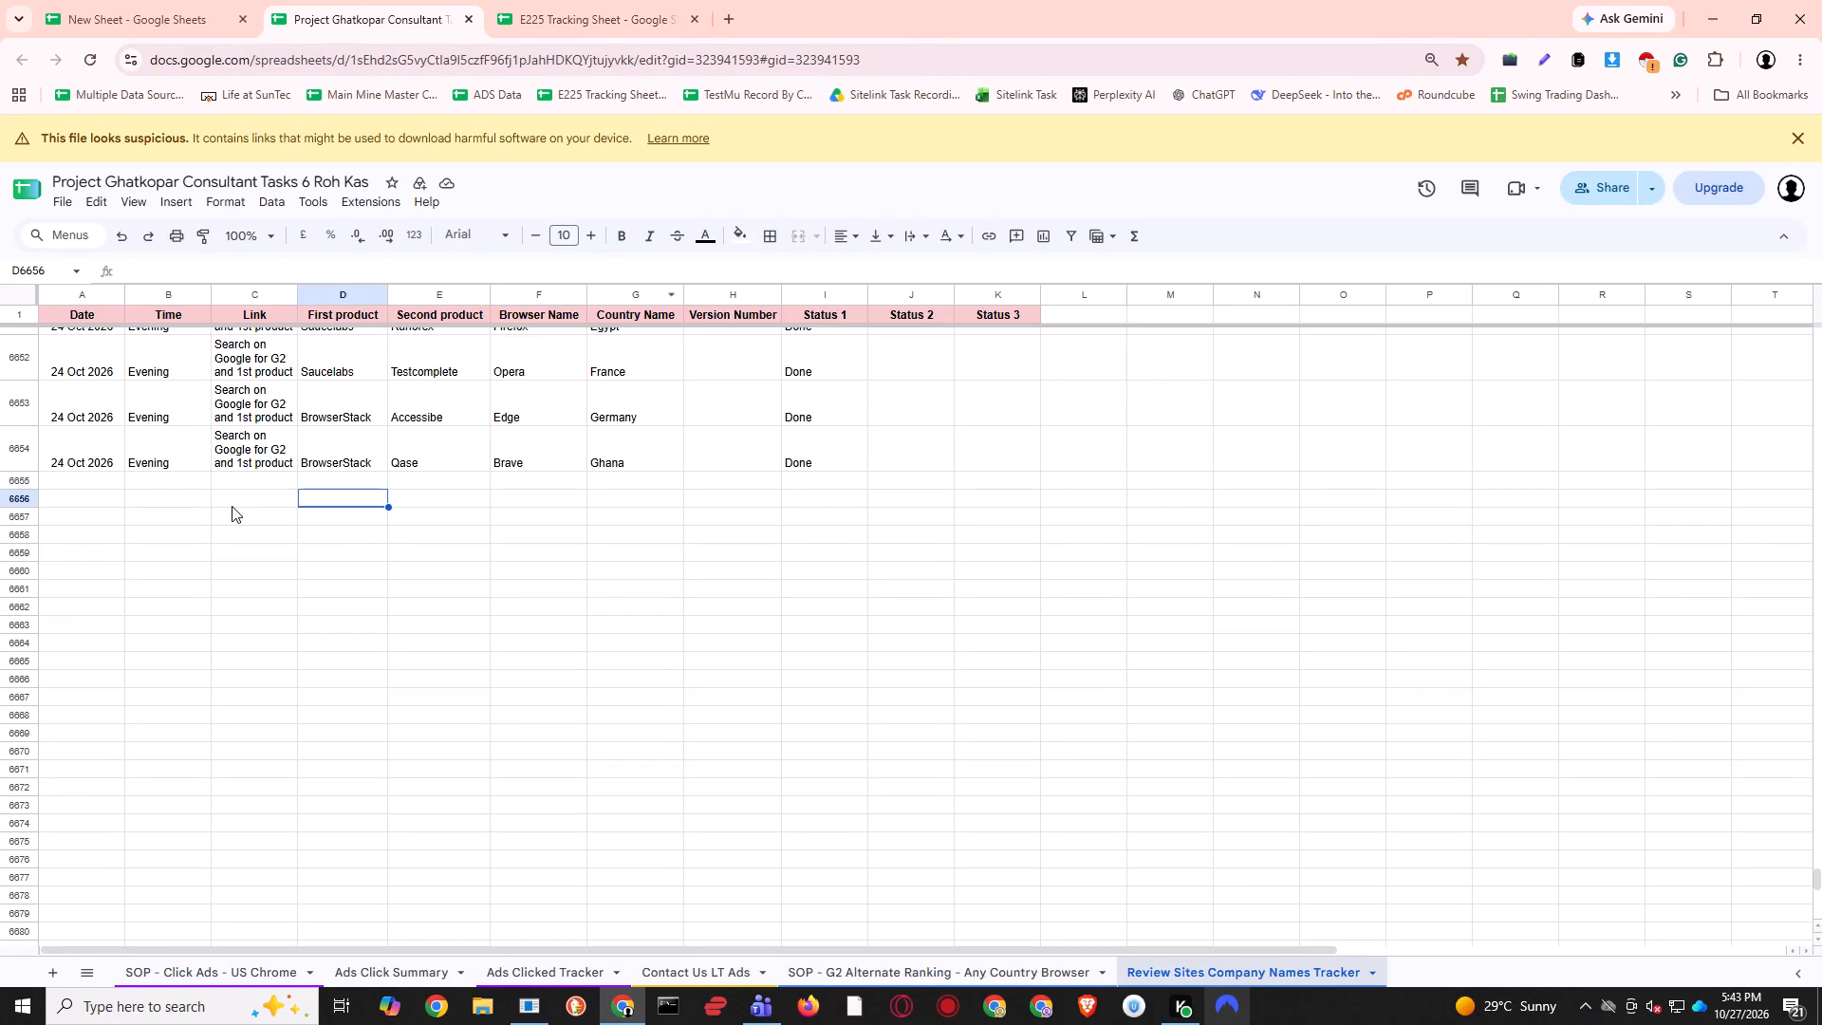
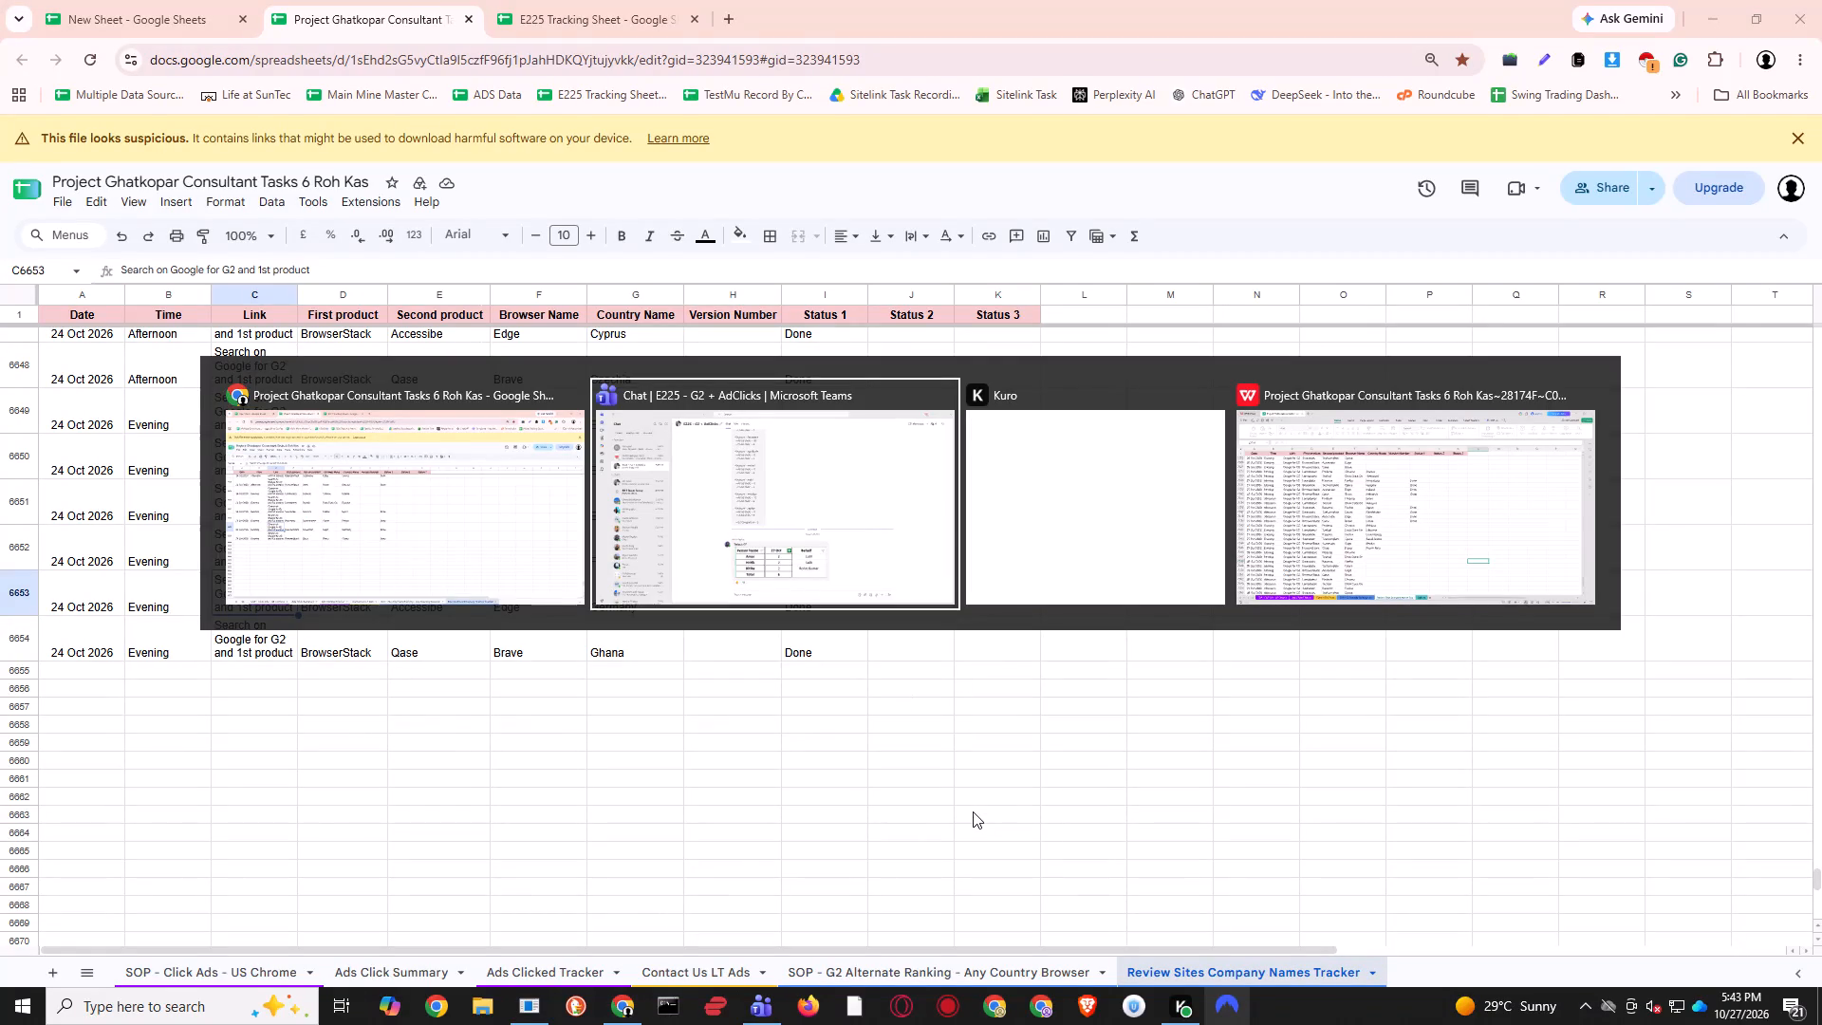
In the WPS workbook's Review Sites tracker, copy the afternoon Done statuses to the 27 Oct evening rows from Luxembourg to Puerto Rico and save.
alt+click(973, 811)
click(511, 1000)
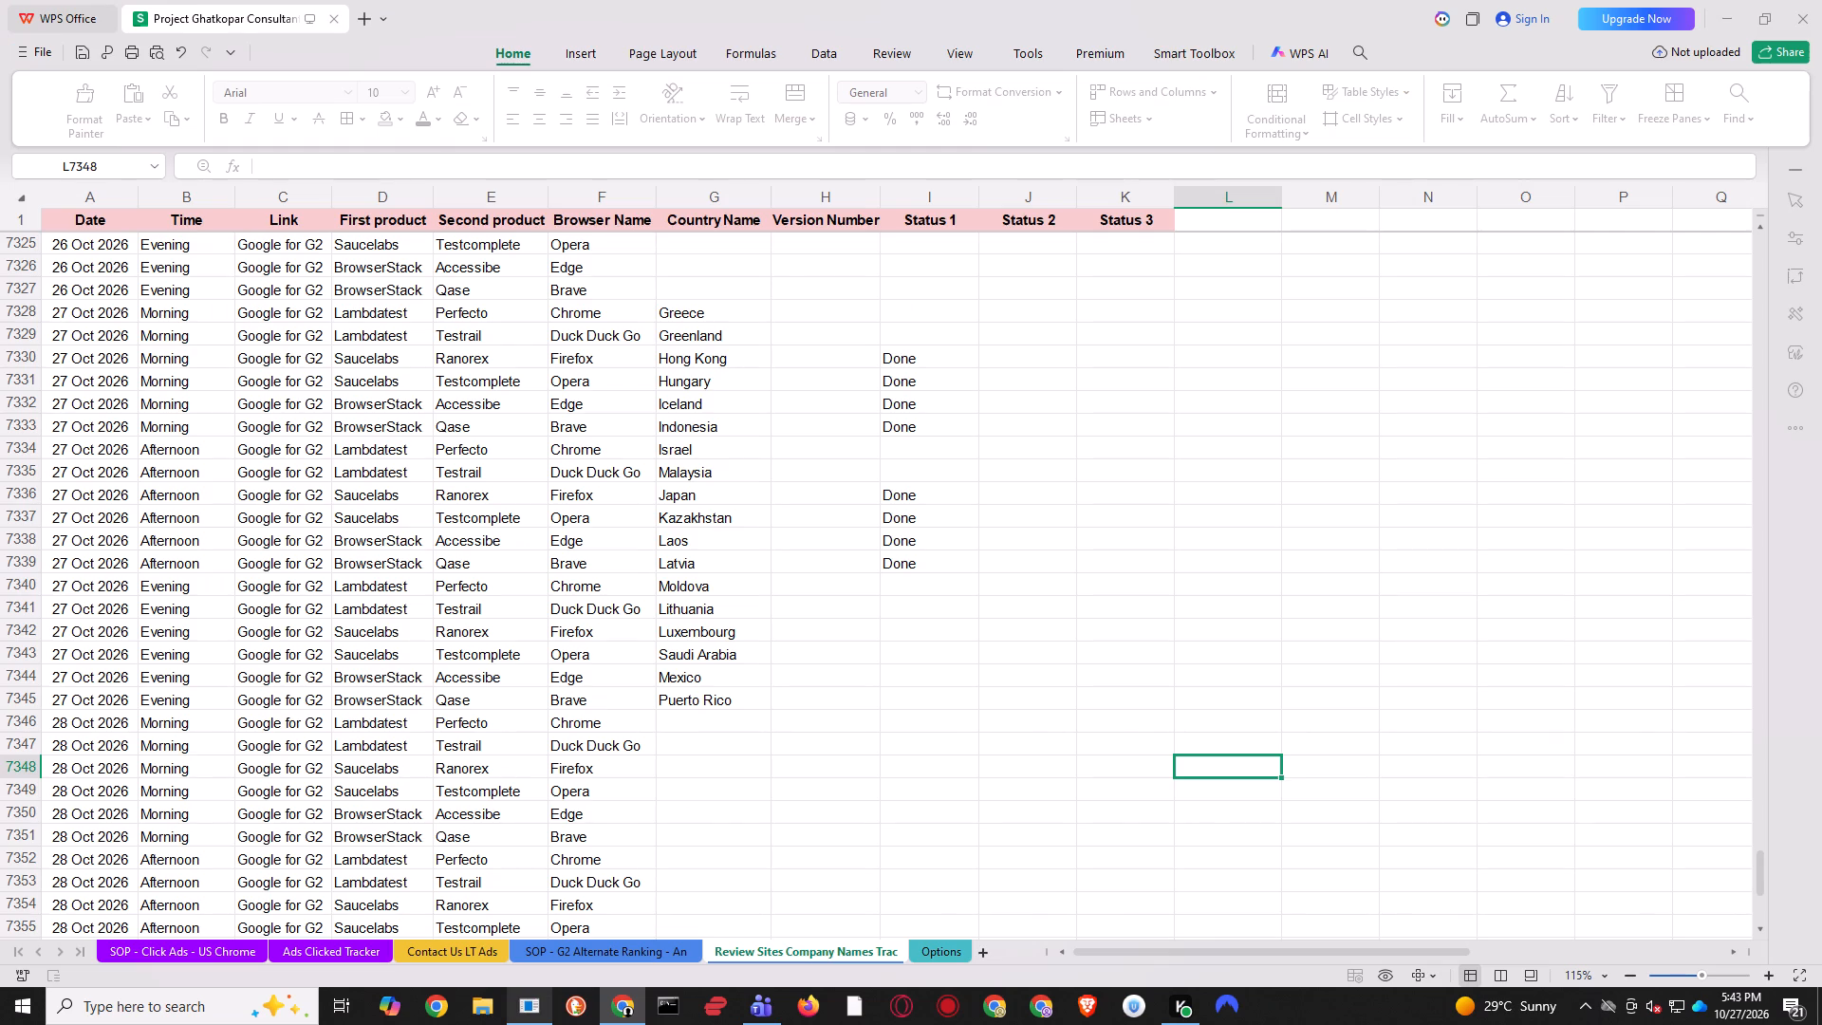
click(886, 587)
drag(939, 495, 965, 577)
key(ctrl+c)
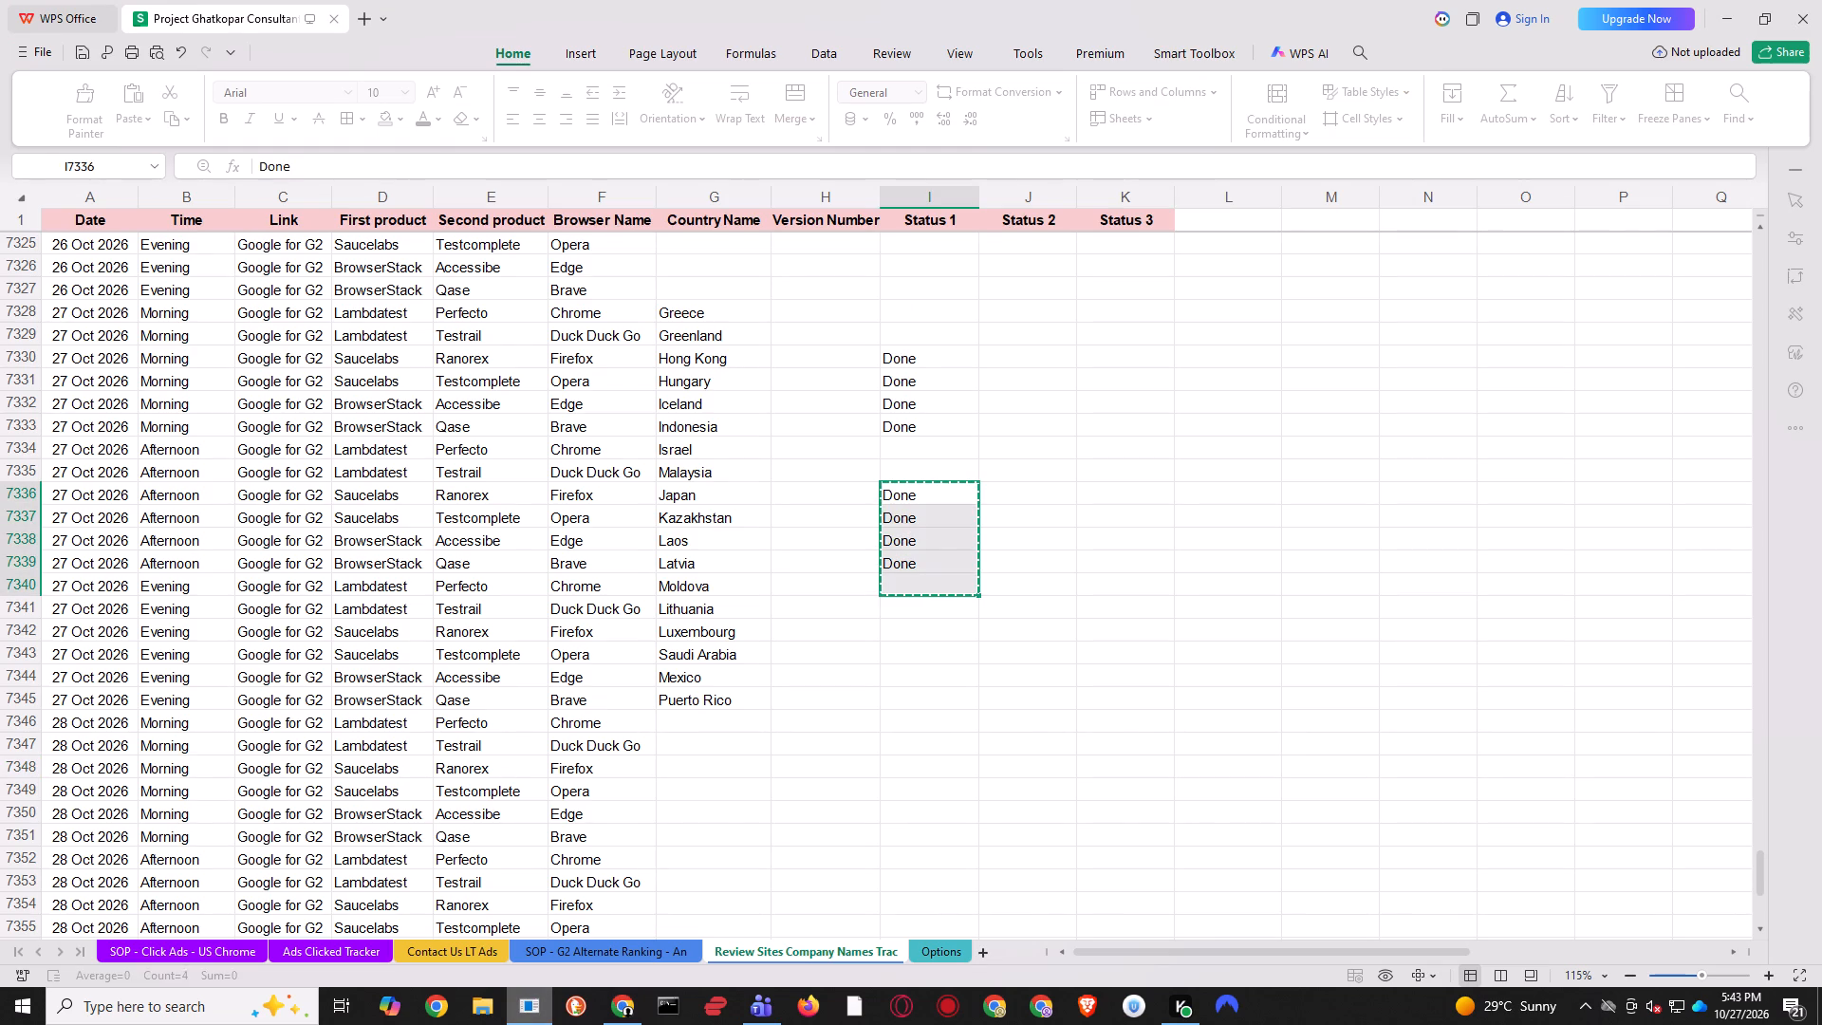
click(918, 641)
key(ctrl+v)
click(1117, 654)
click(1027, 625)
key(ctrl+s)
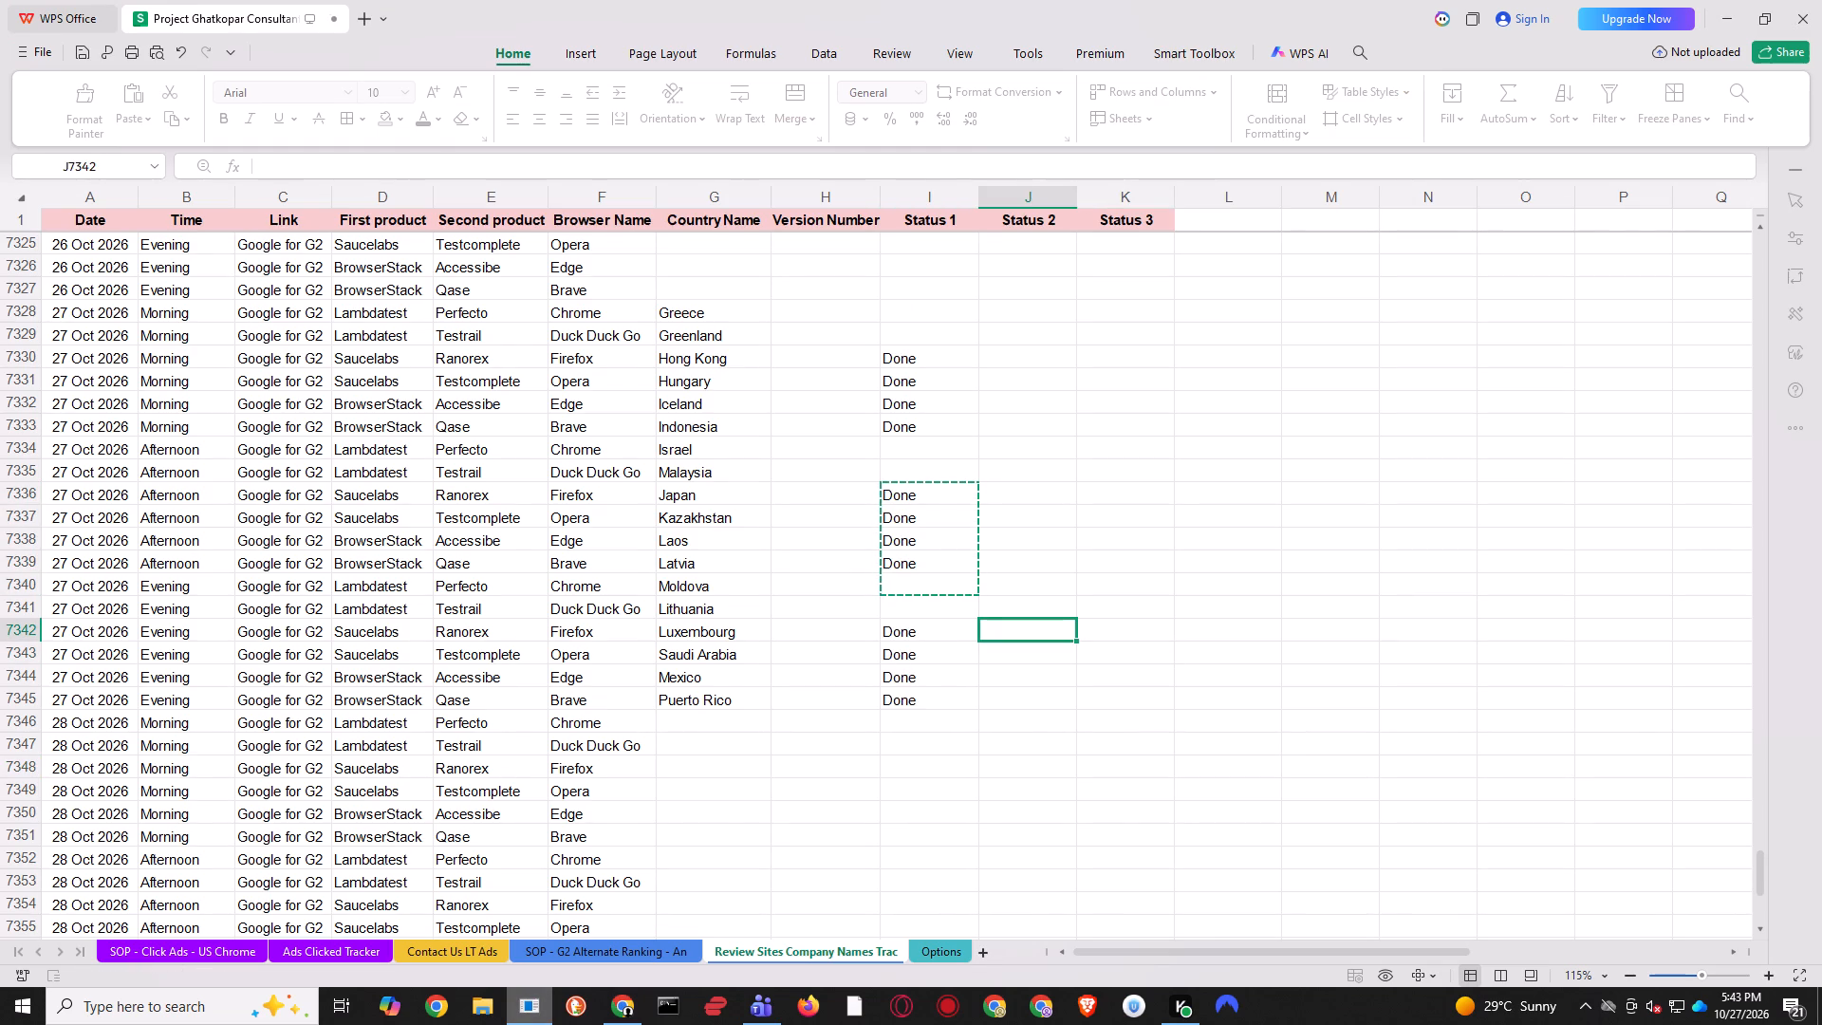
click(1047, 596)
click(996, 593)
key(ctrl+s)
ctrl+click(1076, 570)
Copy the 27 Oct 2026 rows, Date to Status 1, and paste them as values below the last entry in the Google Sheets Review Sites tracker; save.
click(88, 337)
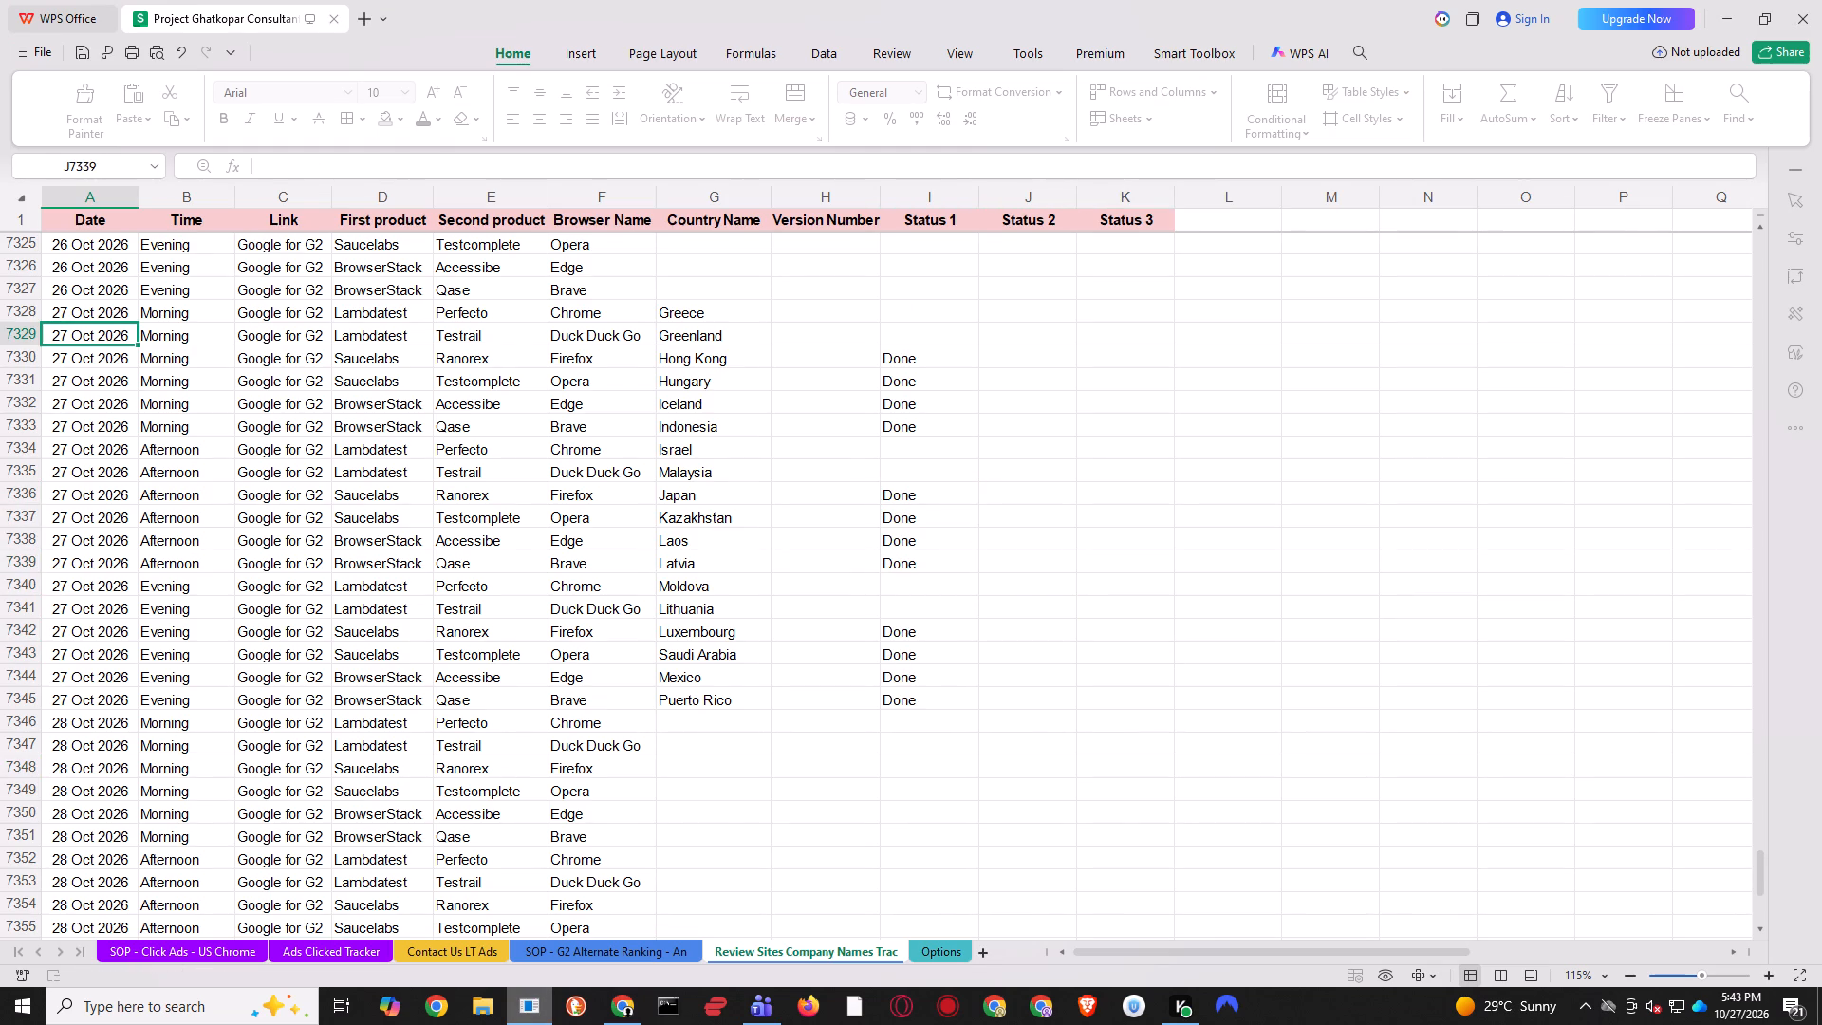
drag(82, 314, 908, 694)
key(ctrl+c)
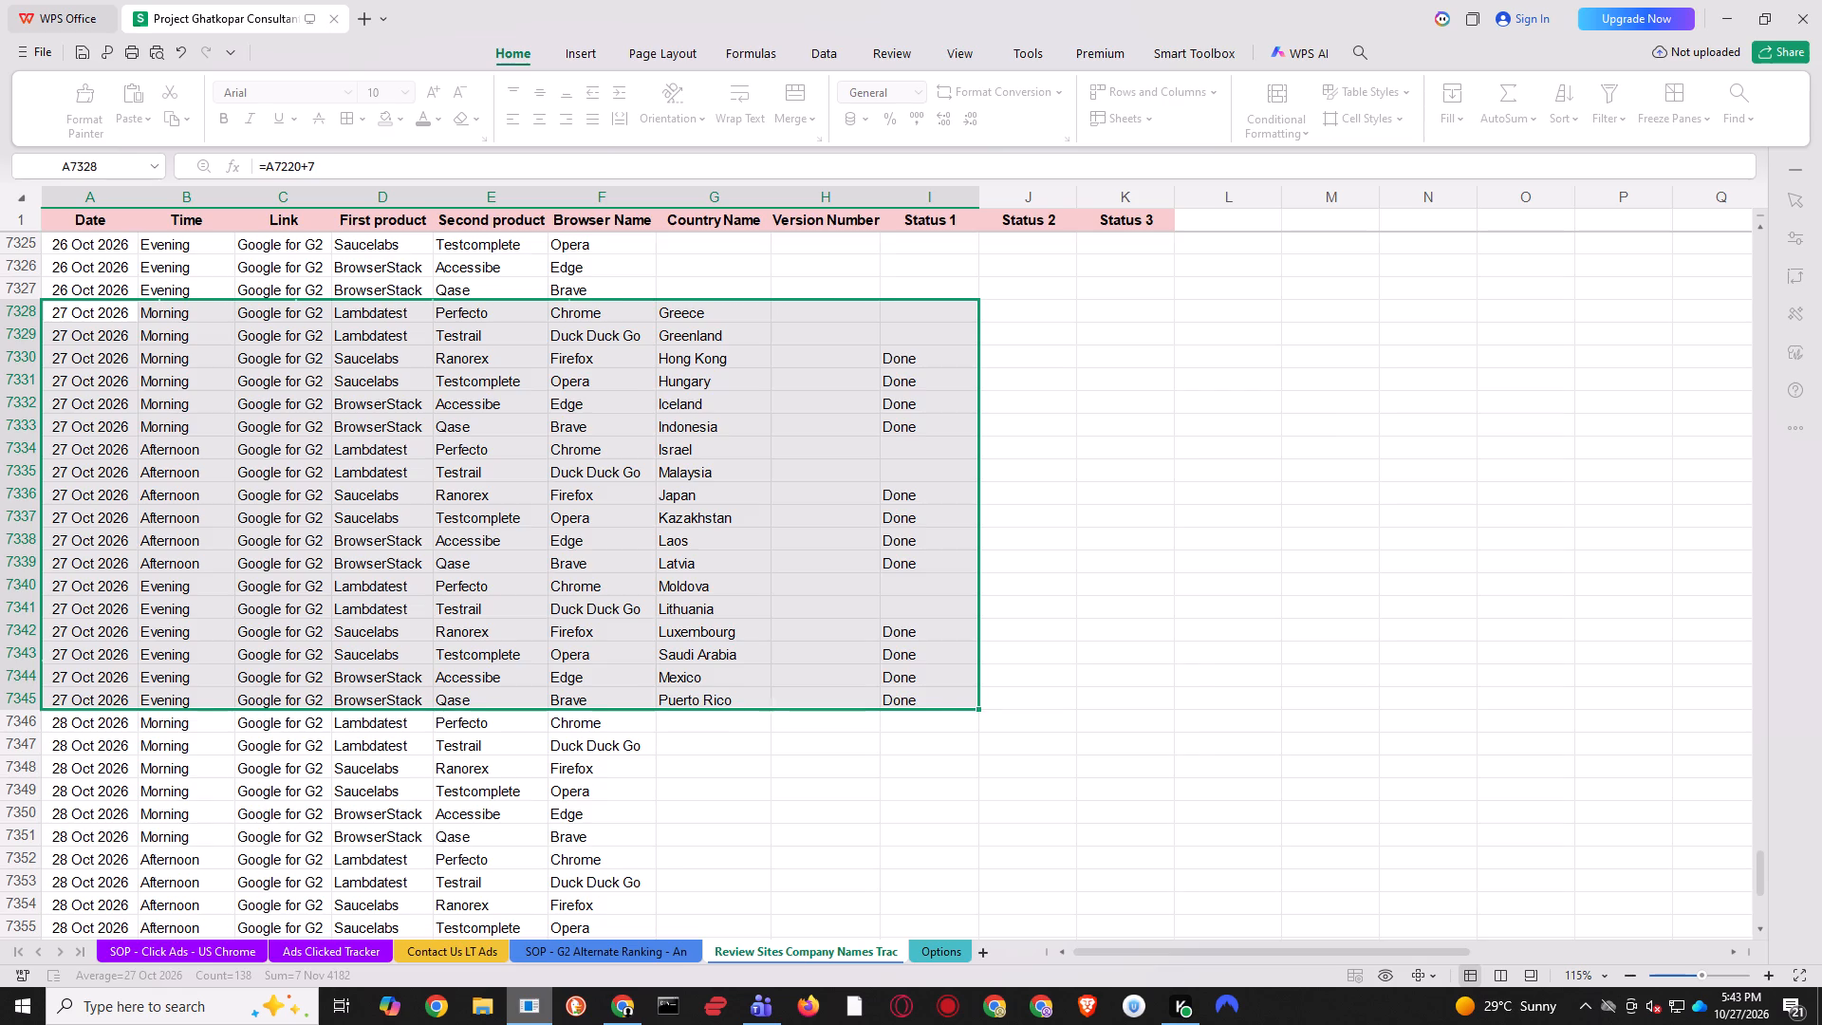
key(alt+Tab)
scroll(475, 615, down, 2)
click(292, 626)
click(98, 485)
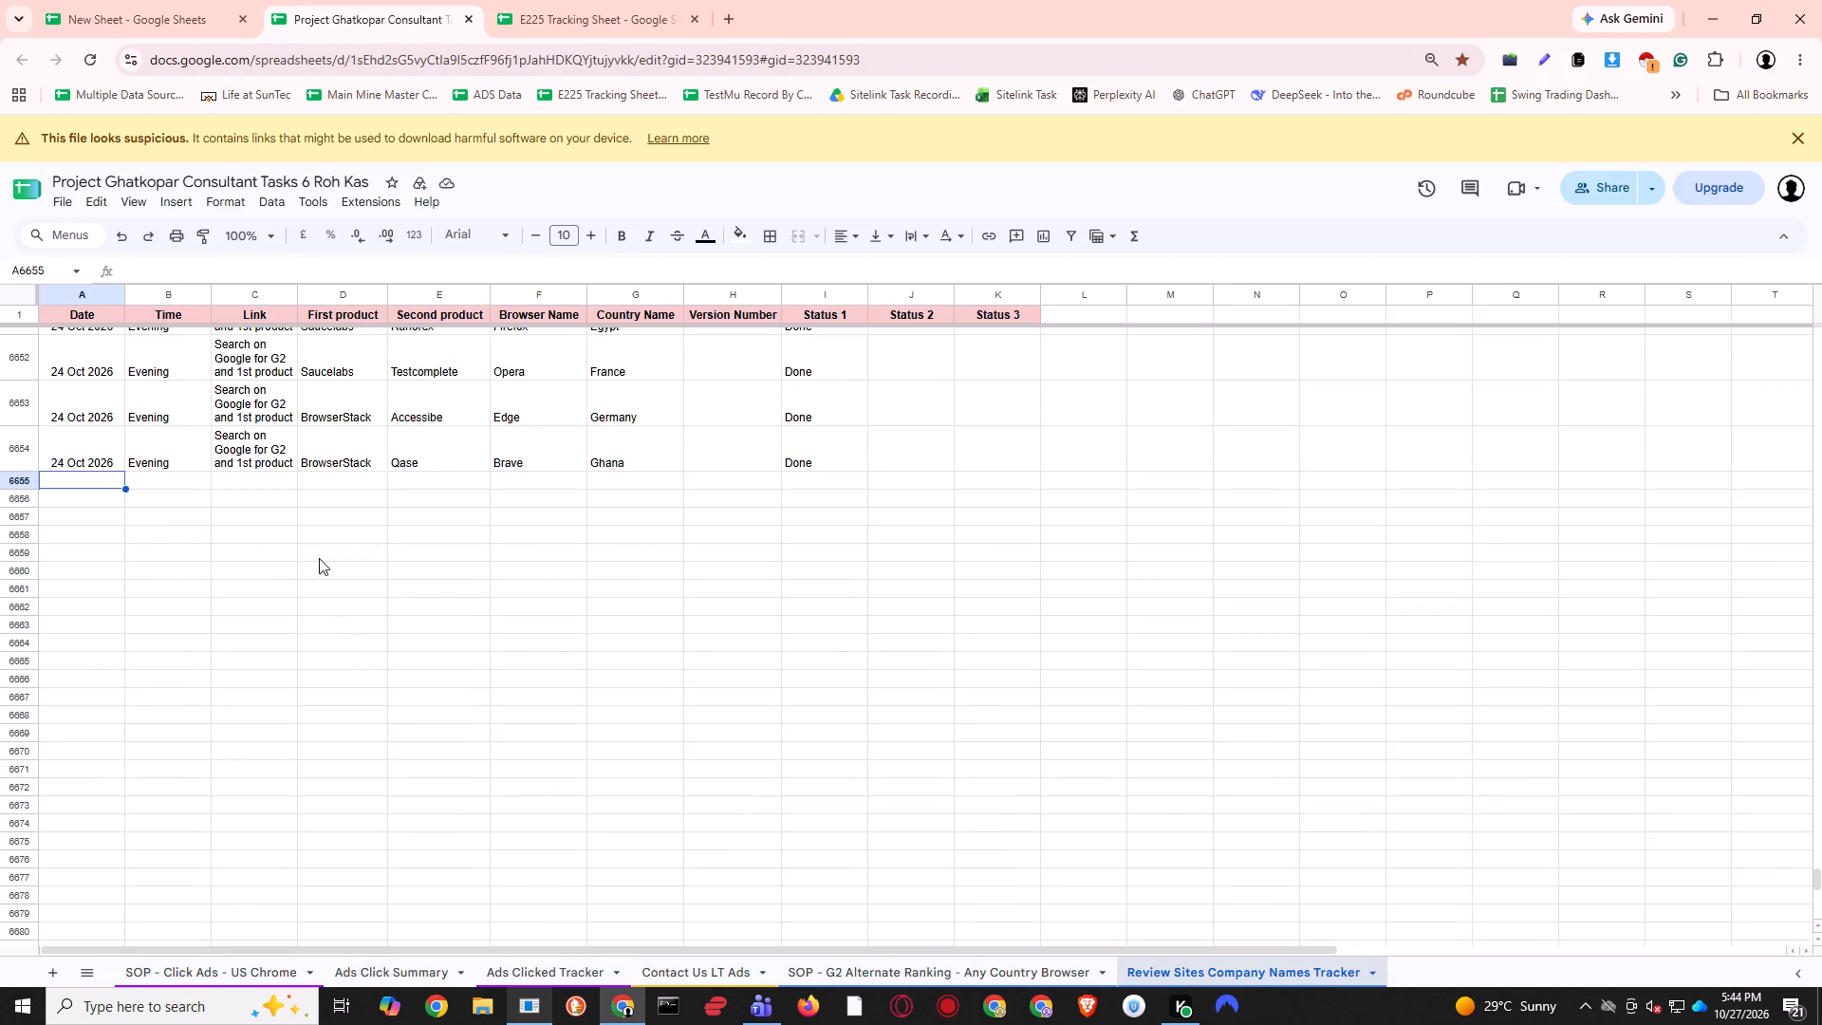
key(ctrl+shift+v)
scroll(983, 517, down, 6)
click(939, 561)
key(ctrl+s)
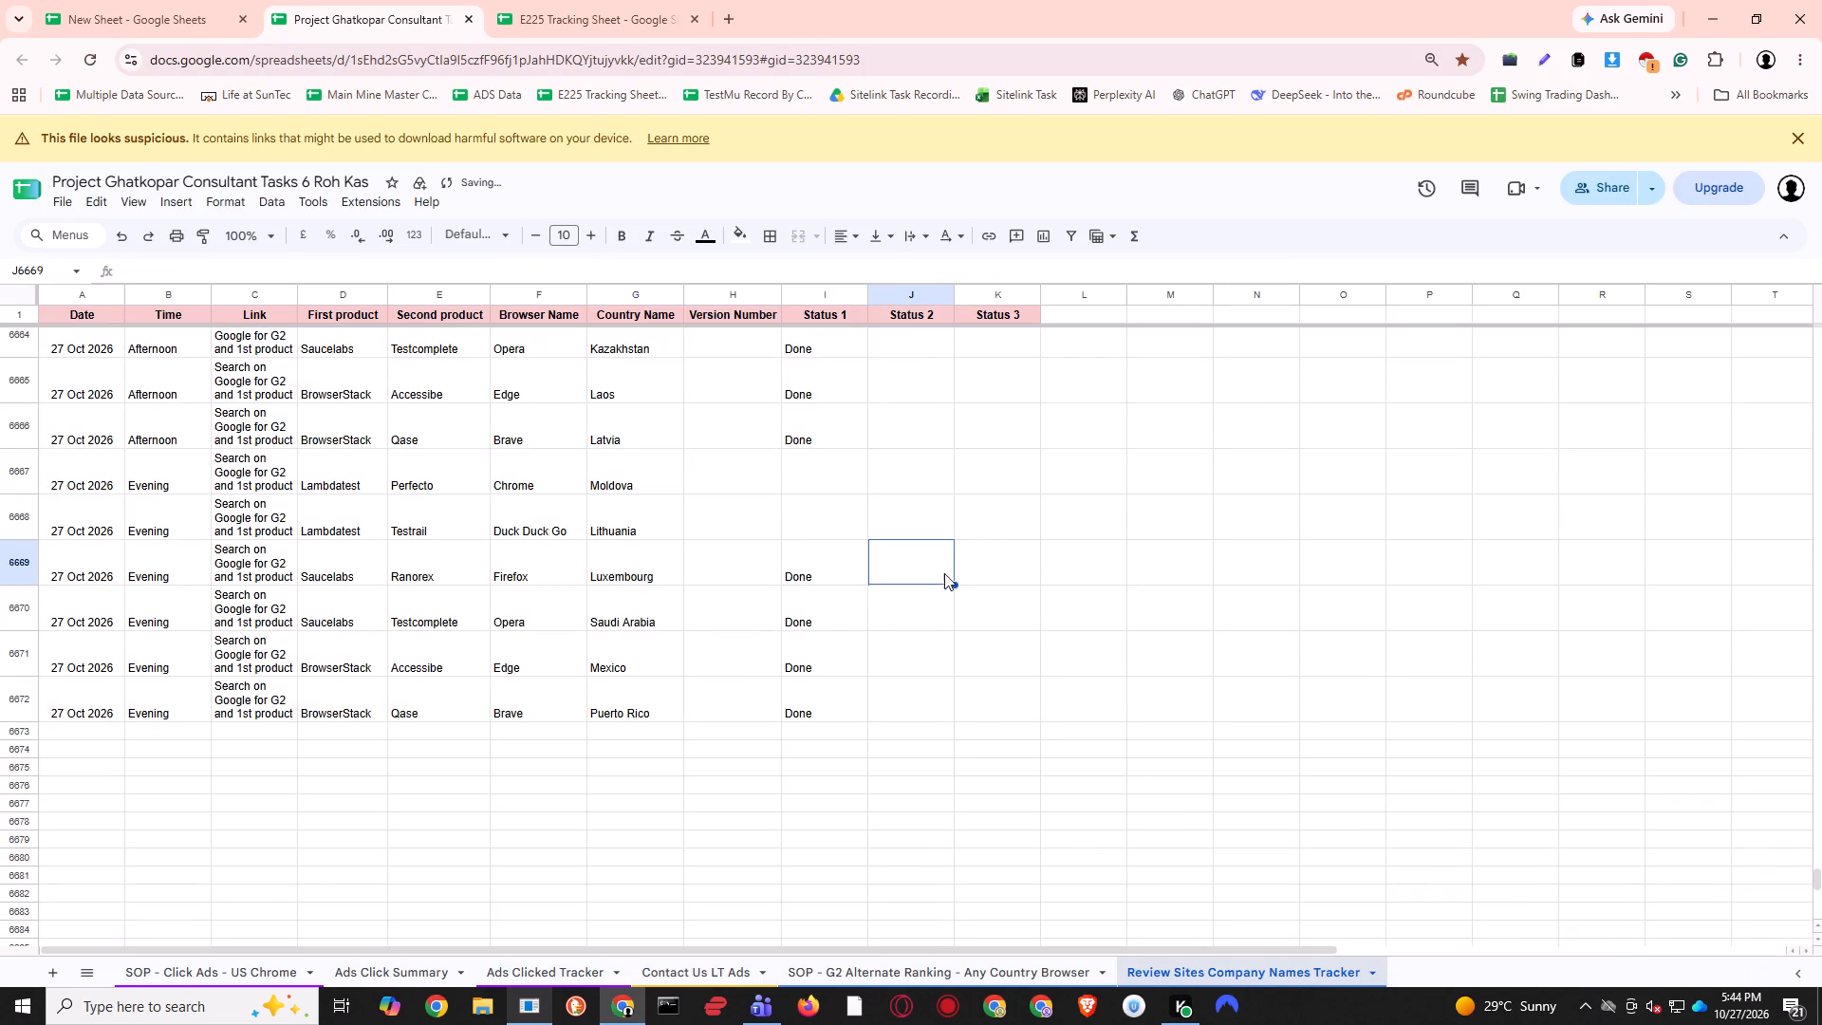
click(956, 434)
click(979, 546)
key(ctrl+s)
click(905, 584)
key(ctrl+s)
ctrl+click(1004, 520)
scroll(999, 531, down, 1)
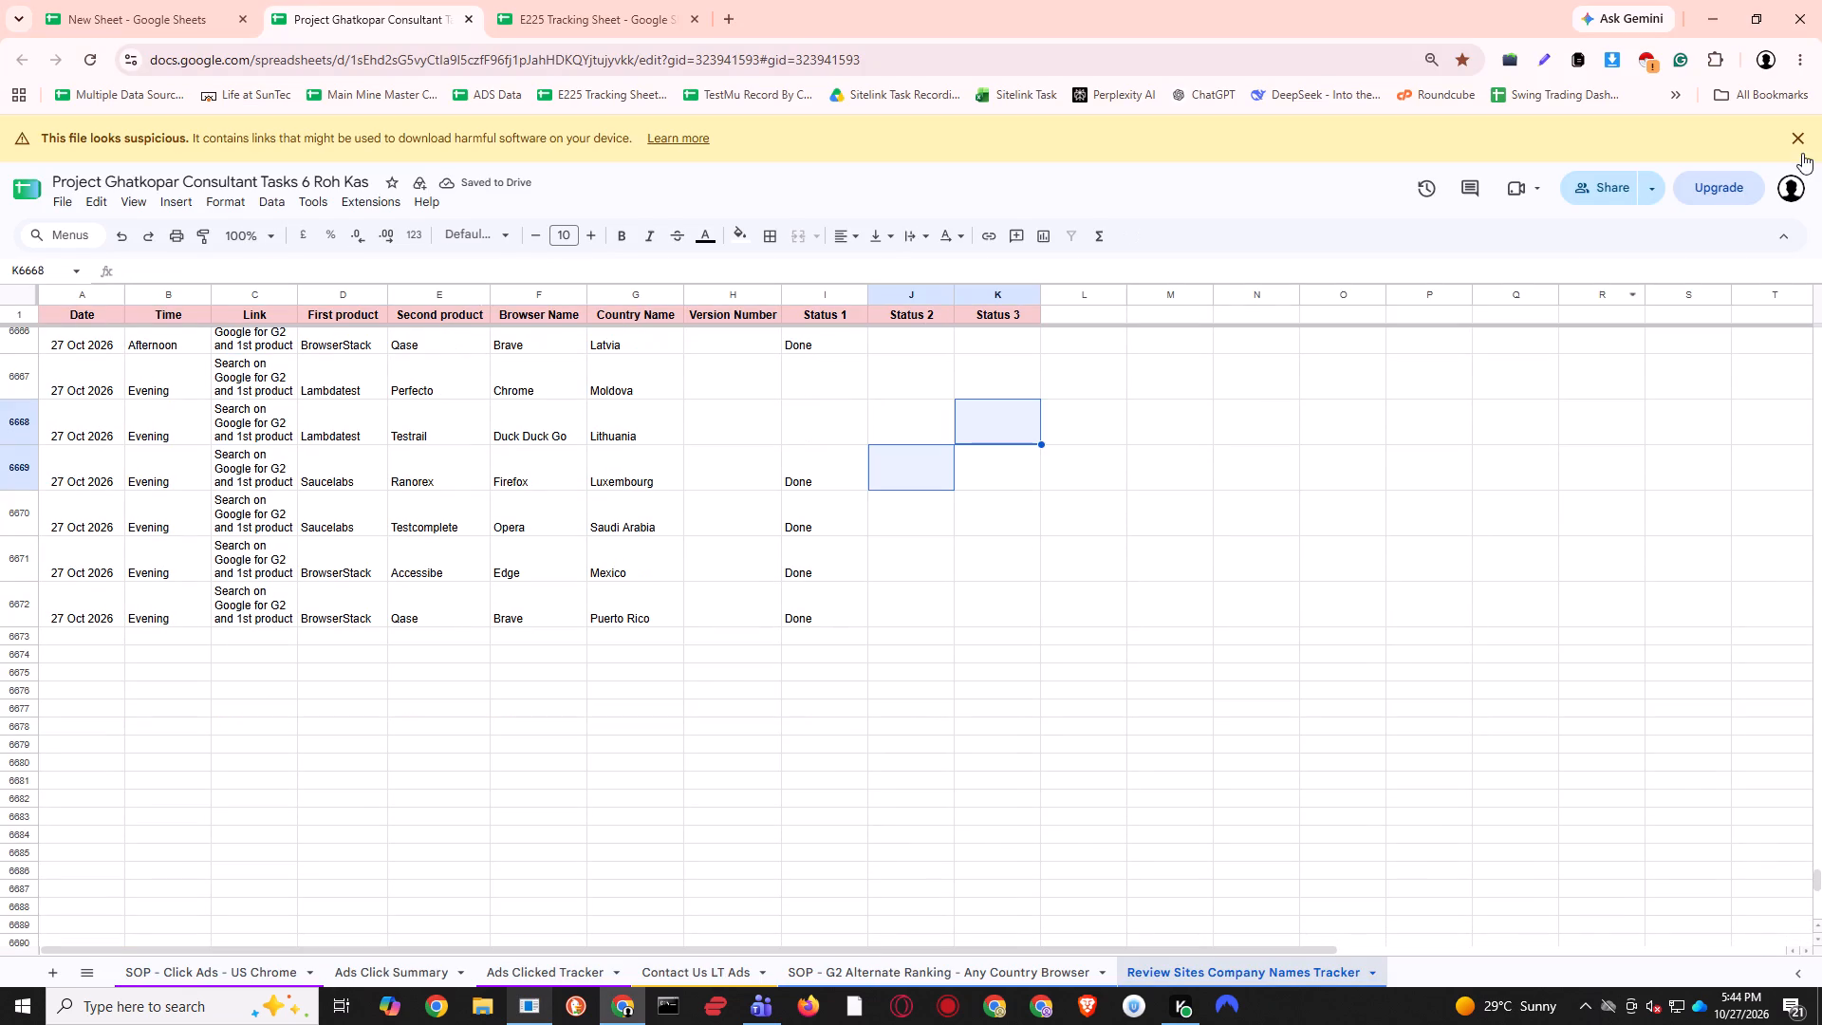
Dismiss the suspicious-file banner and save the Project Ghatkopar workbook.
click(1798, 127)
click(1146, 658)
click(970, 517)
key(ctrl+s)
click(912, 498)
click(890, 586)
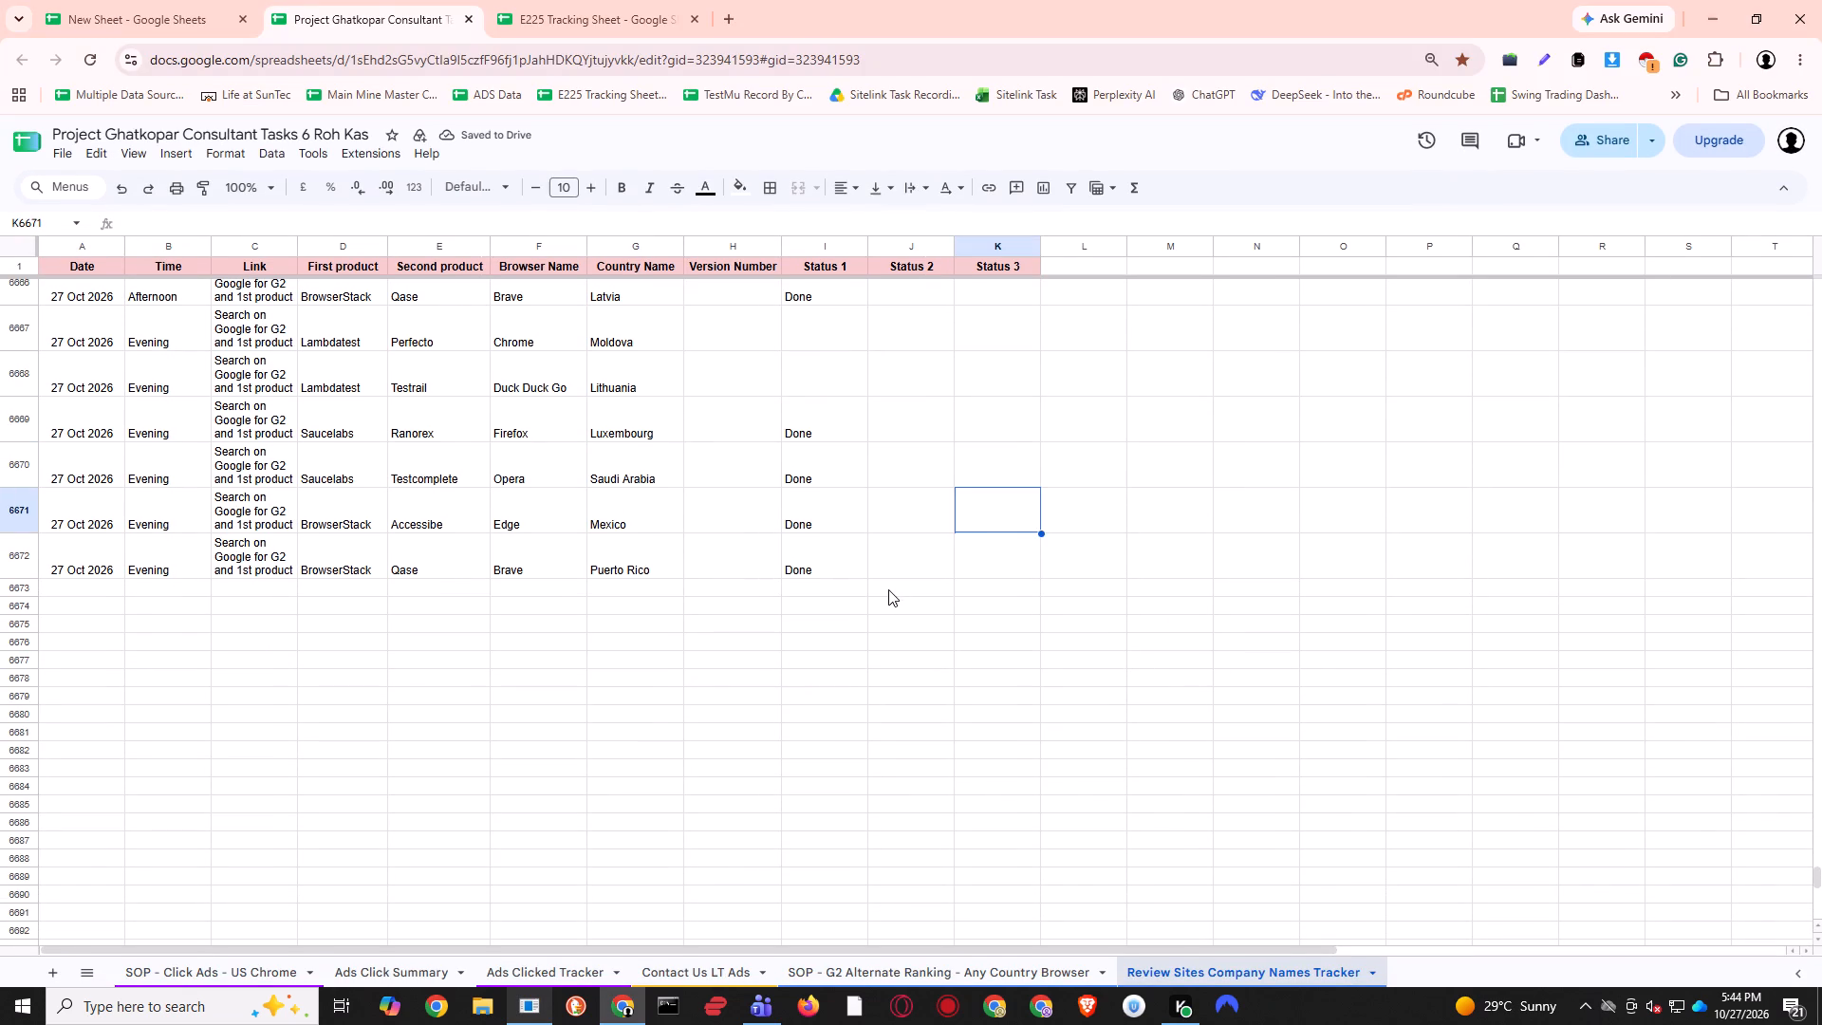
key(ctrl+s)
click(857, 638)
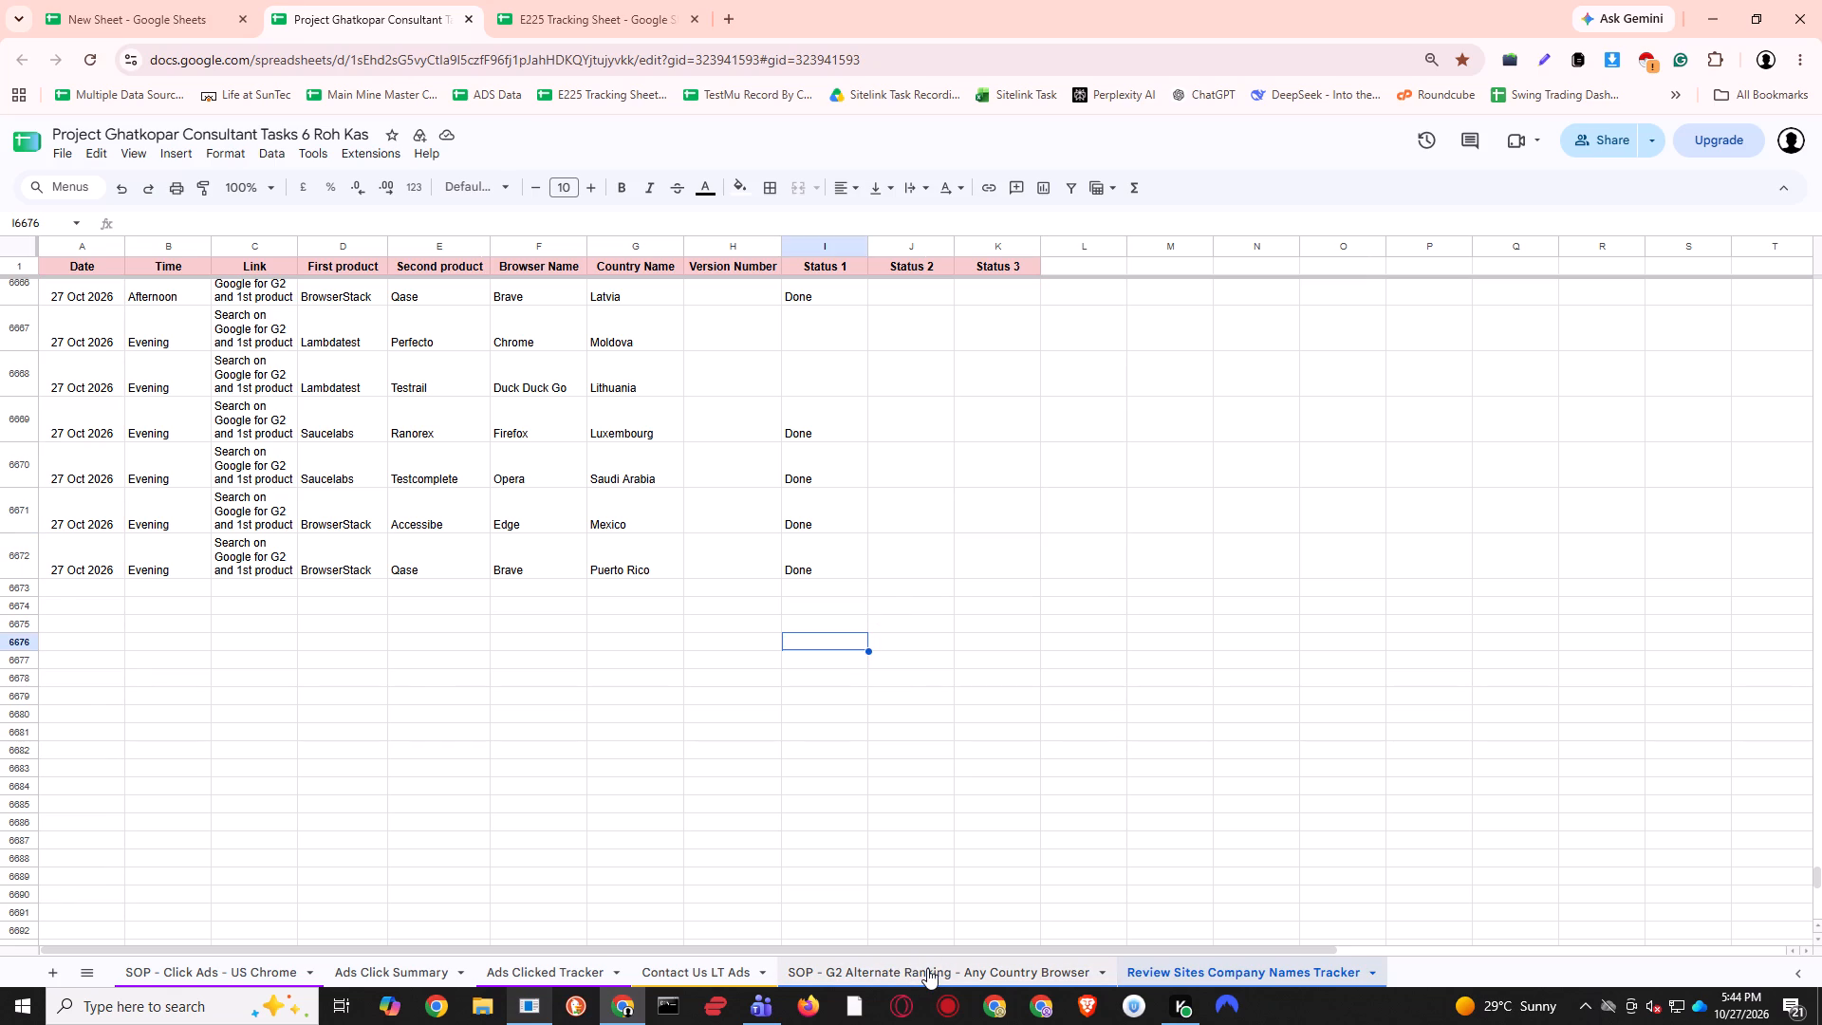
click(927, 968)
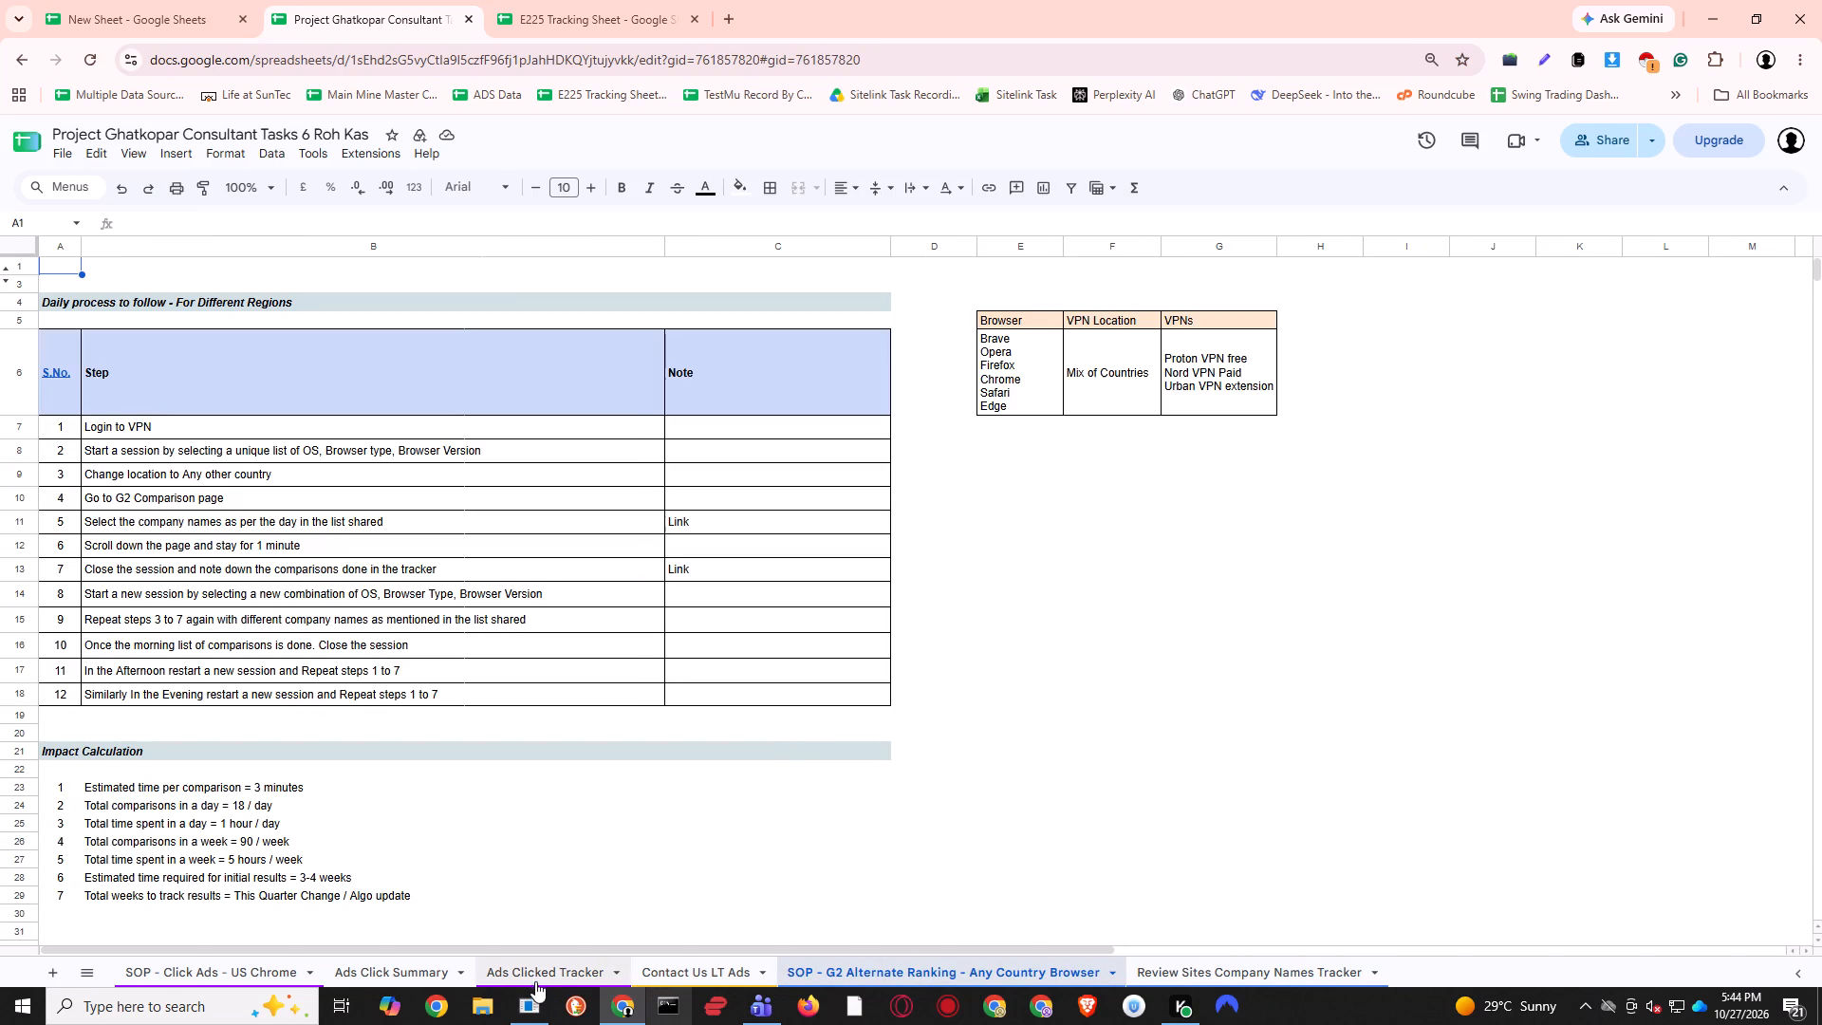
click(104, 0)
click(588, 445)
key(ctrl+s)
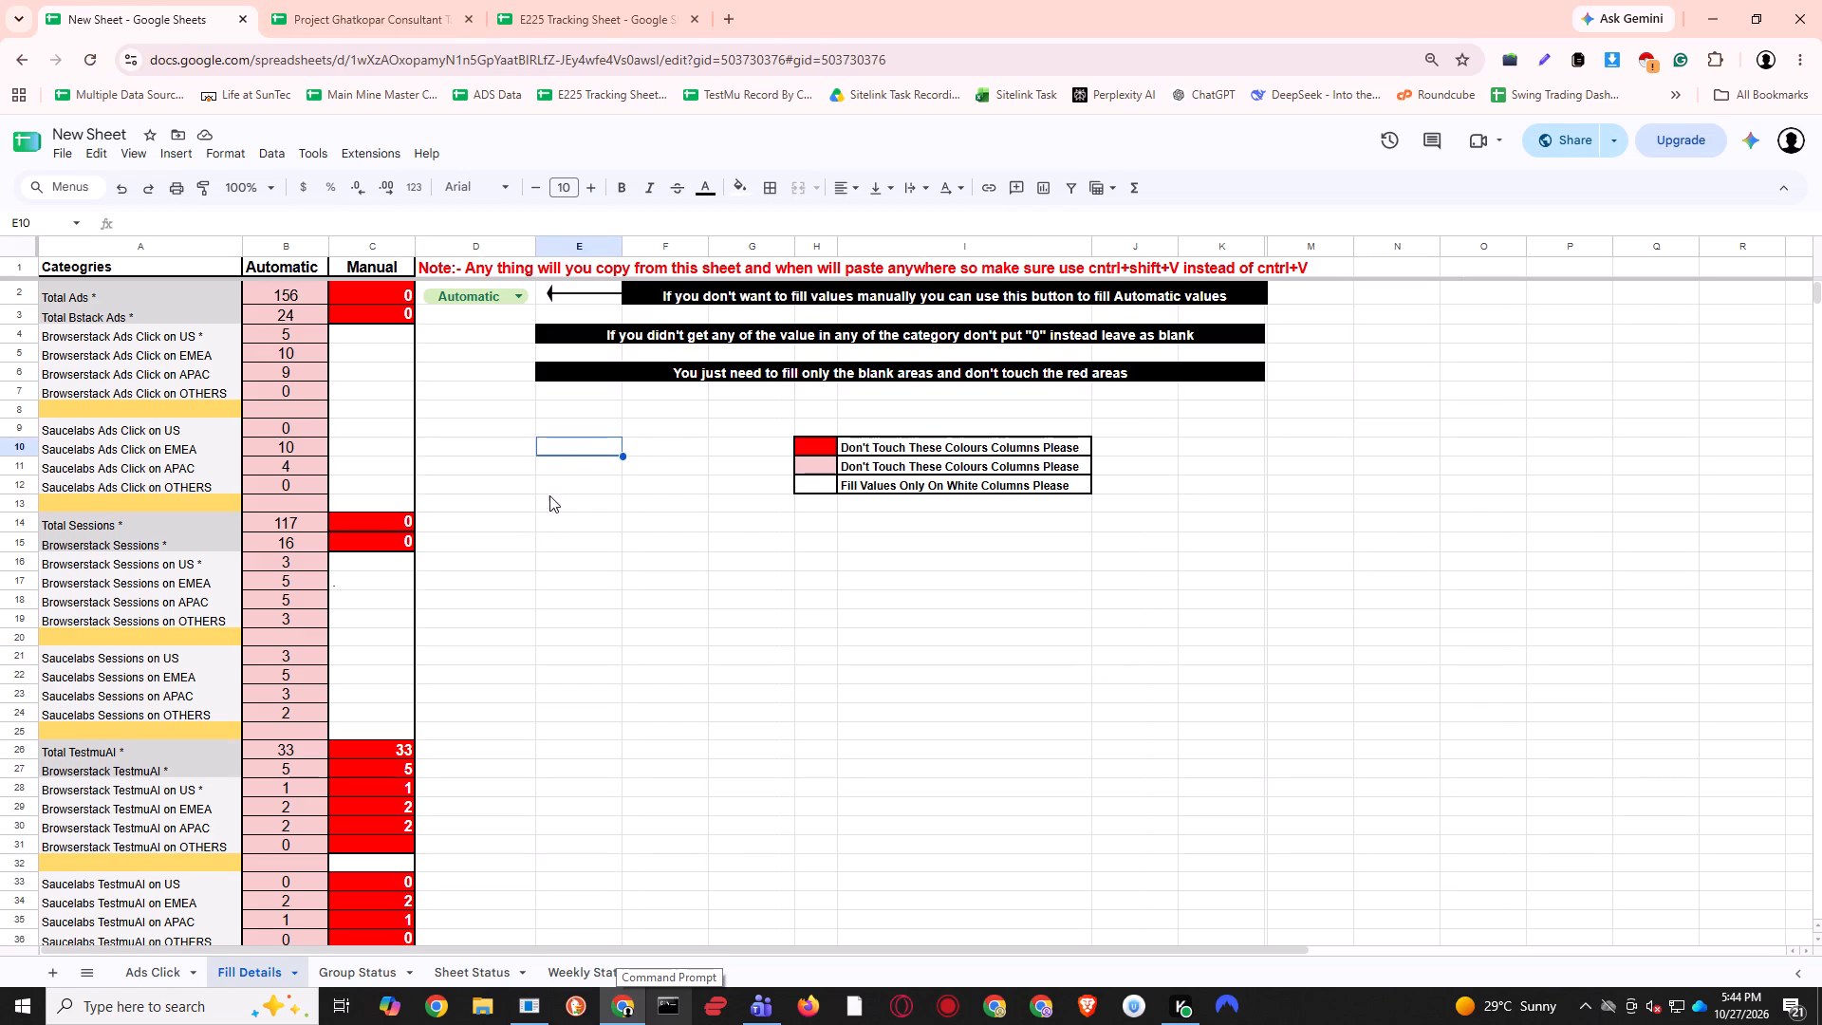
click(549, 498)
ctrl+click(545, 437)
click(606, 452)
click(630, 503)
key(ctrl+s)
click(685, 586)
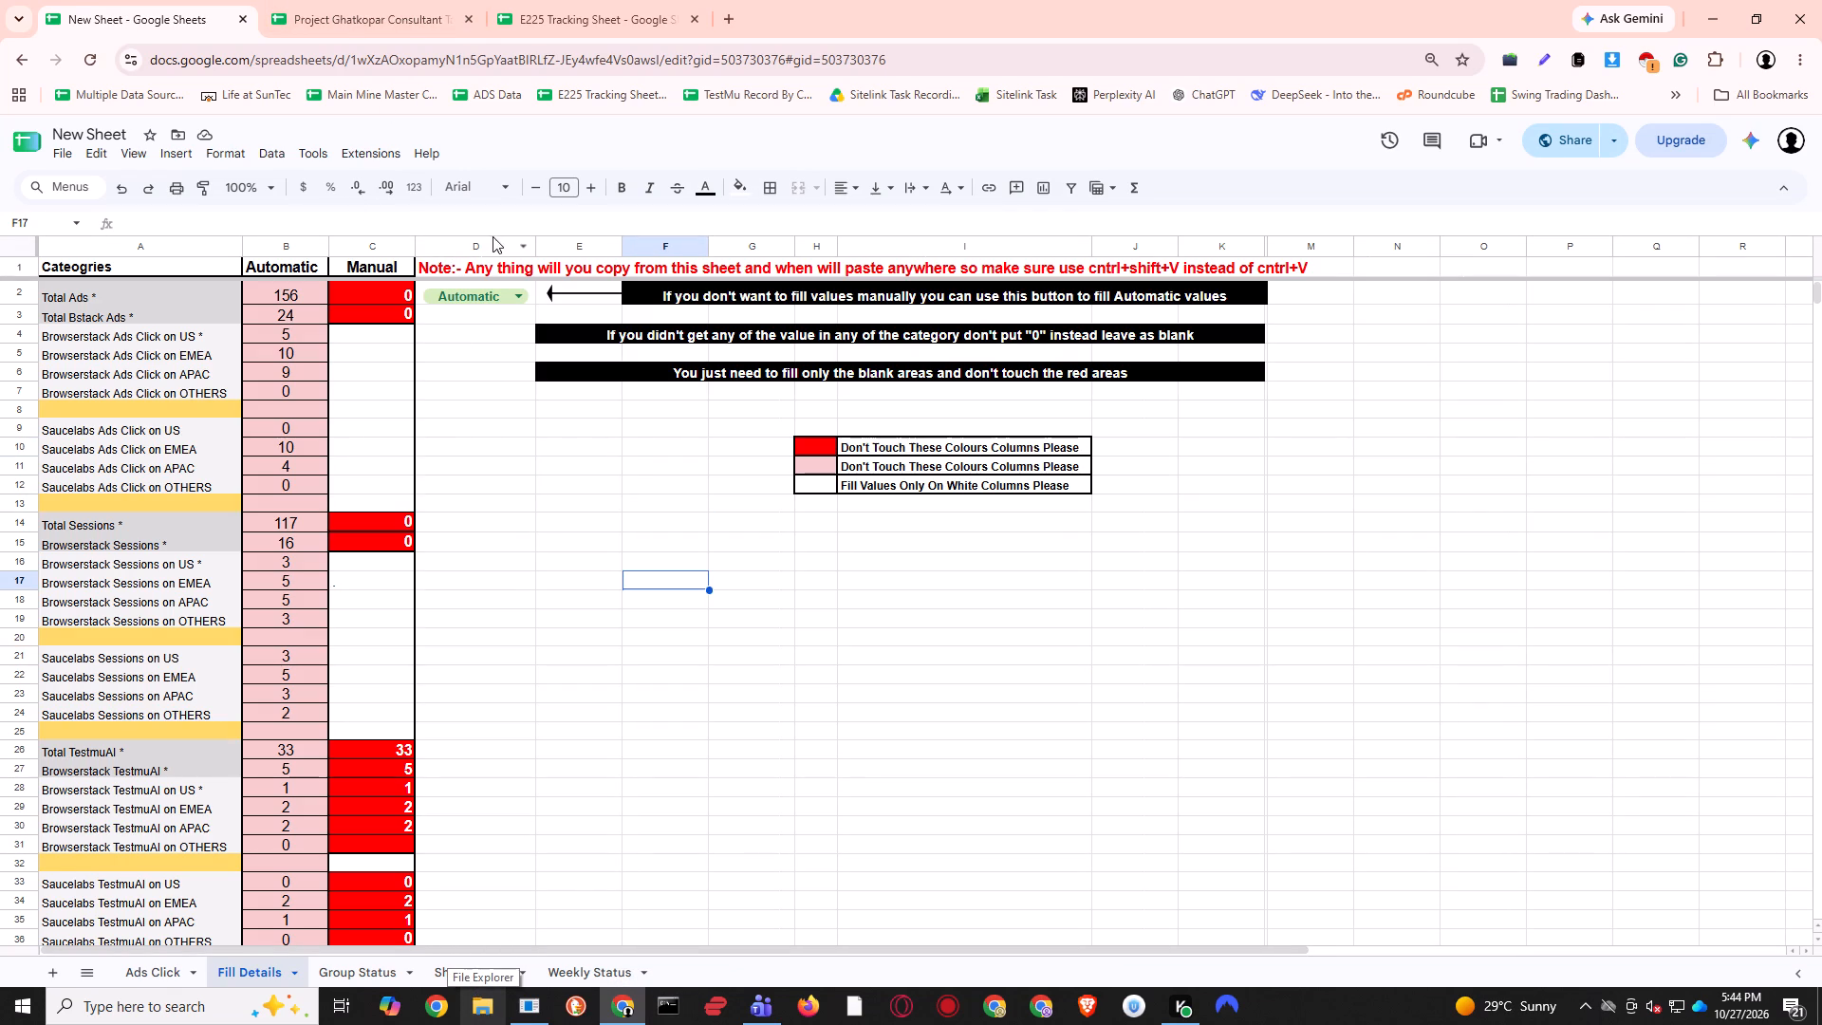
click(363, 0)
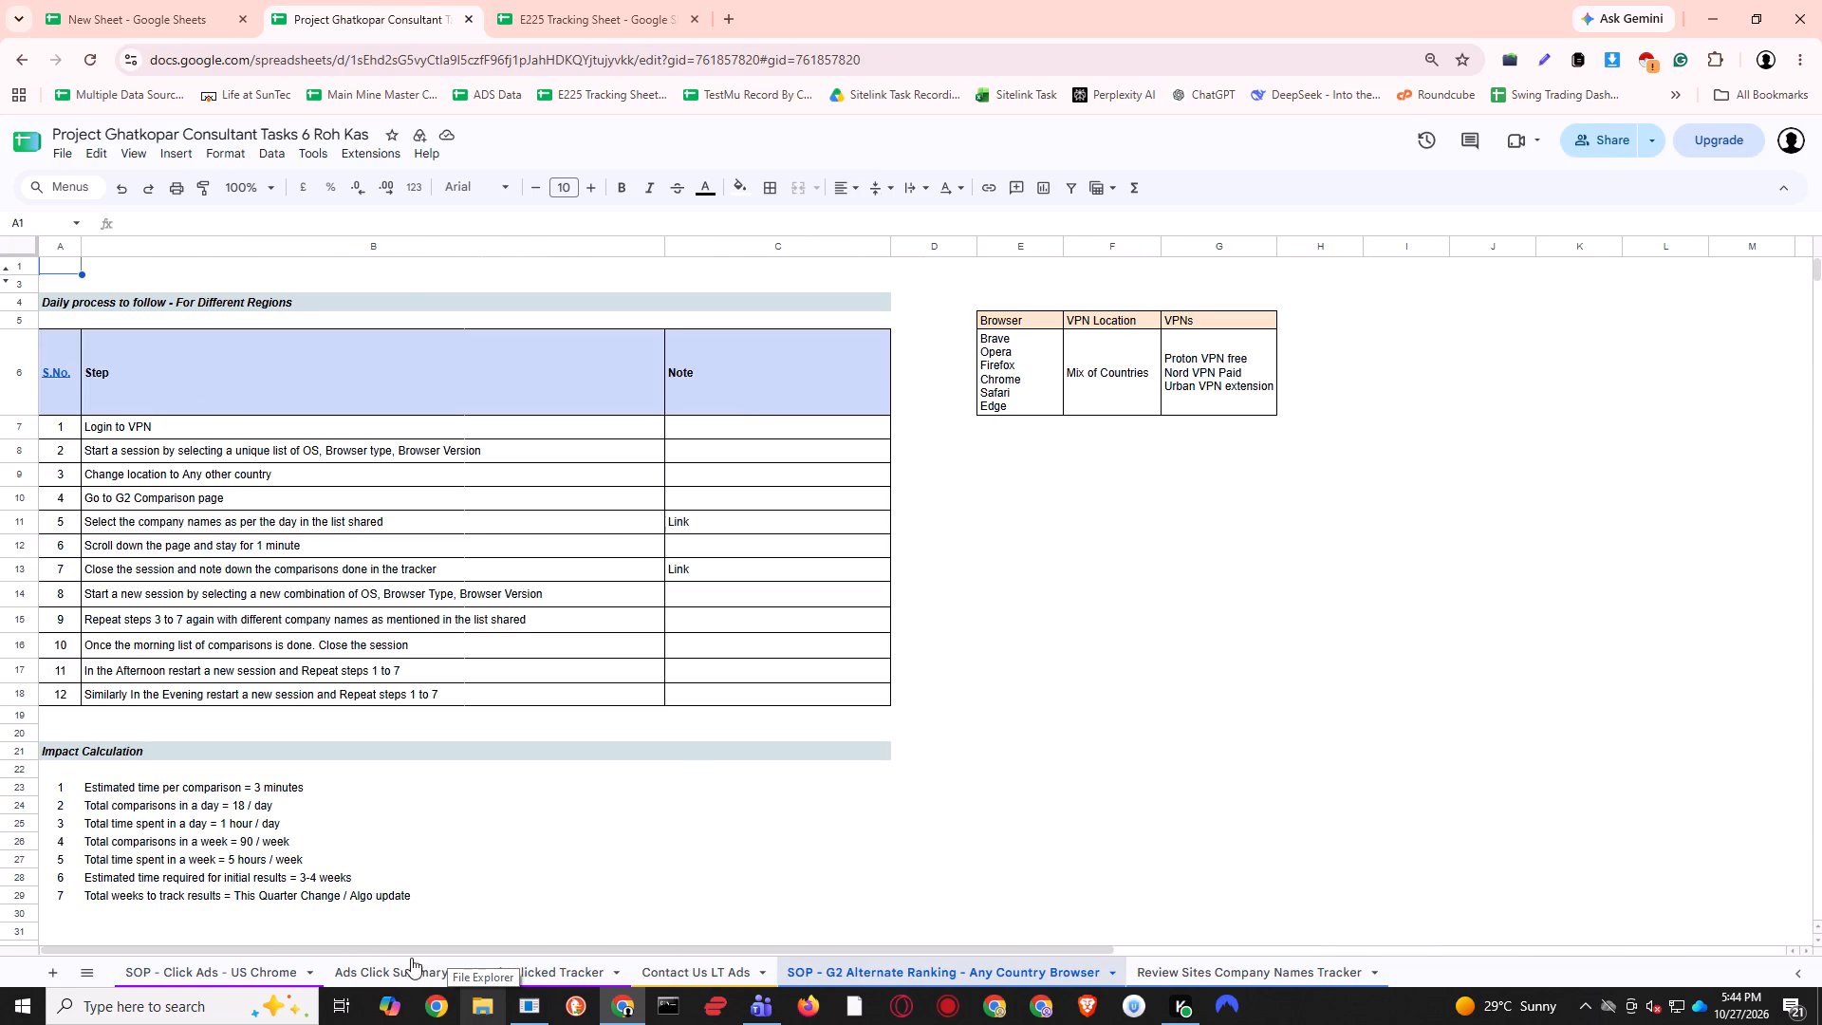
Hide the 24 October and 26 October 2026 columns (DO and DP) in the Ads Click Summary sheet.
click(405, 964)
scroll(491, 715, up, 2)
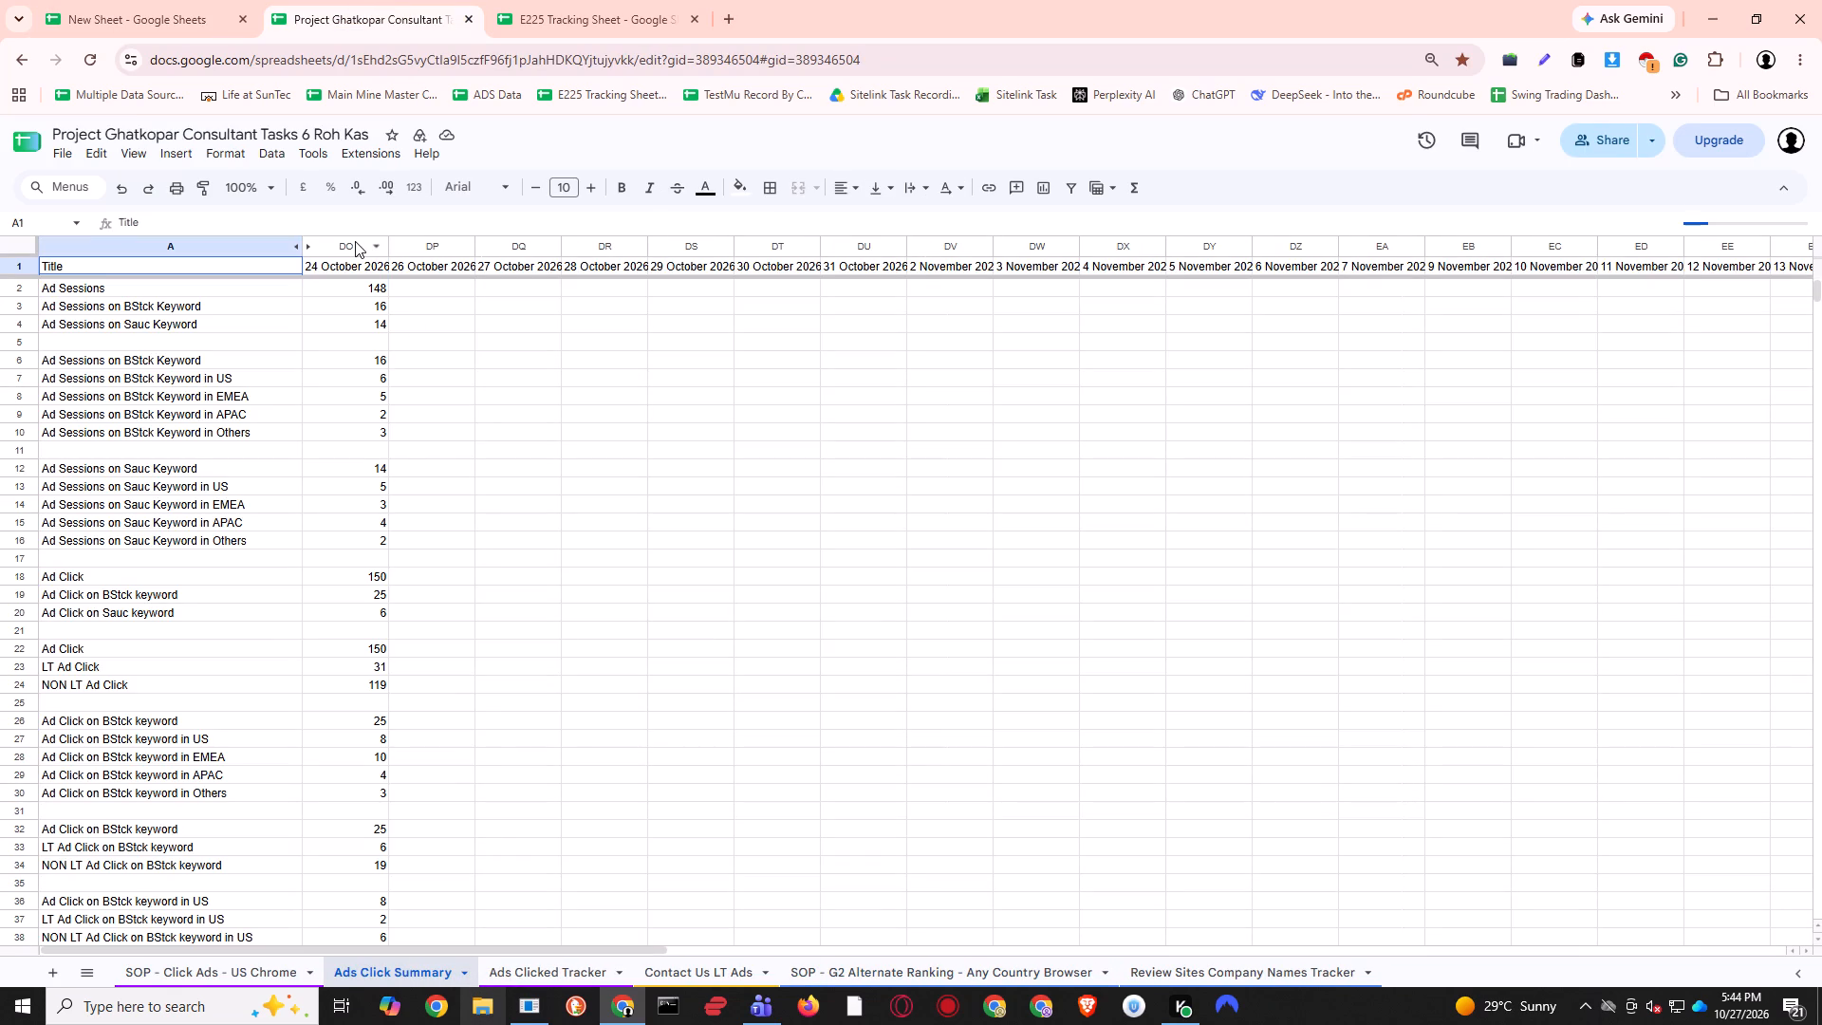
click(355, 241)
shift+click(408, 235)
shift+click(412, 243)
right_click(411, 243)
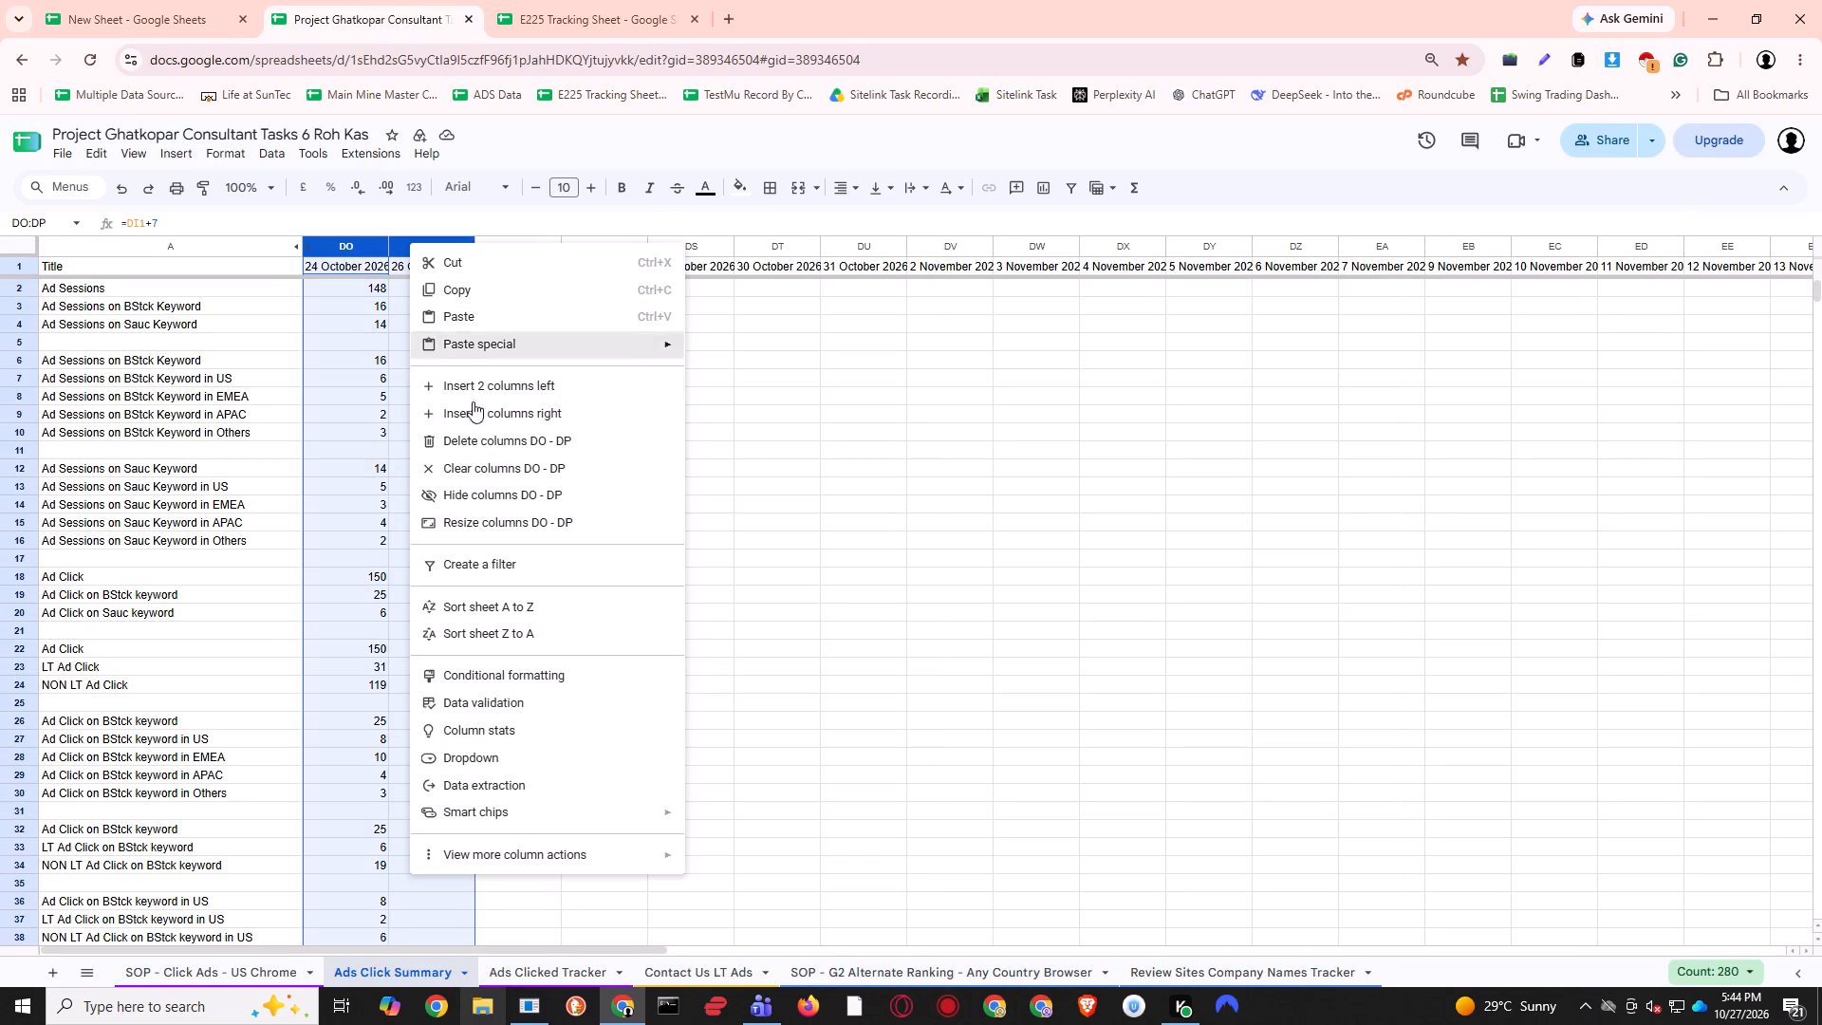
click(499, 486)
click(747, 513)
click(437, 407)
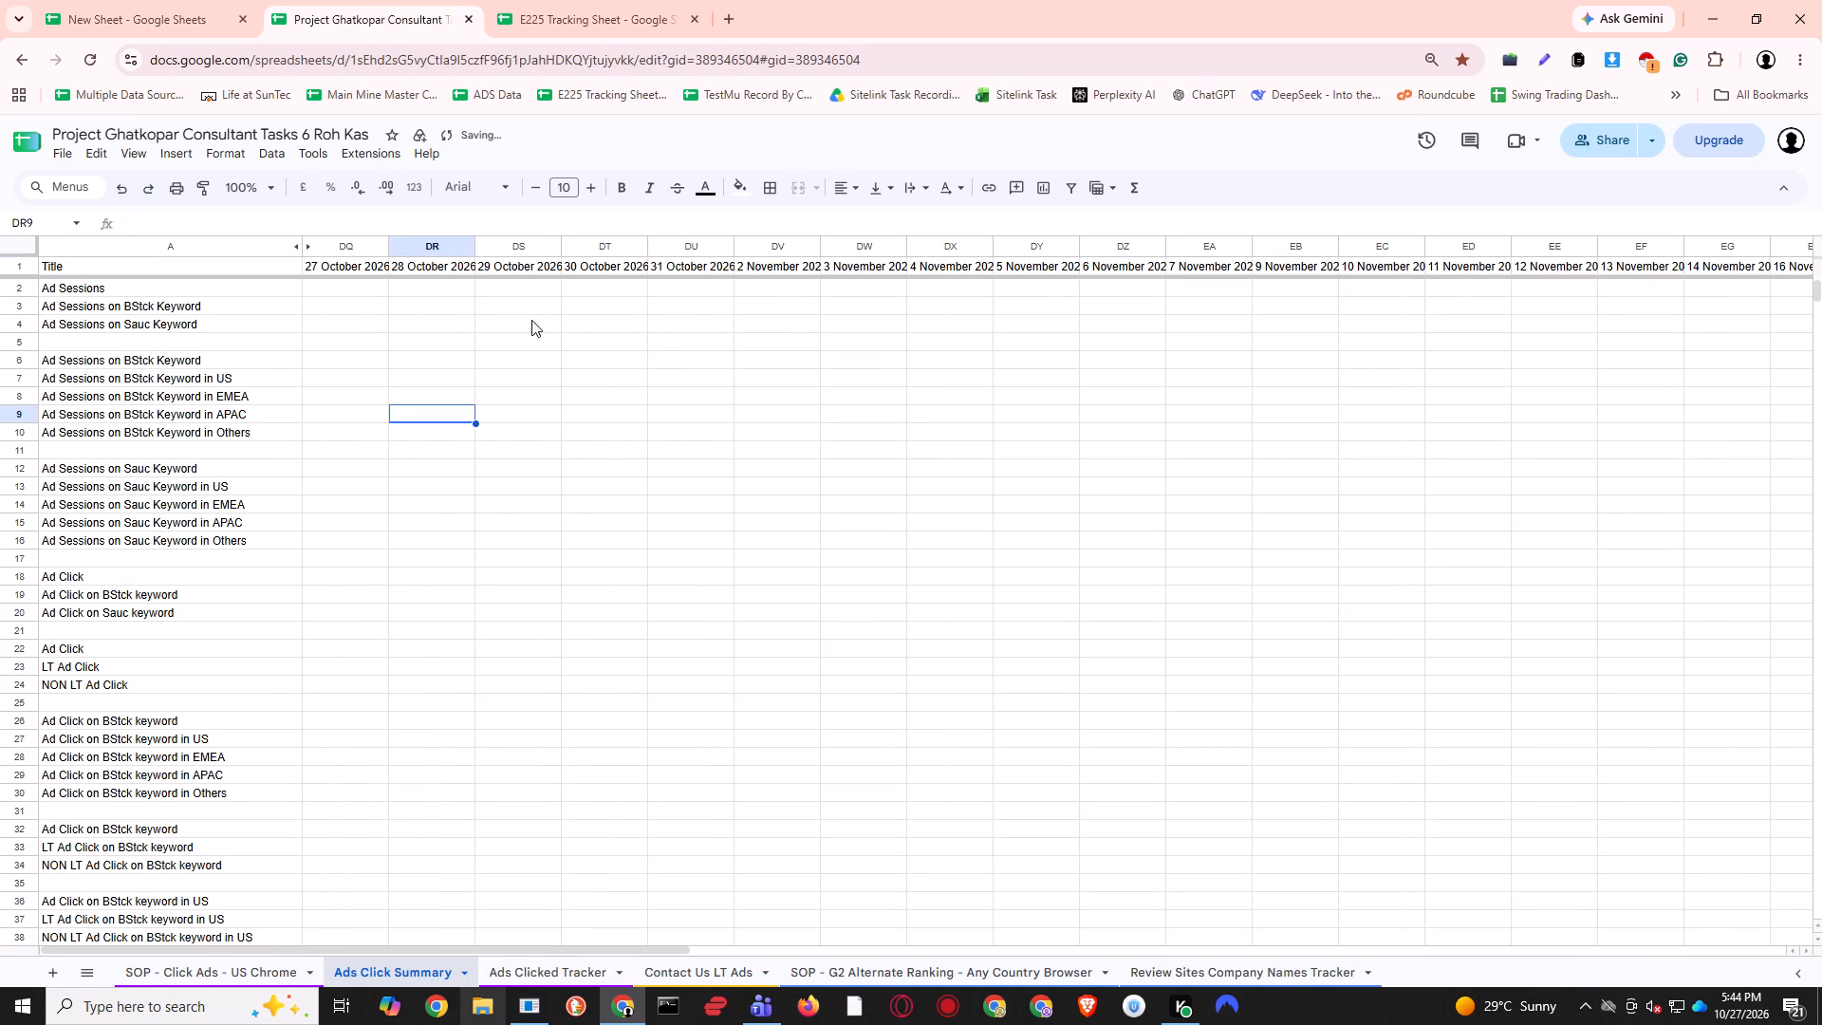
Copy the Counts B2:B350 from New Sheet's Sheet Status and paste them as values into the 27 October 2026 column of Ads Click Summary.
click(604, 0)
click(179, 0)
scroll(335, 634, up, 4)
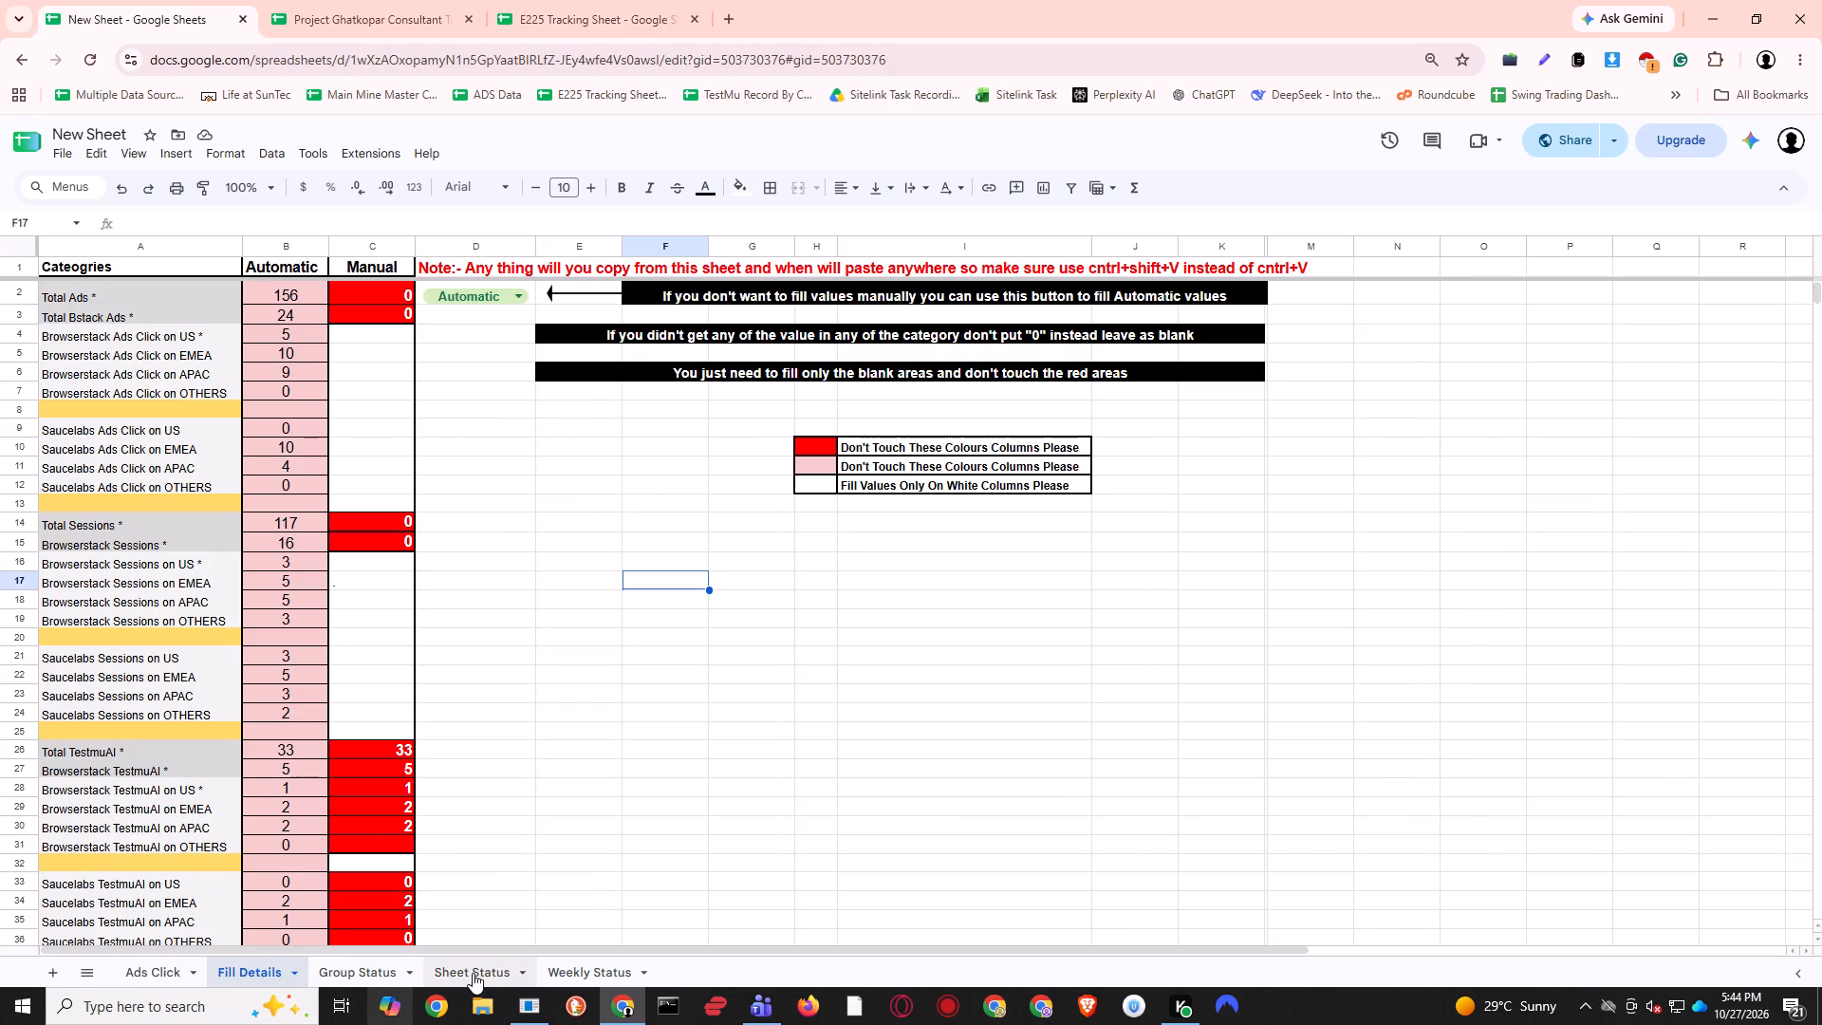
click(473, 972)
scroll(464, 299, up, 7)
drag(368, 292, 396, 1024)
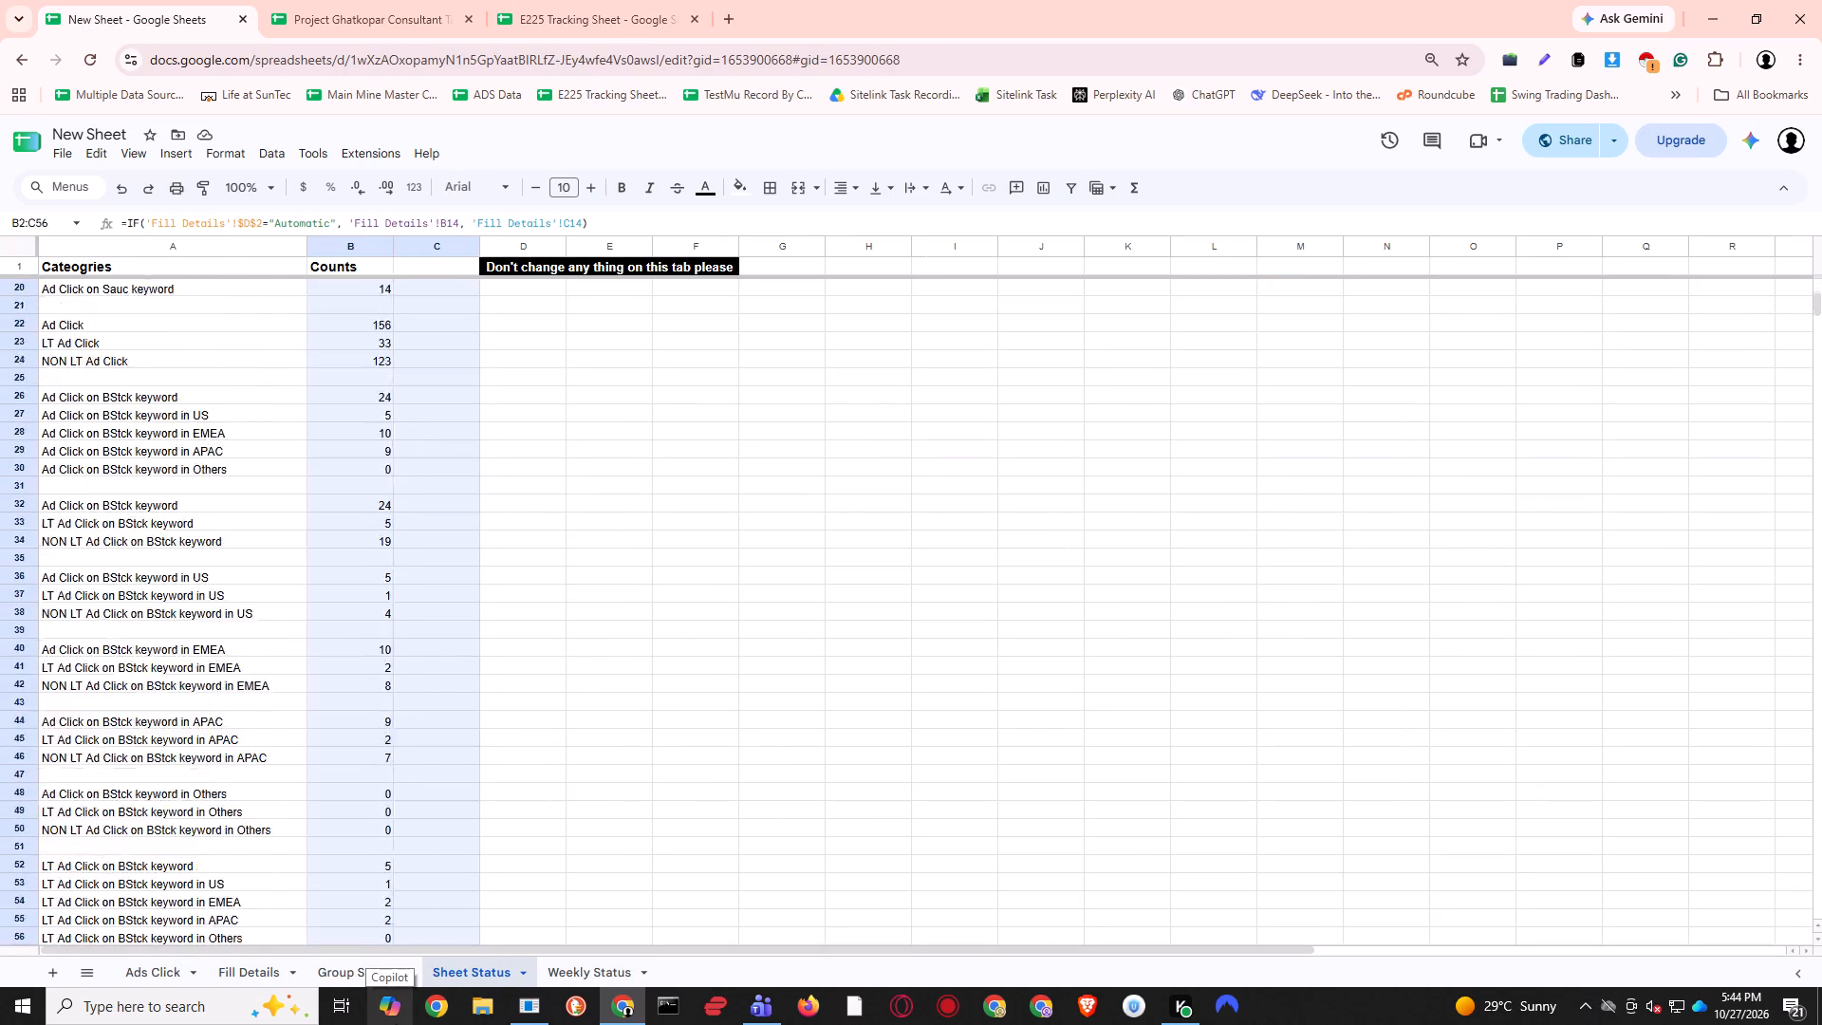
drag(396, 1024, 382, 1024)
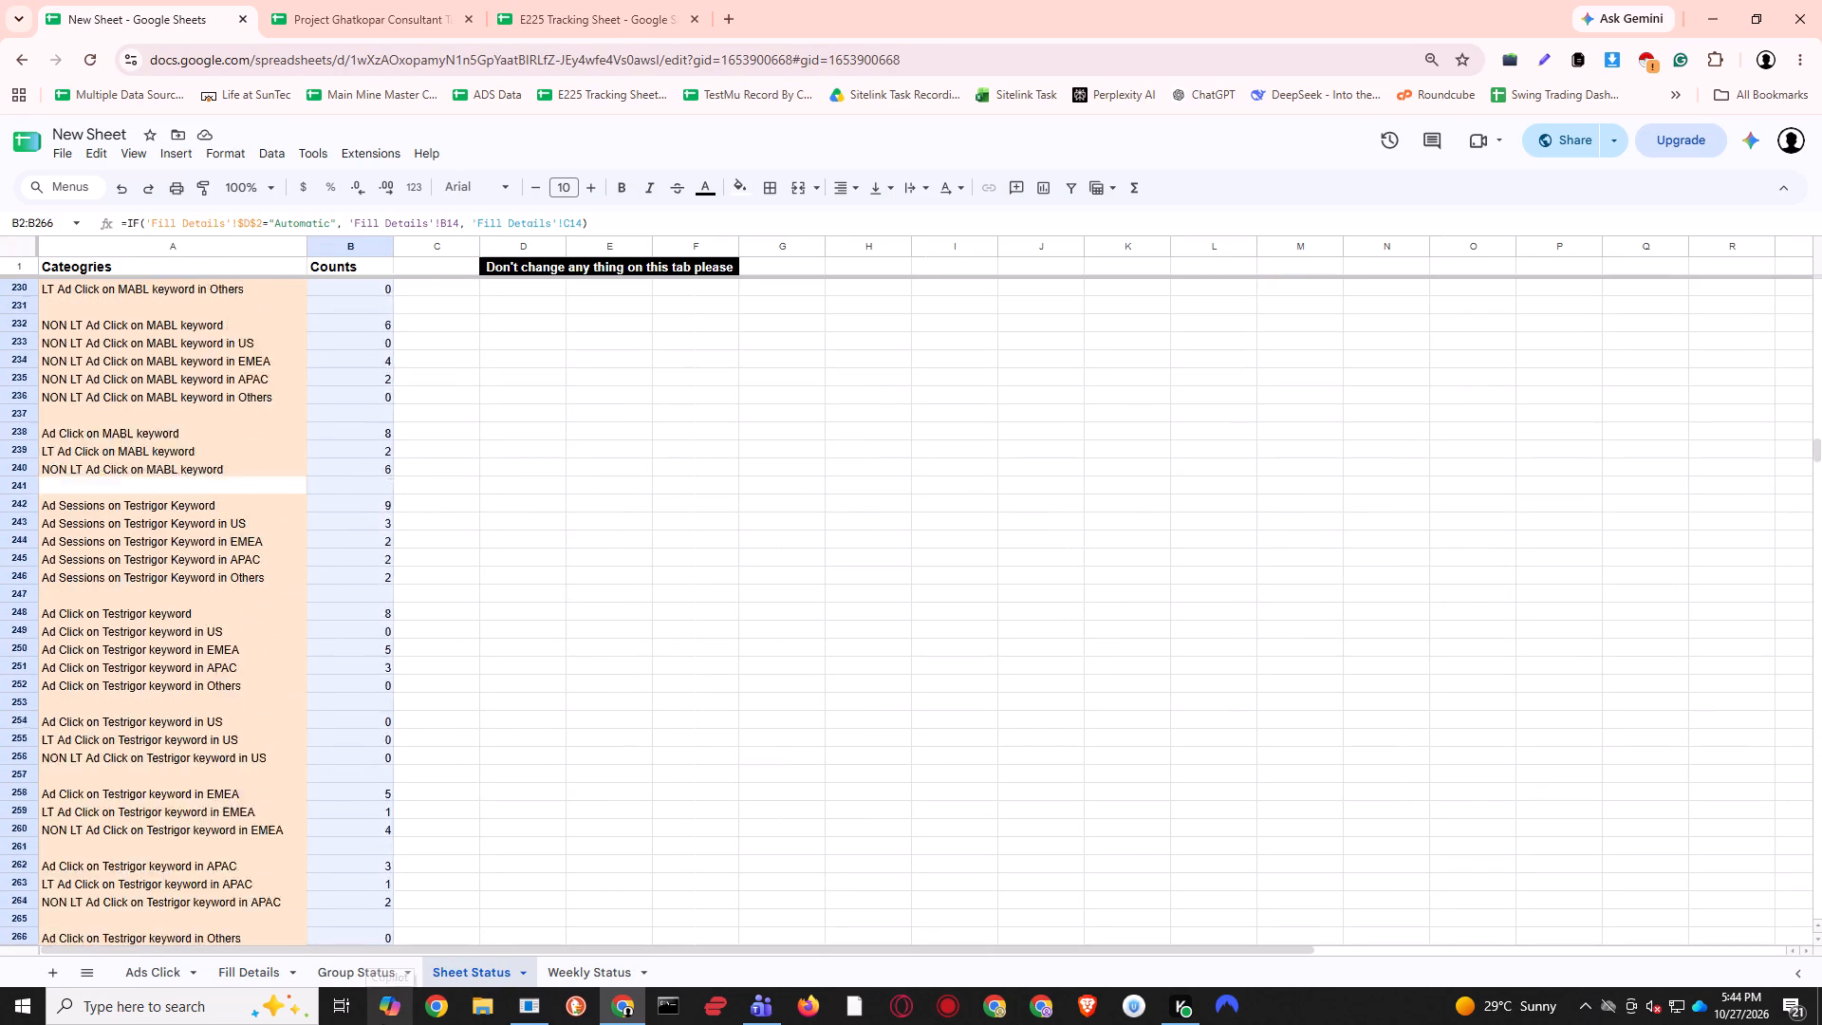
drag(382, 1024, 383, 1024)
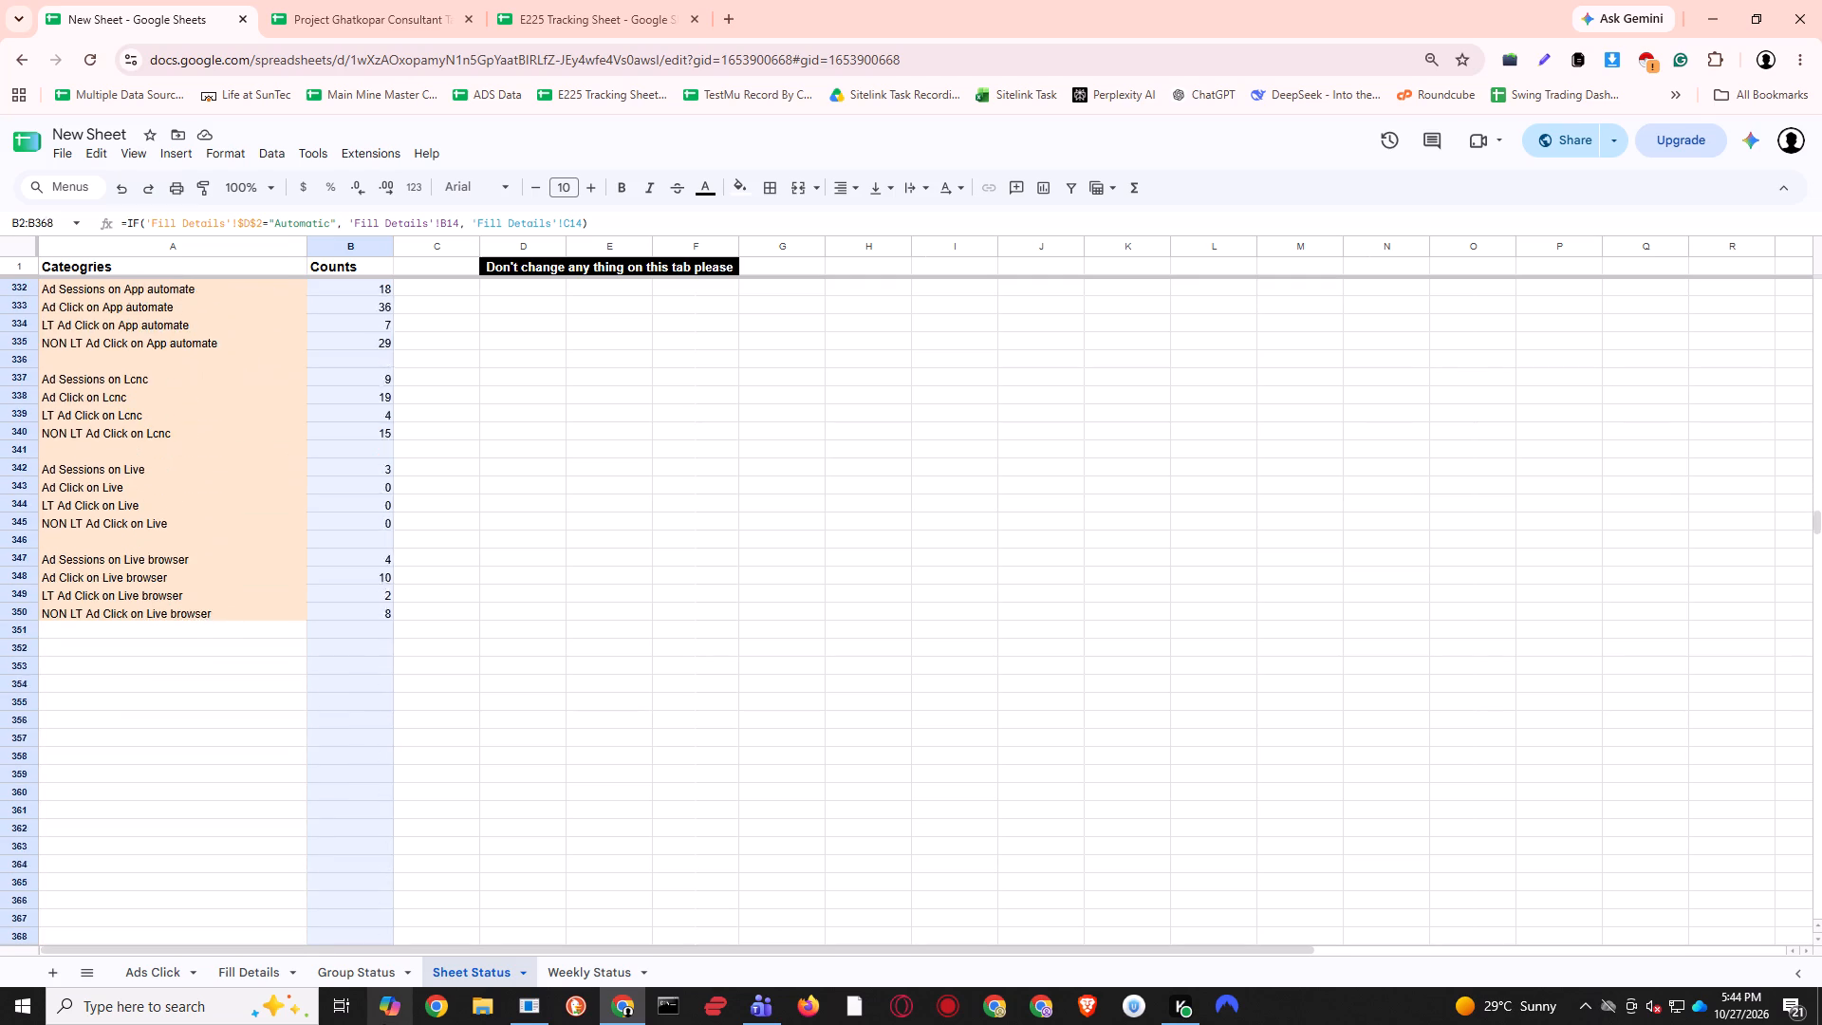
drag(383, 1024, 384, 512)
key(ctrl+c)
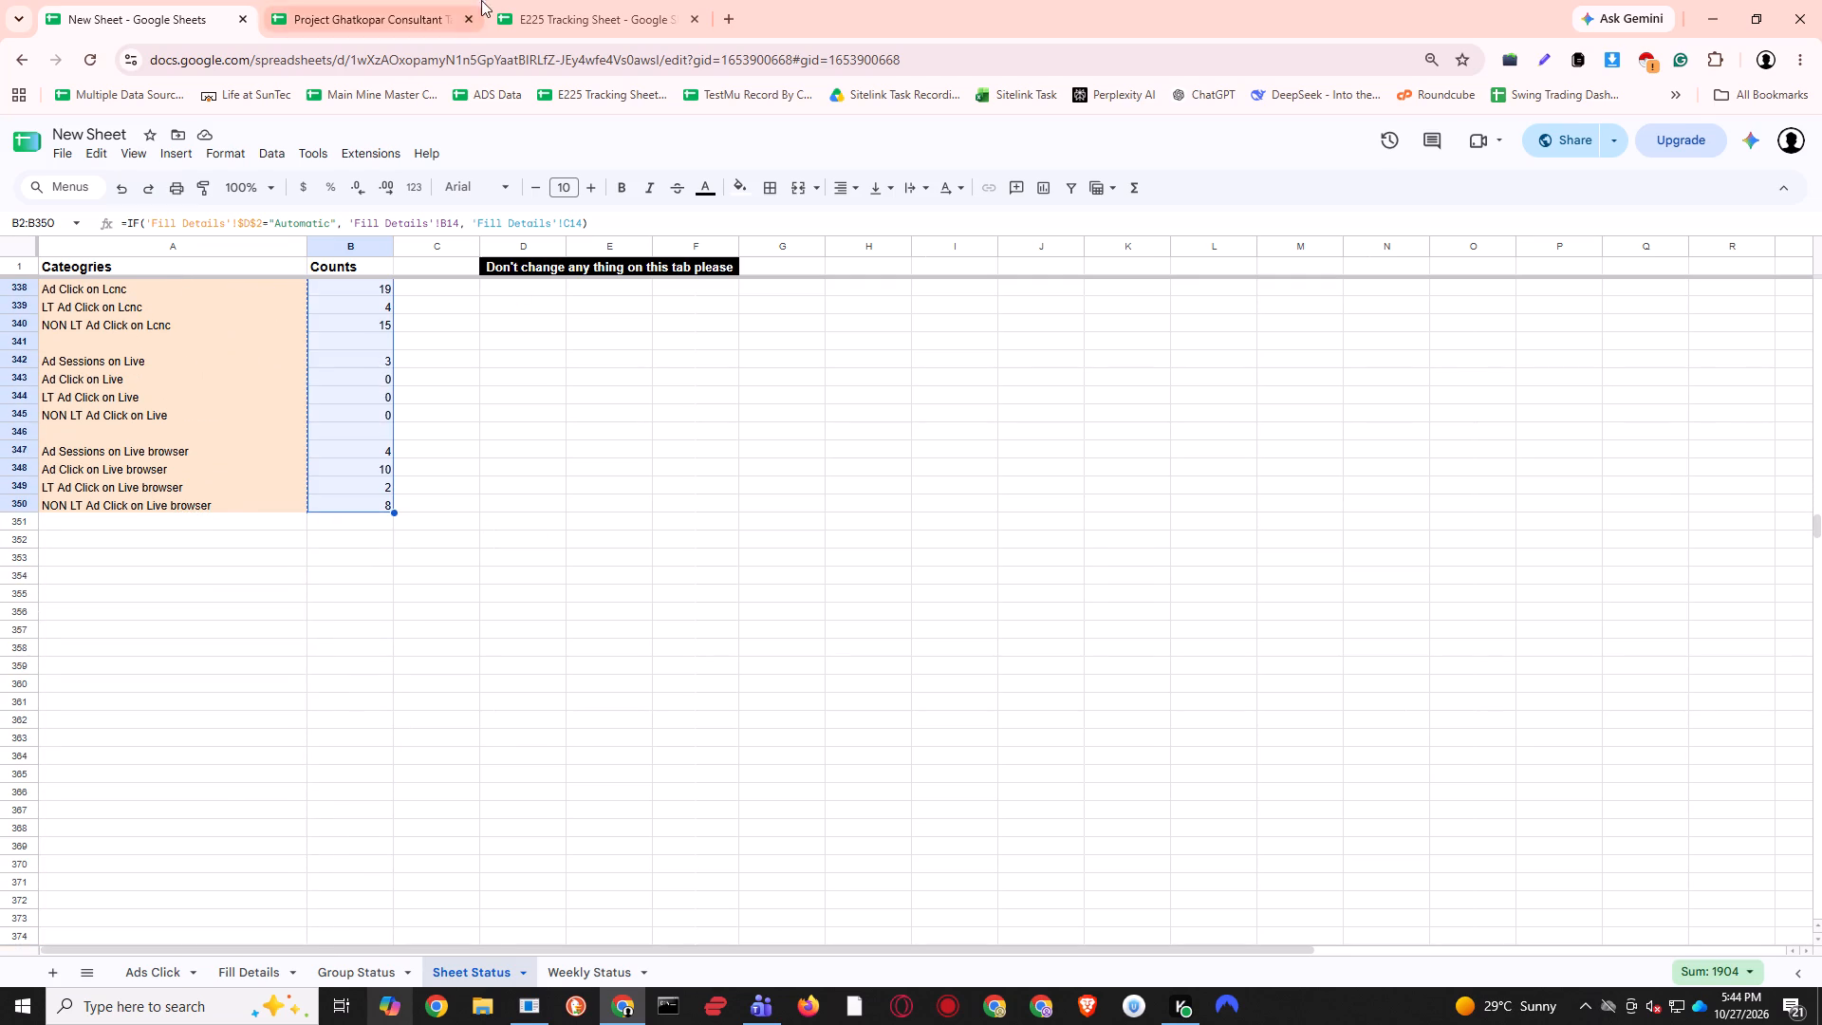
click(386, 0)
scroll(611, 545, down, 2)
click(443, 559)
scroll(338, 469, up, 4)
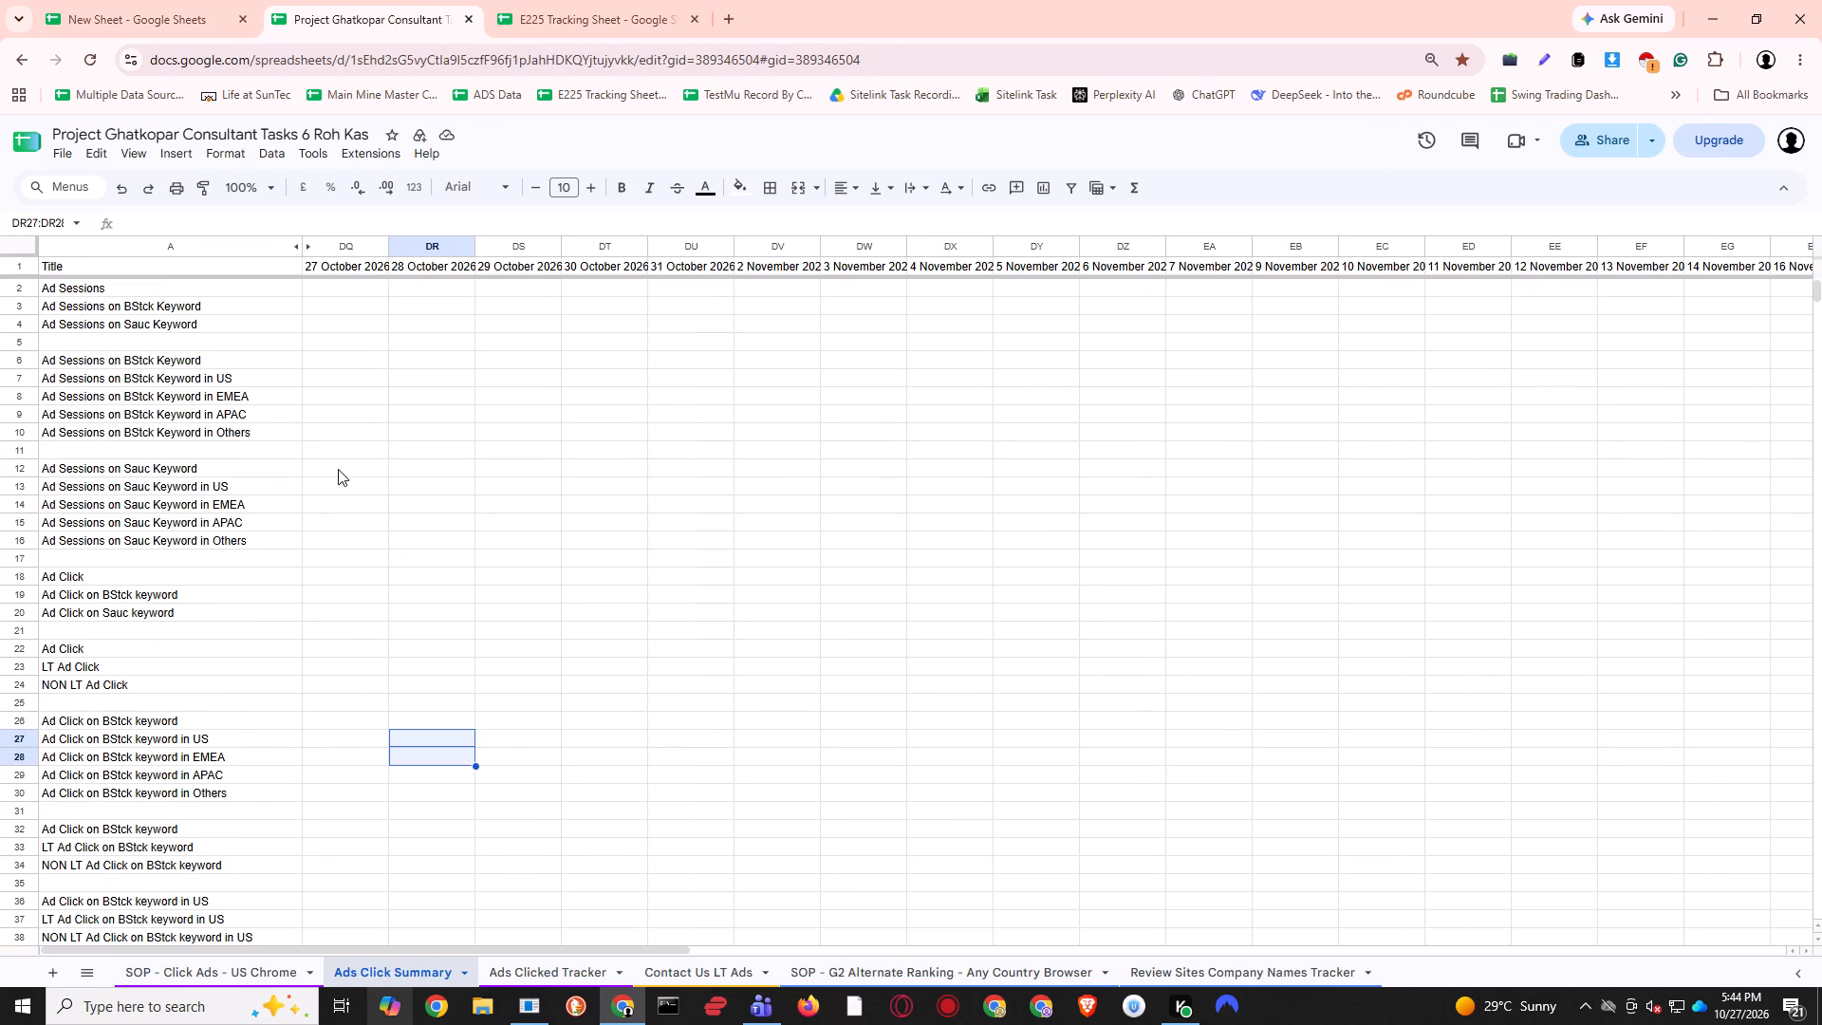
scroll(338, 469, up, 8)
click(359, 289)
key(ctrl+shift+v)
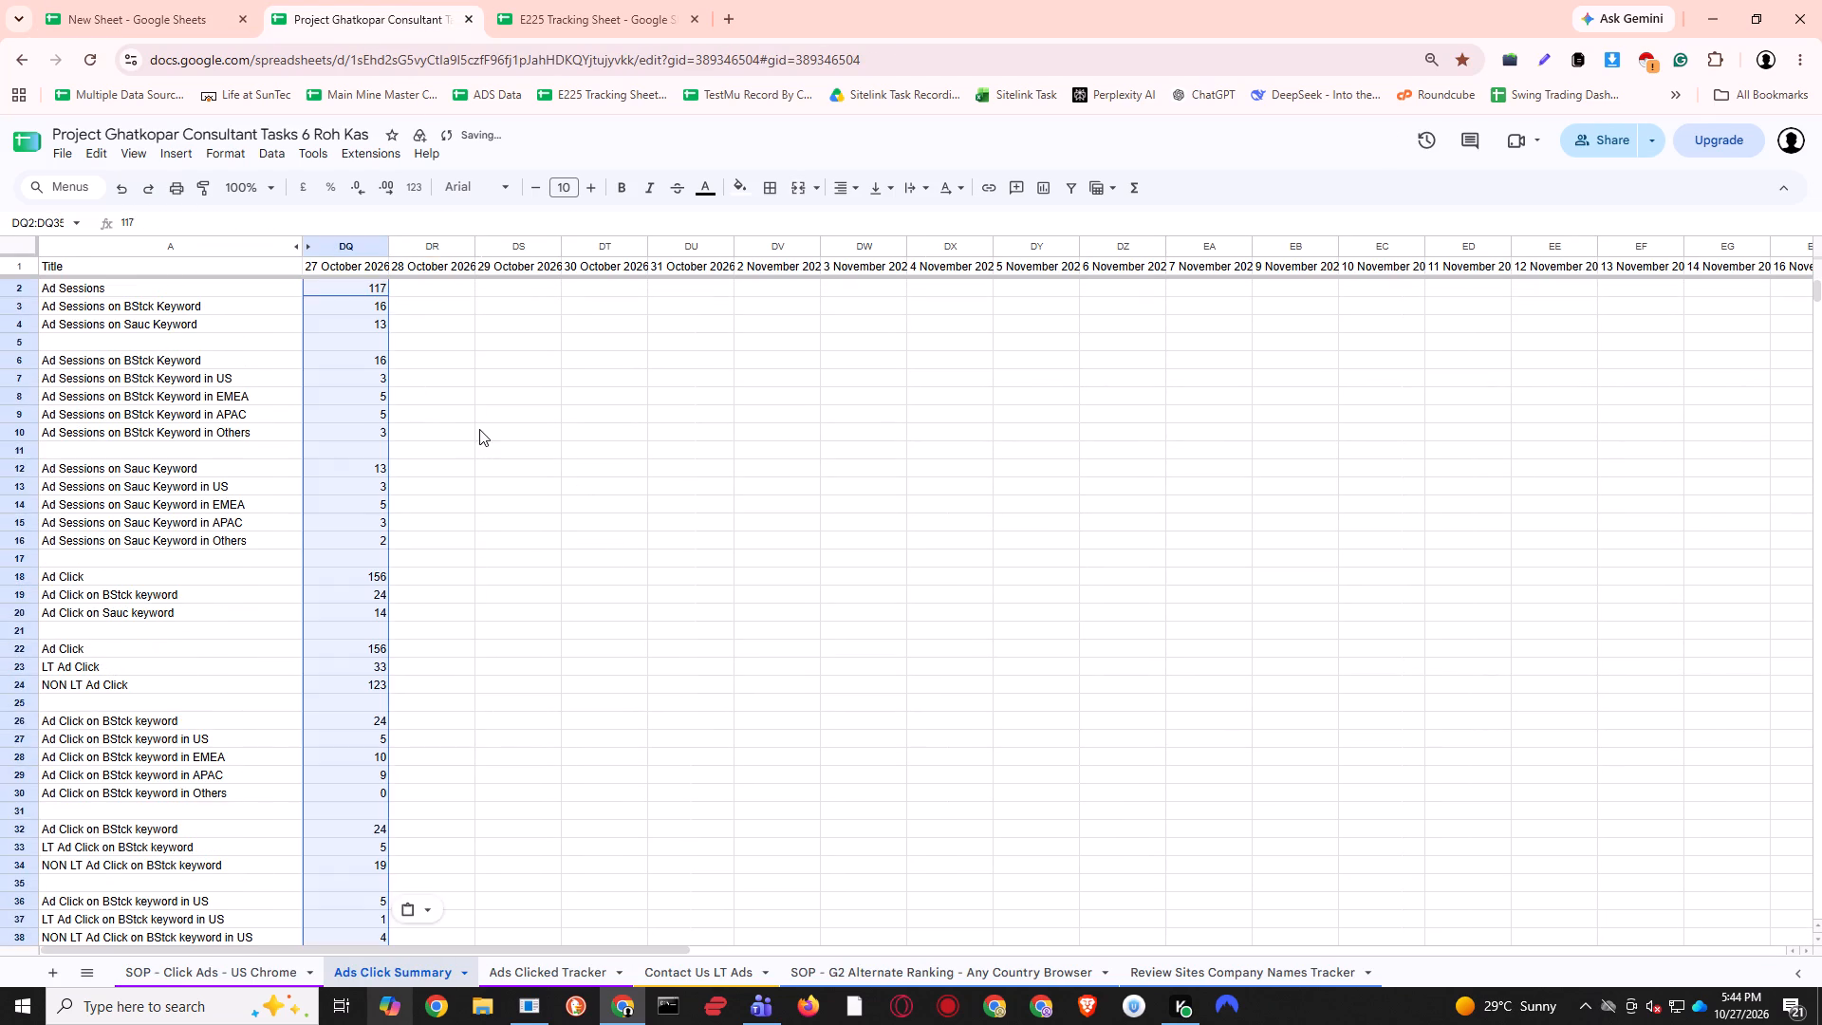
Check that the pasted 27 October counts line up with the last titles in Ads Click Summary, and save.
click(479, 429)
key(Left)
key(Left)
key(ctrl+Left)
key(ctrl+Down)
key(ctrl+Down)
key(ctrl+Down)
key(ctrl+Down)
key(ctrl+Down)
key(ctrl+Down)
key(ctrl+Down)
key(ctrl+Down)
key(ctrl+Down)
key(ctrl+Down)
key(ctrl+Down)
key(ctrl+Down)
key(ctrl+Down)
key(ctrl+Down)
key(ctrl+Down)
key(ctrl+Down)
key(ctrl+Down)
key(ctrl+Down)
key(ctrl+Down)
key(ctrl+Down)
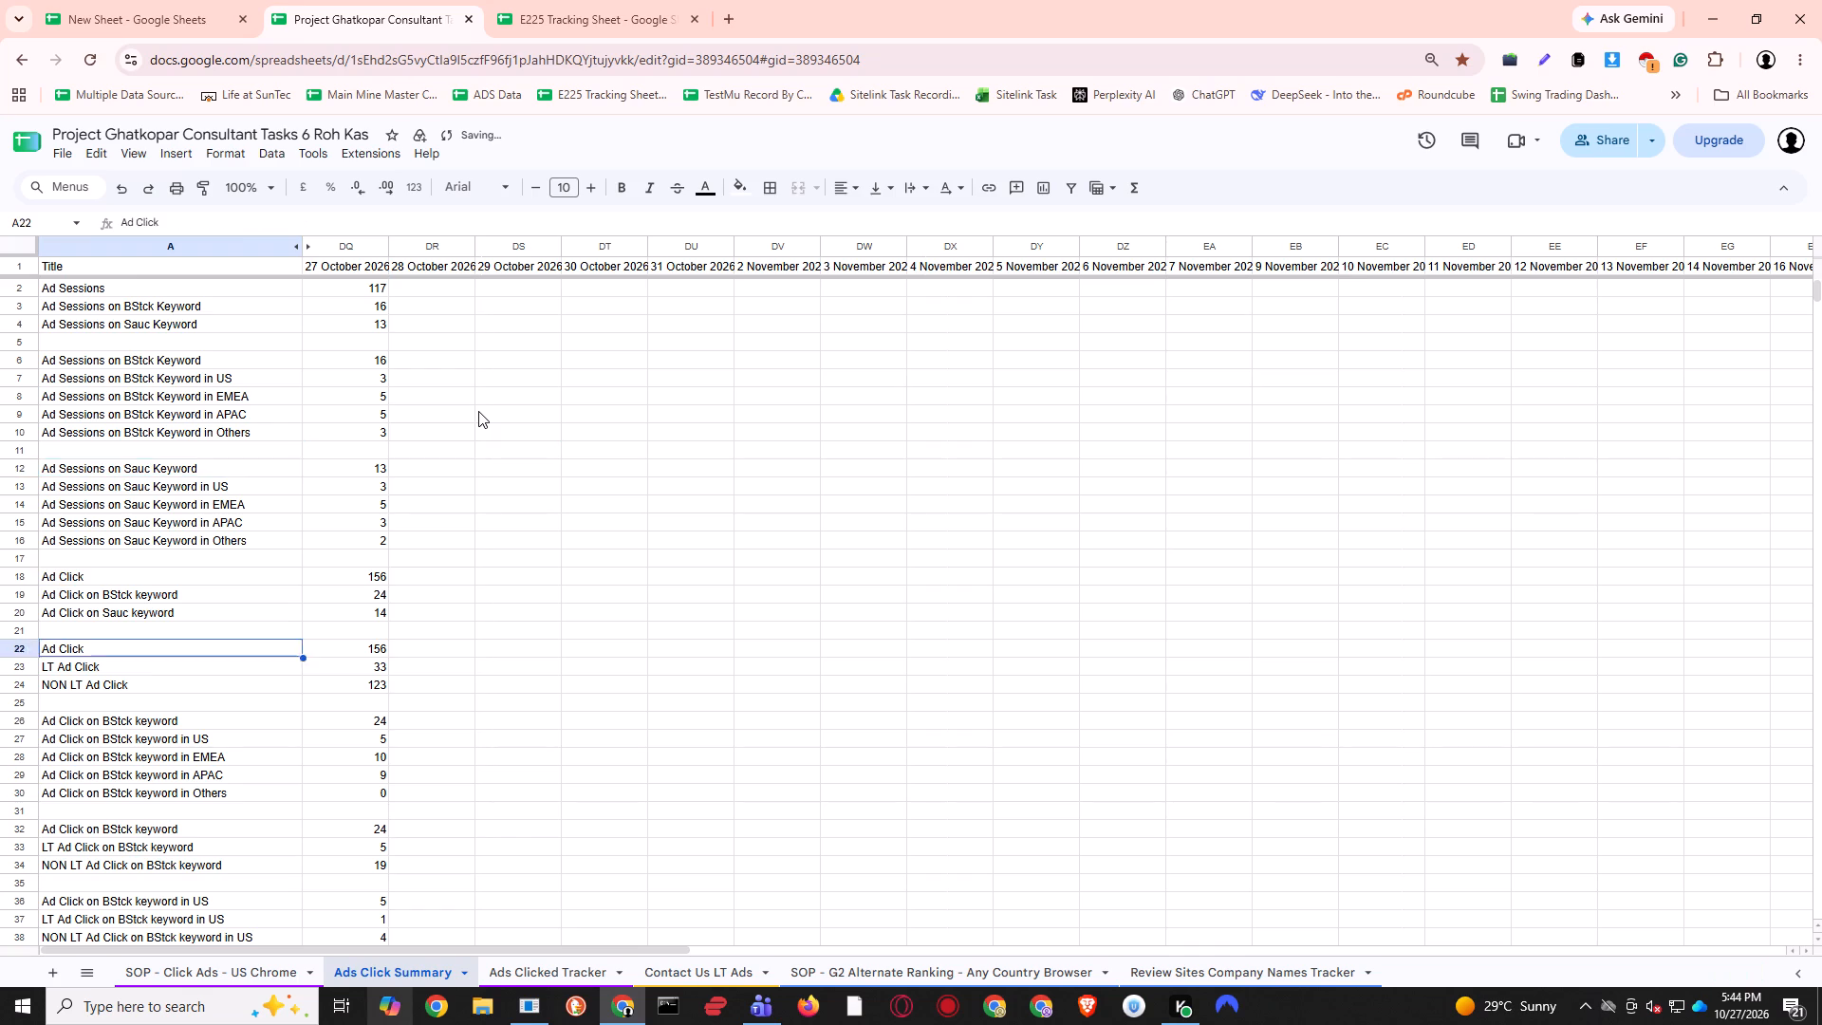
key(Right)
key(Right)
key(Right)
key(ctrl+Down)
key(ctrl+Left)
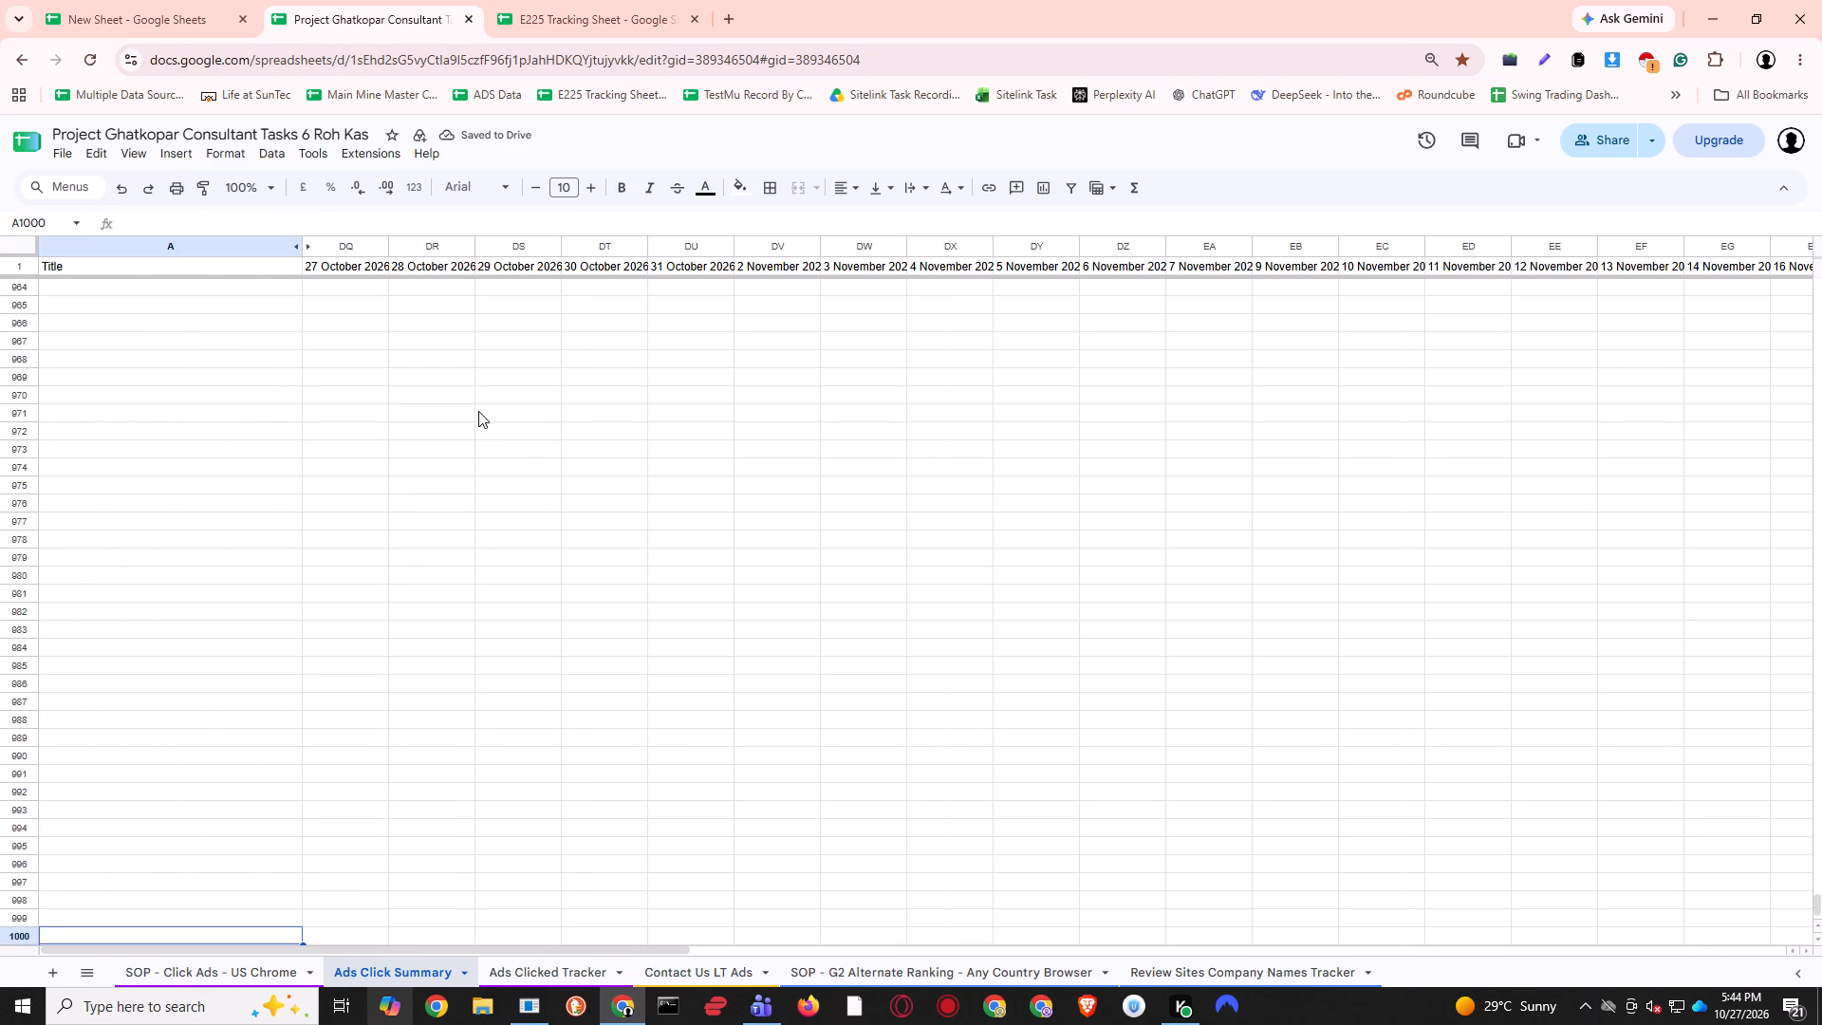
key(ctrl+Up)
key(Up)
key(Right)
key(ctrl+s)
key(ctrl+s)
click(569, 456)
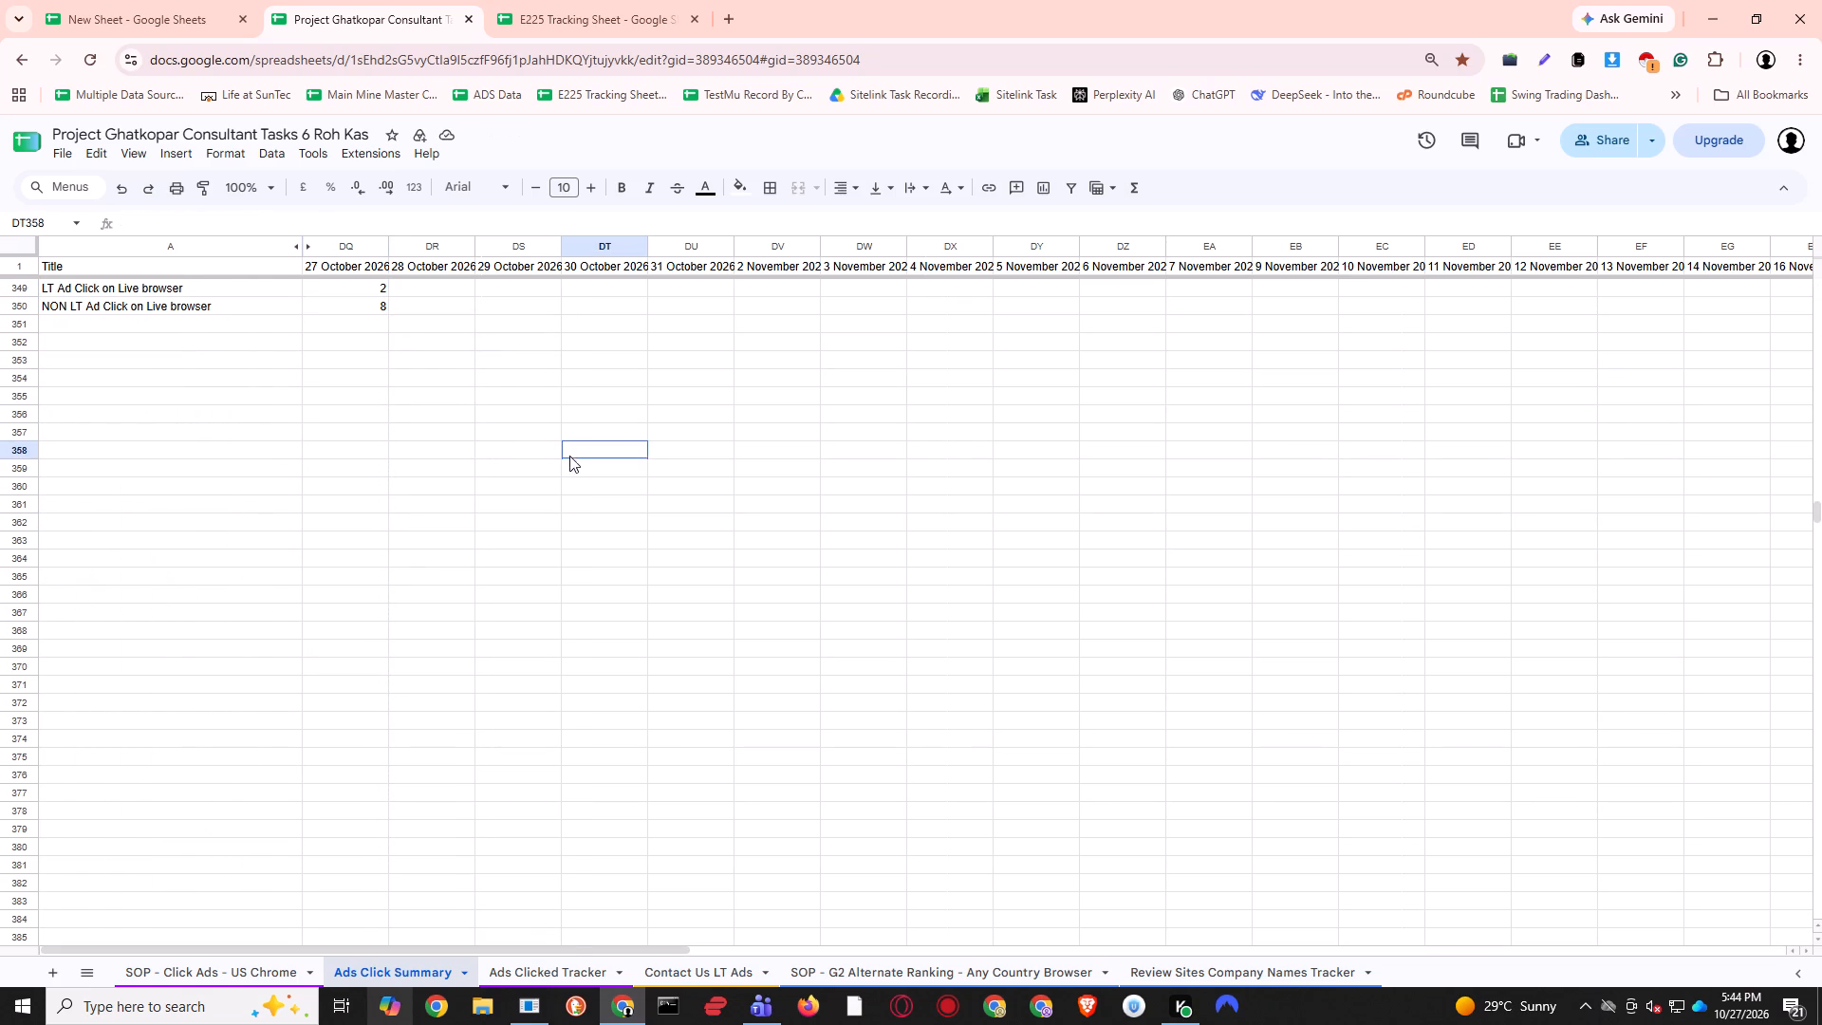
Copy the Counts B2:B3083 from New Sheet's Ads Click sheet and paste them as values into Ads Clicked Tracker's 27-Oct-26 column, starting at row 3.
click(566, 970)
scroll(611, 755, up, 7)
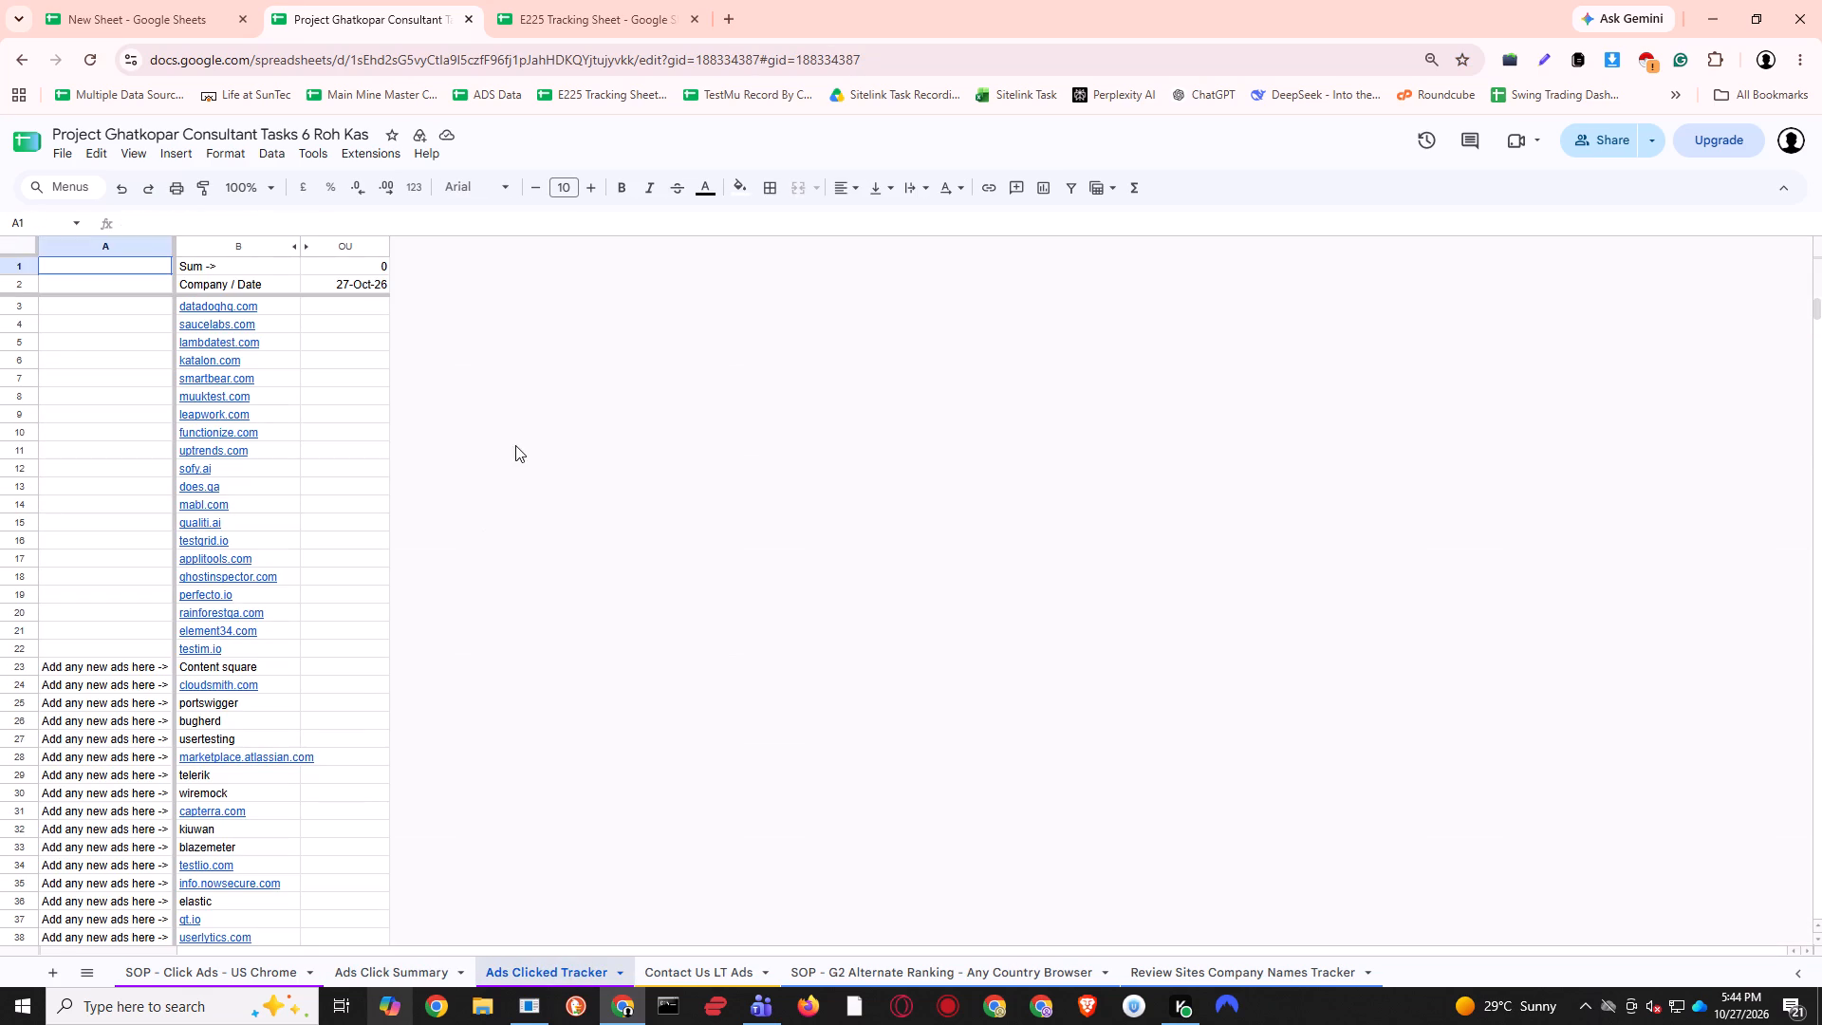
click(515, 445)
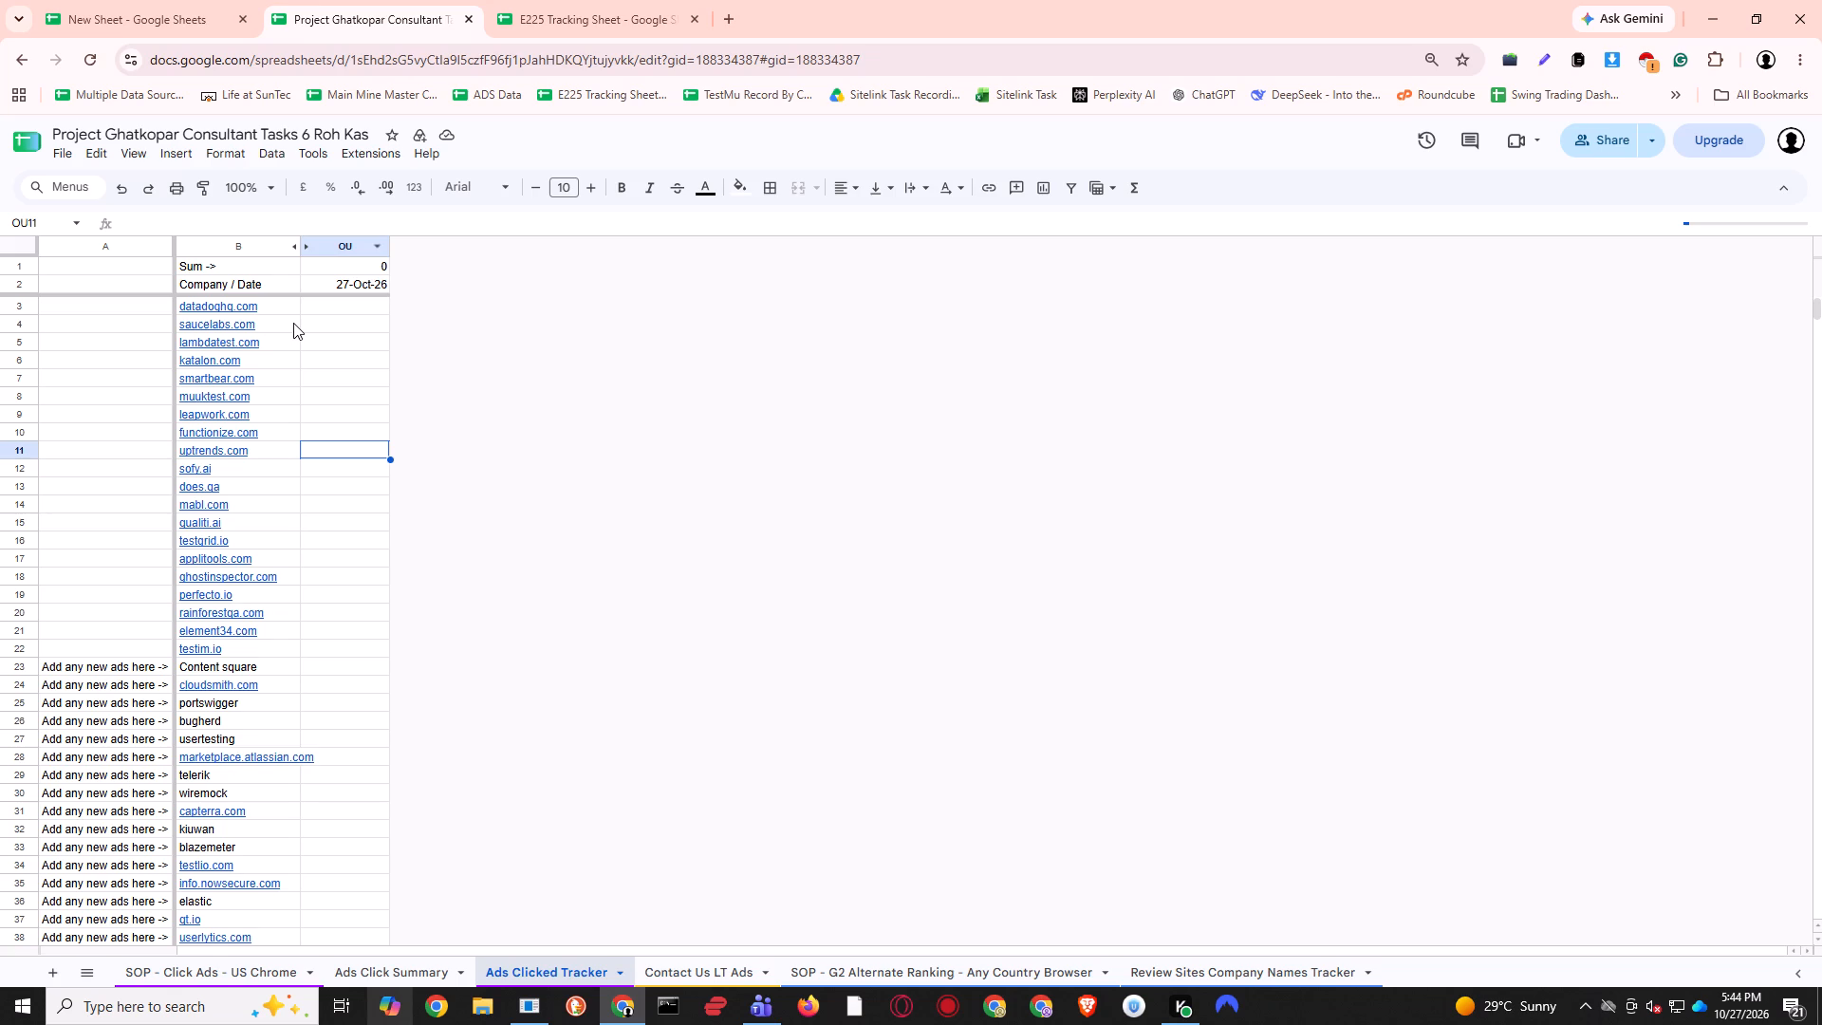
click(78, 0)
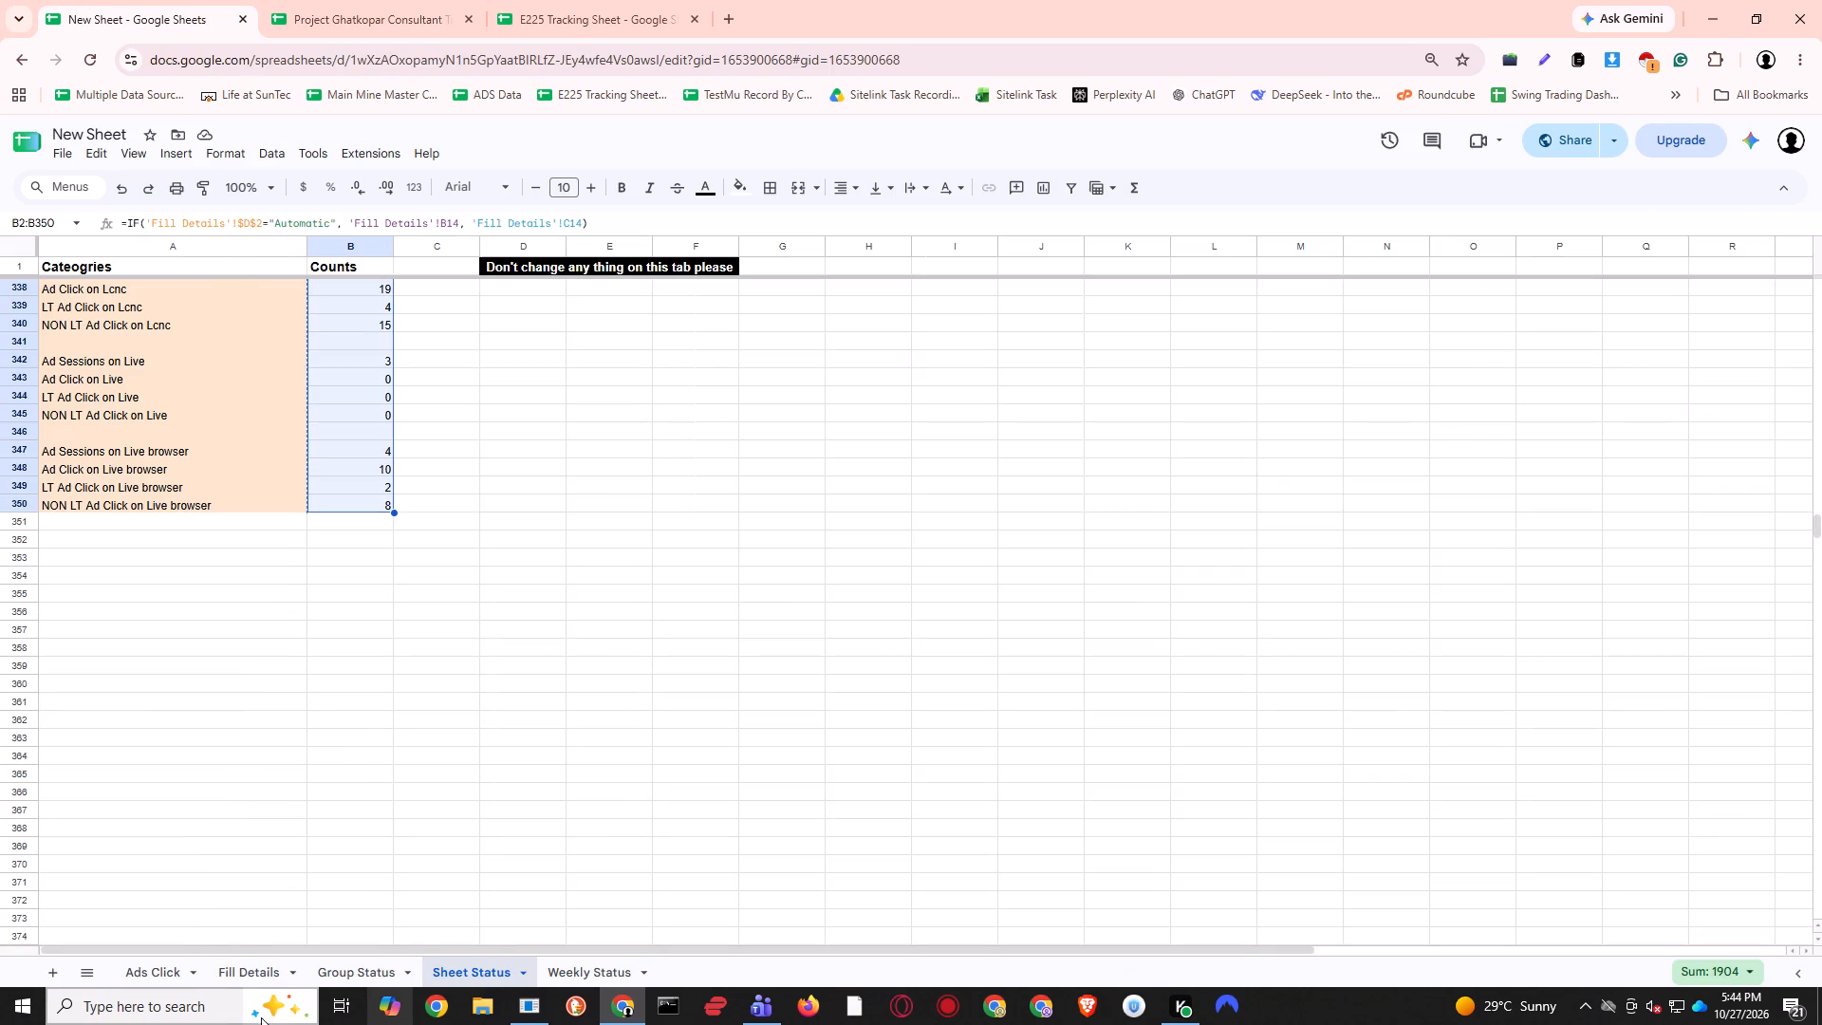
click(238, 964)
click(161, 973)
scroll(320, 671, up, 4)
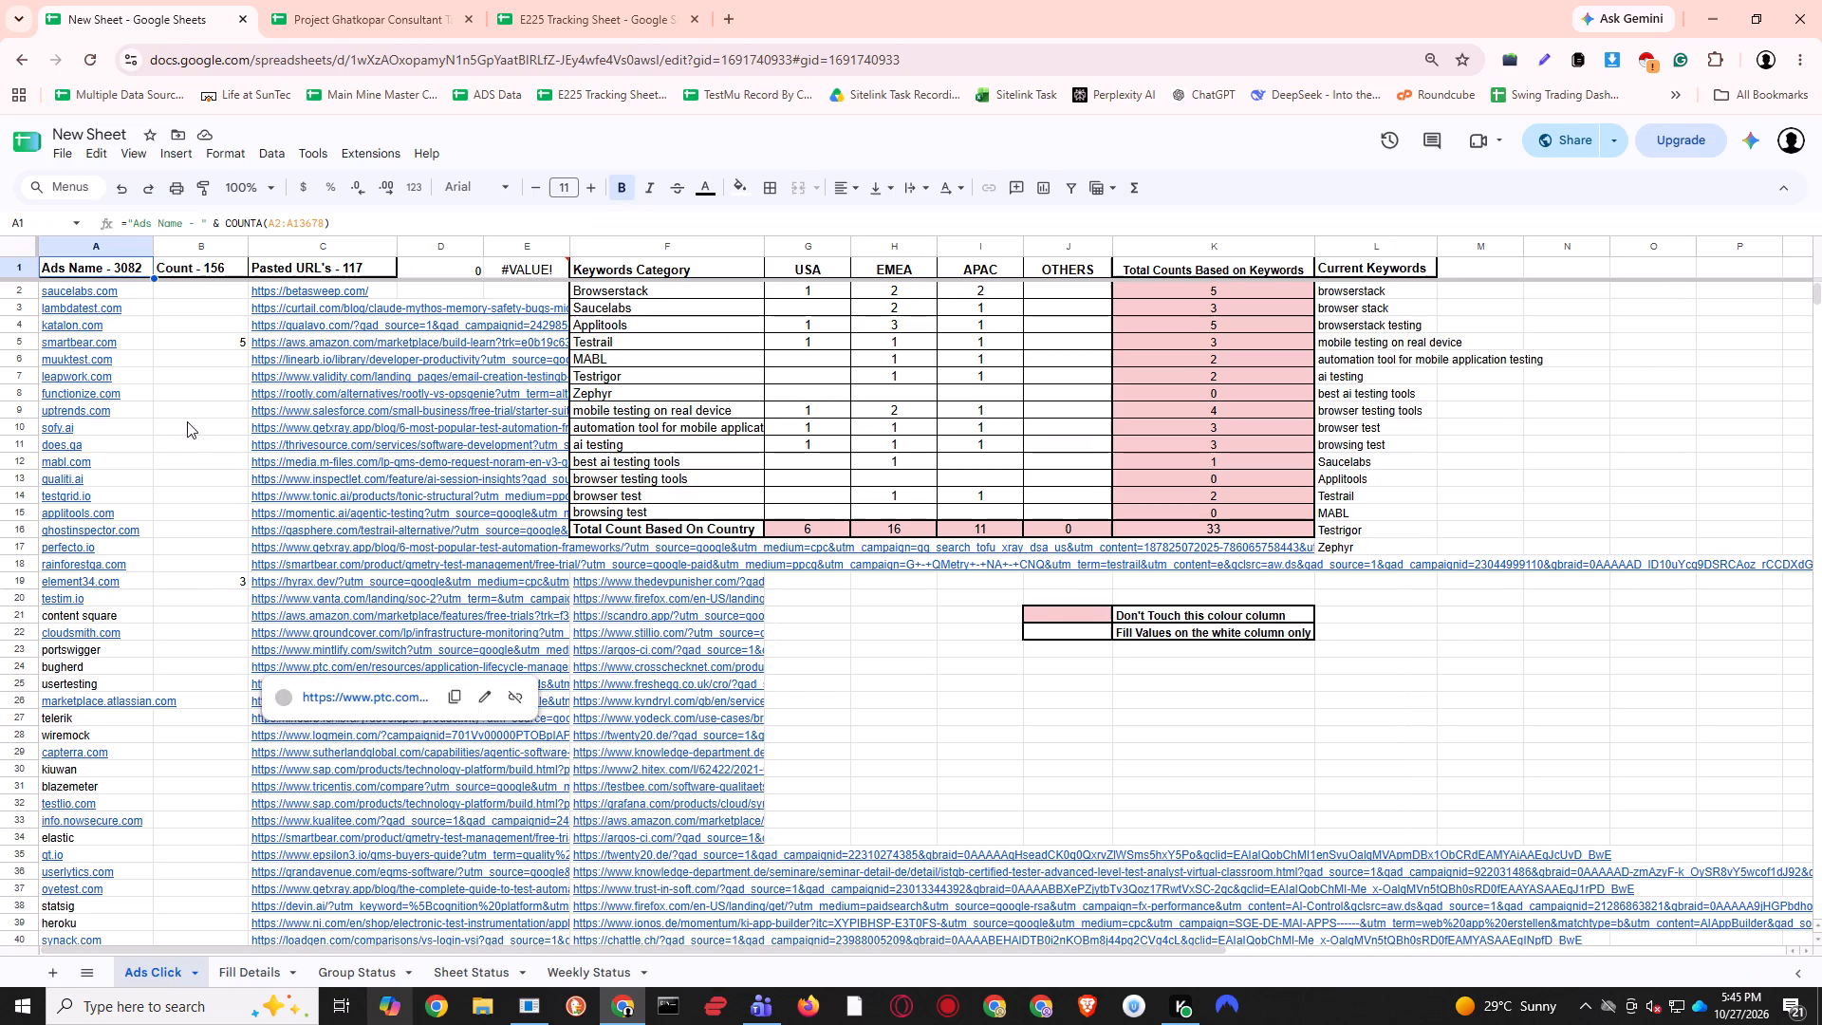
click(185, 372)
key(Left)
key(ctrl+Down)
key(Down)
key(Up)
key(Right)
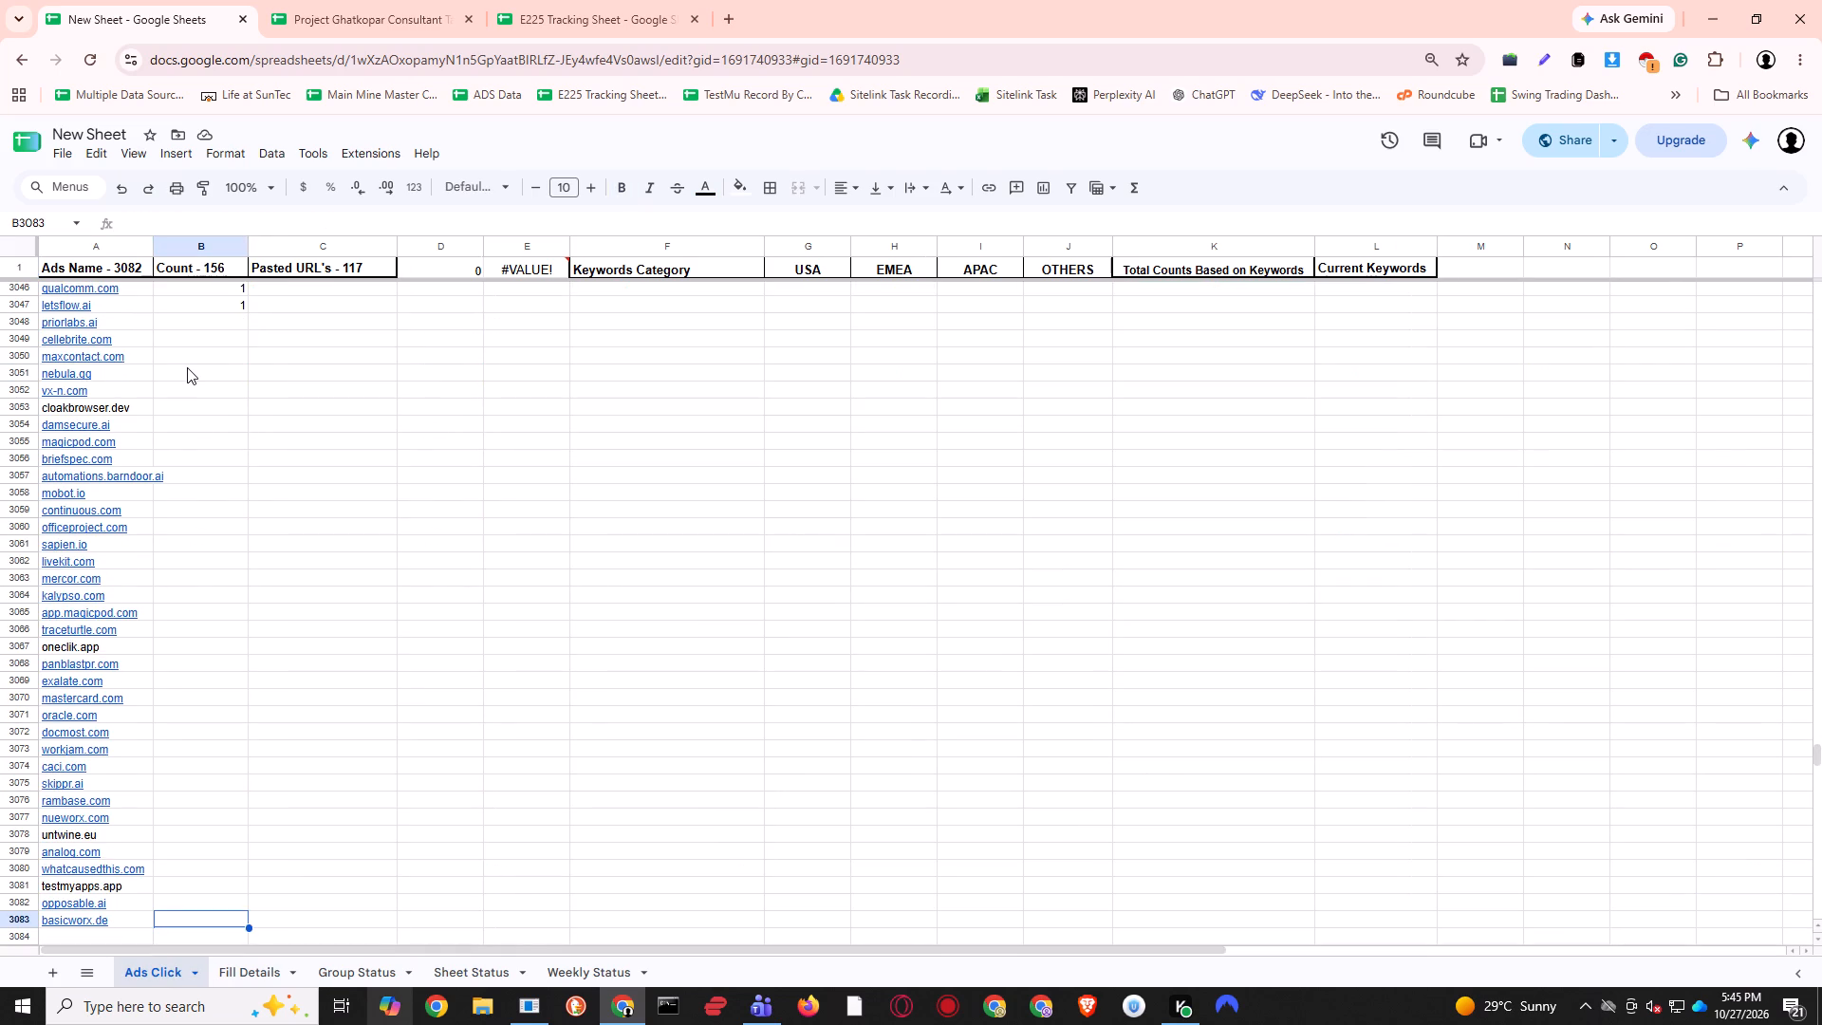
key(ctrl+shift+Up)
key(ctrl+shift+Up)
key(ctrl+shift+Up)
key(ctrl+shift+Up)
key(ctrl+shift+Up)
key(ctrl+shift+Up)
key(ctrl+shift+Up)
key(ctrl+shift+Up)
key(ctrl+shift+Up)
key(ctrl+shift+Up)
key(ctrl+shift+Up)
key(ctrl+shift+Up)
key(ctrl+shift+Up)
key(ctrl+shift+Up)
key(ctrl+shift+Up)
key(ctrl+shift+Up)
key(ctrl+shift+Up)
key(ctrl+shift+Up)
key(ctrl+shift+Up)
key(ctrl+shift+Up)
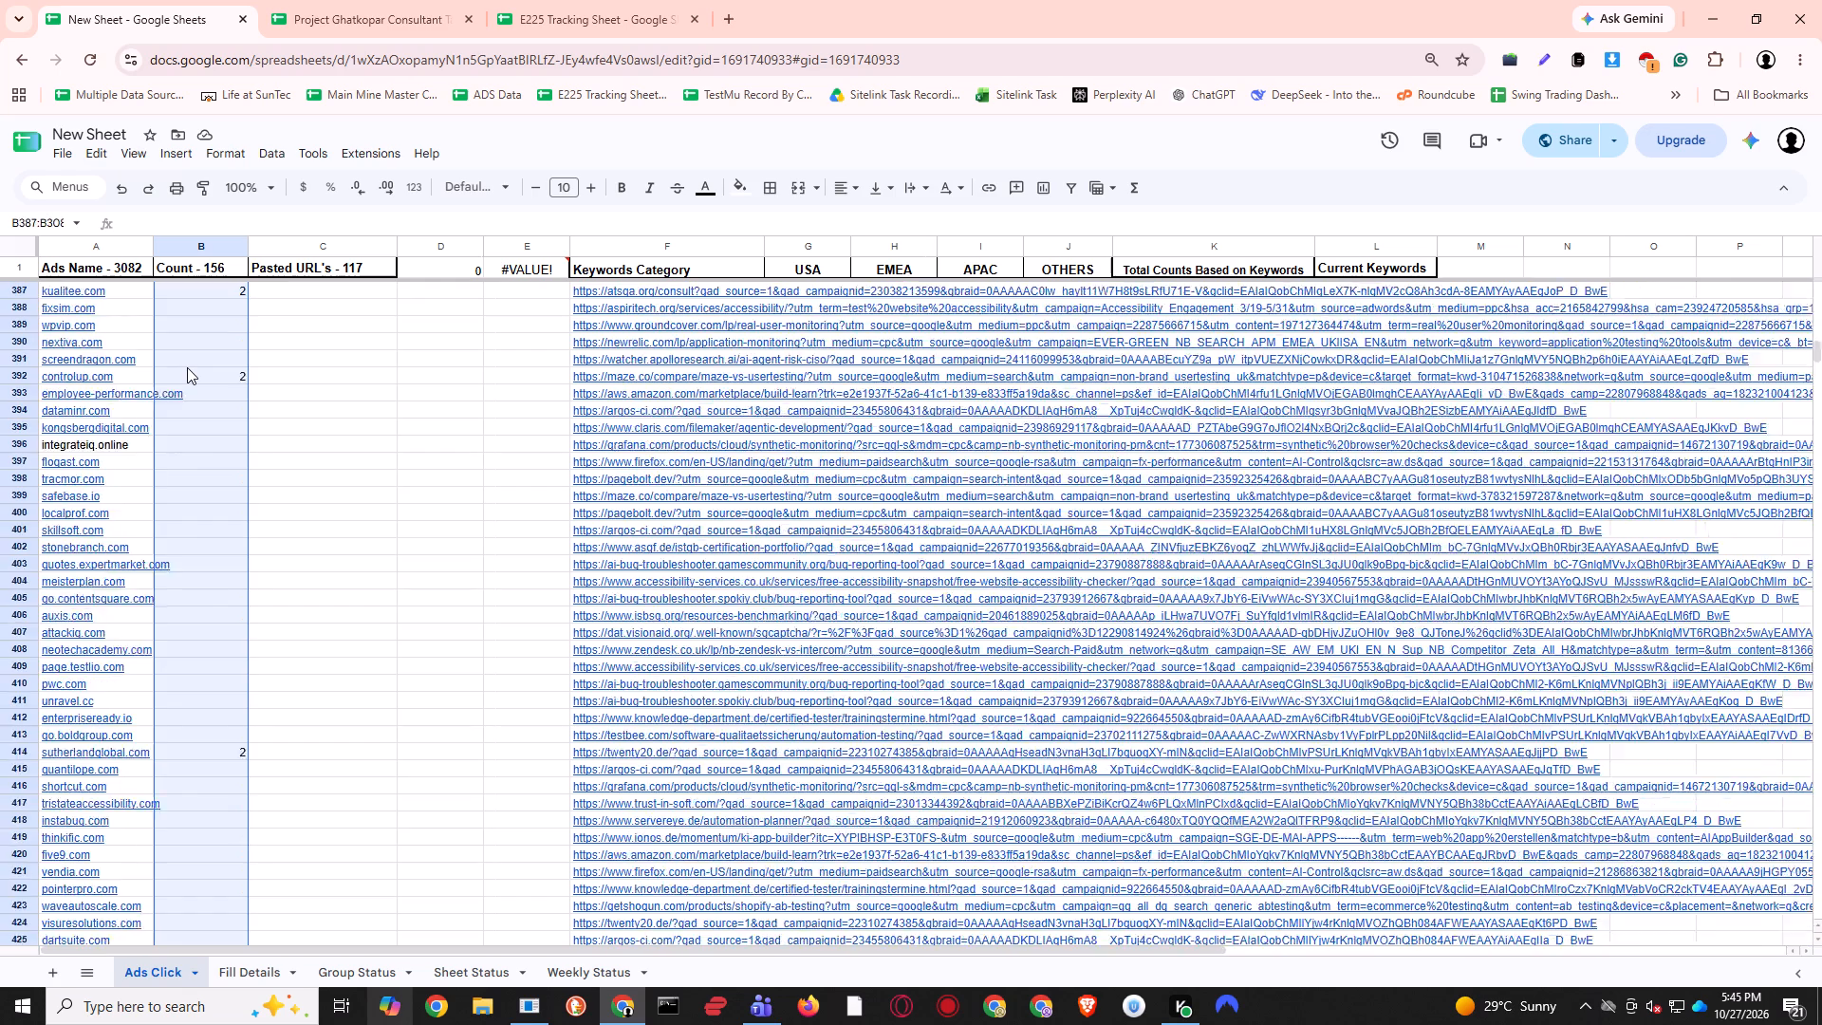
key(shift+Down)
key(ctrl+c)
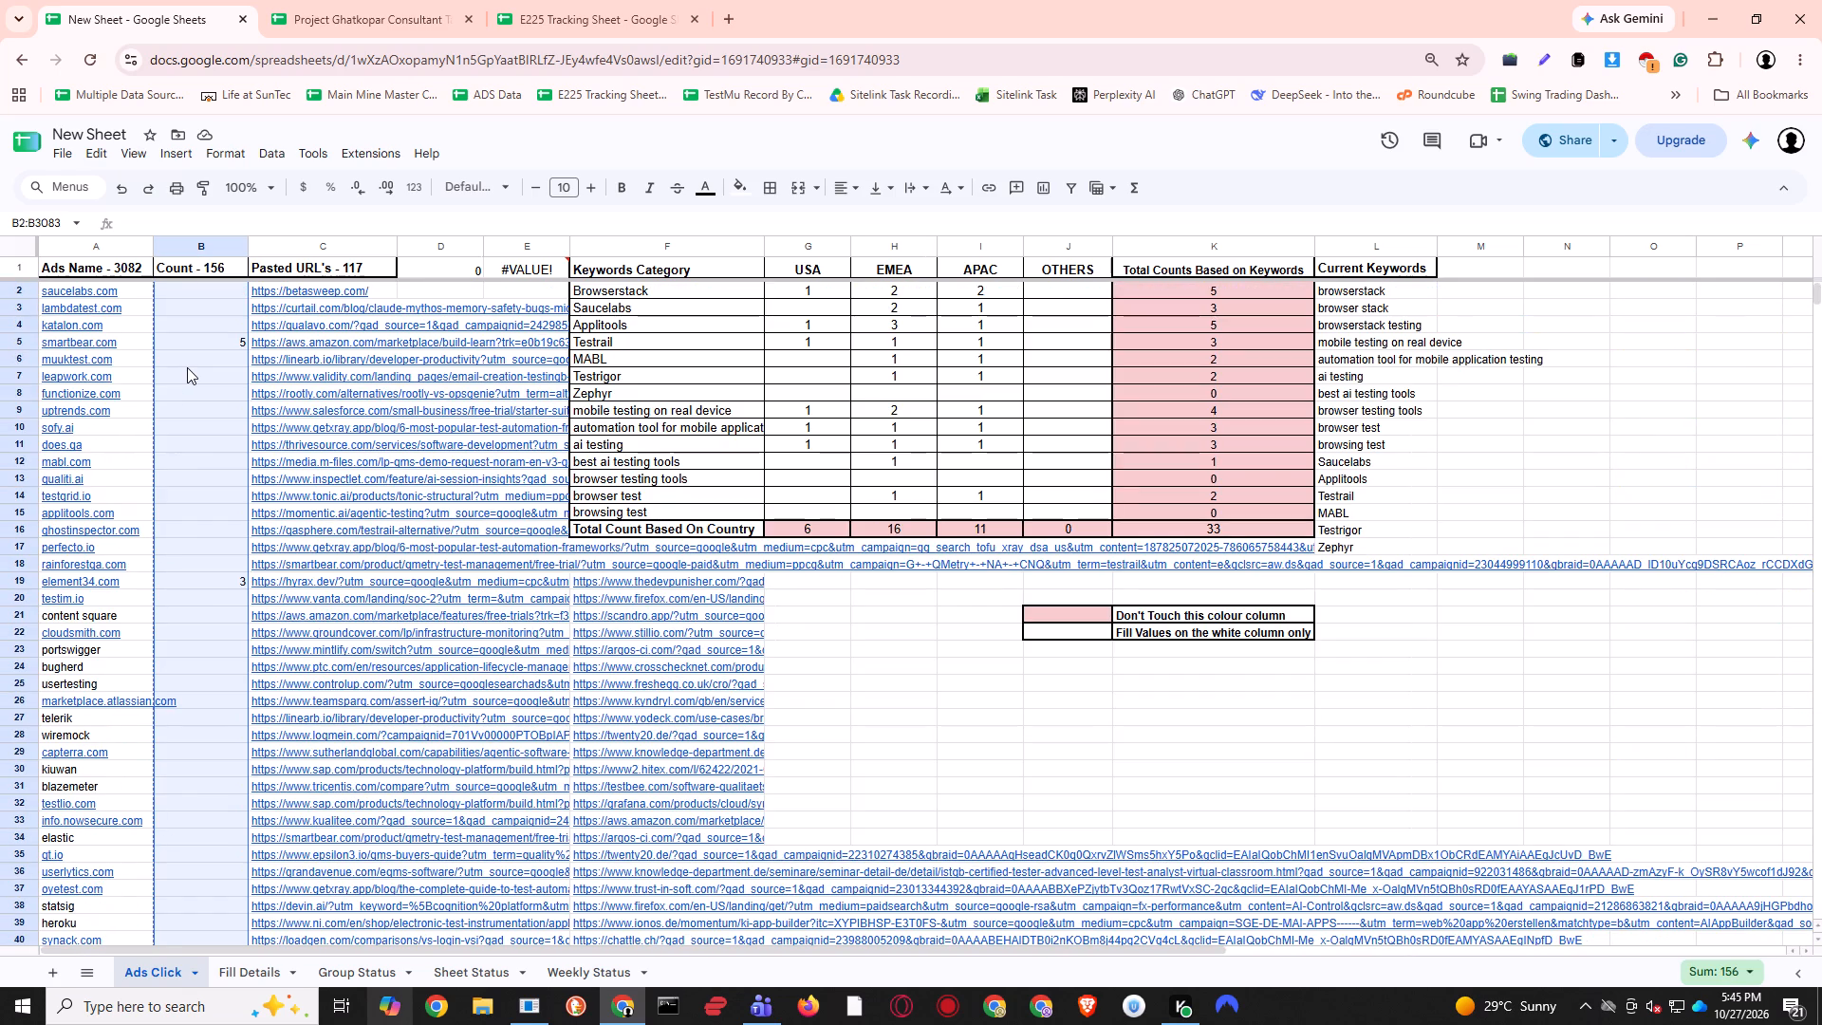
click(430, 0)
click(350, 494)
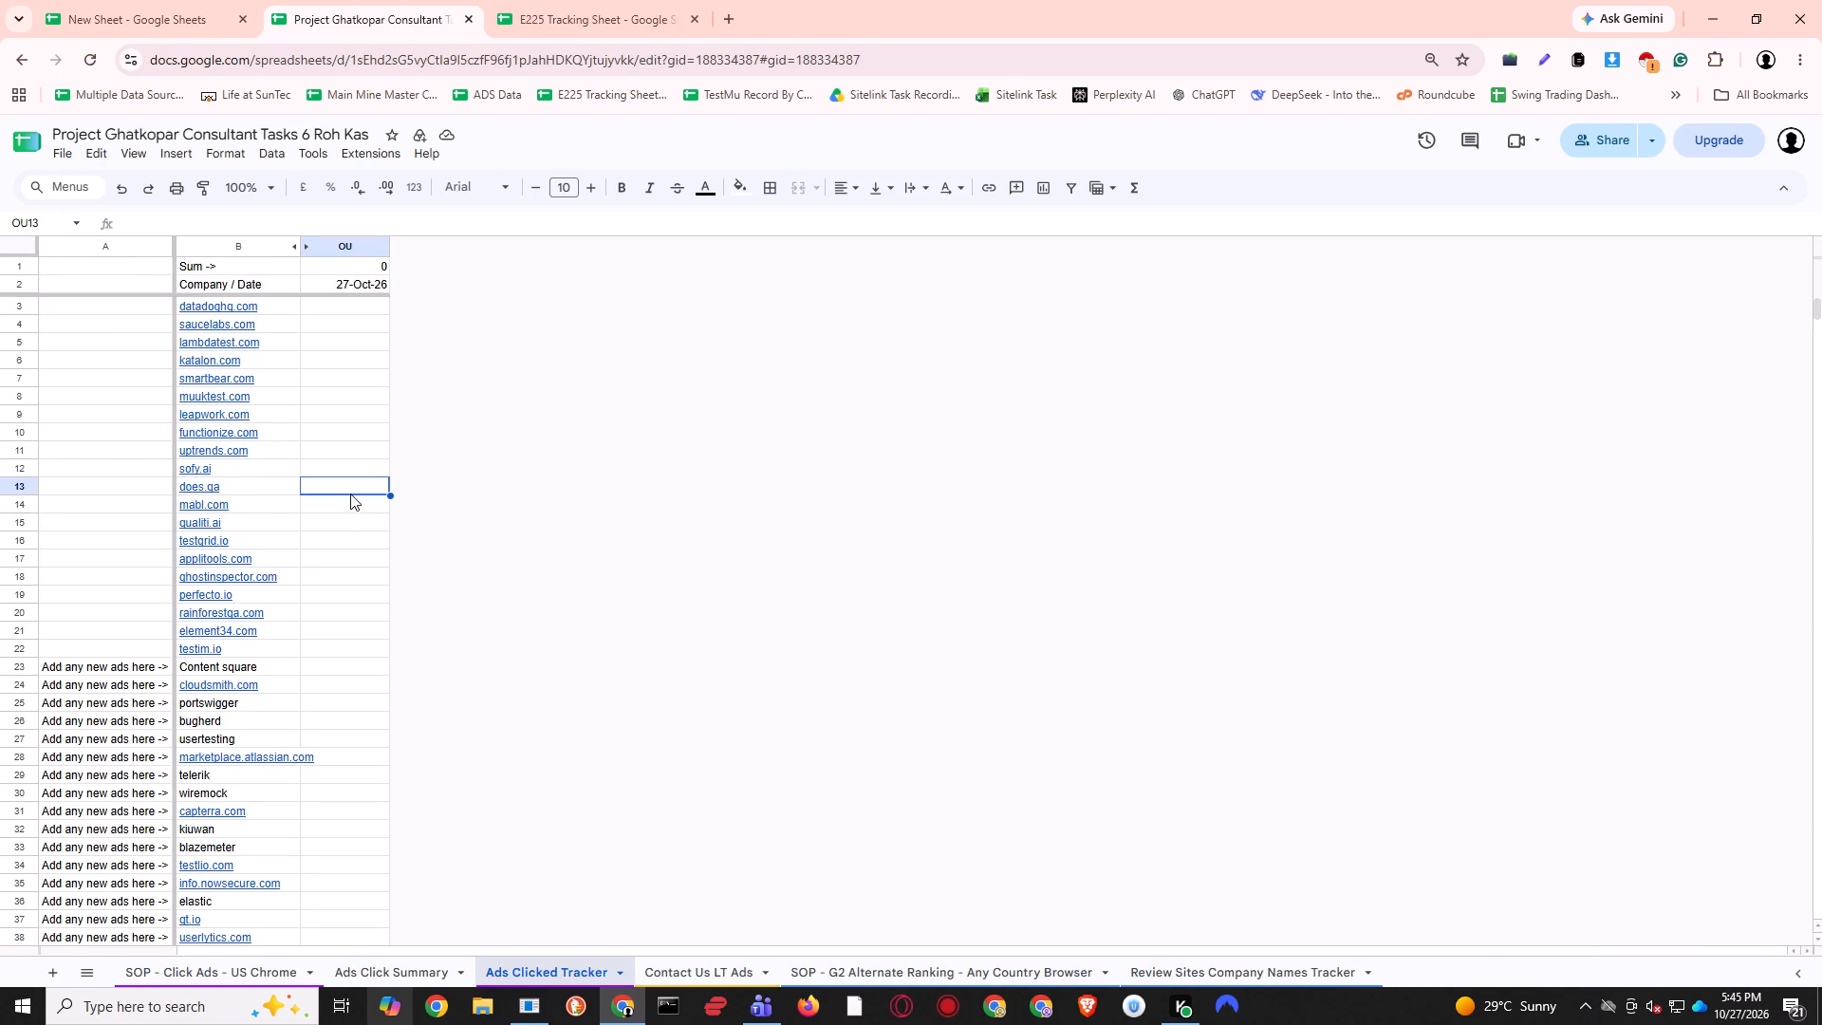
key(ctrl+Up)
key(Down)
key(ctrl+shift+v)
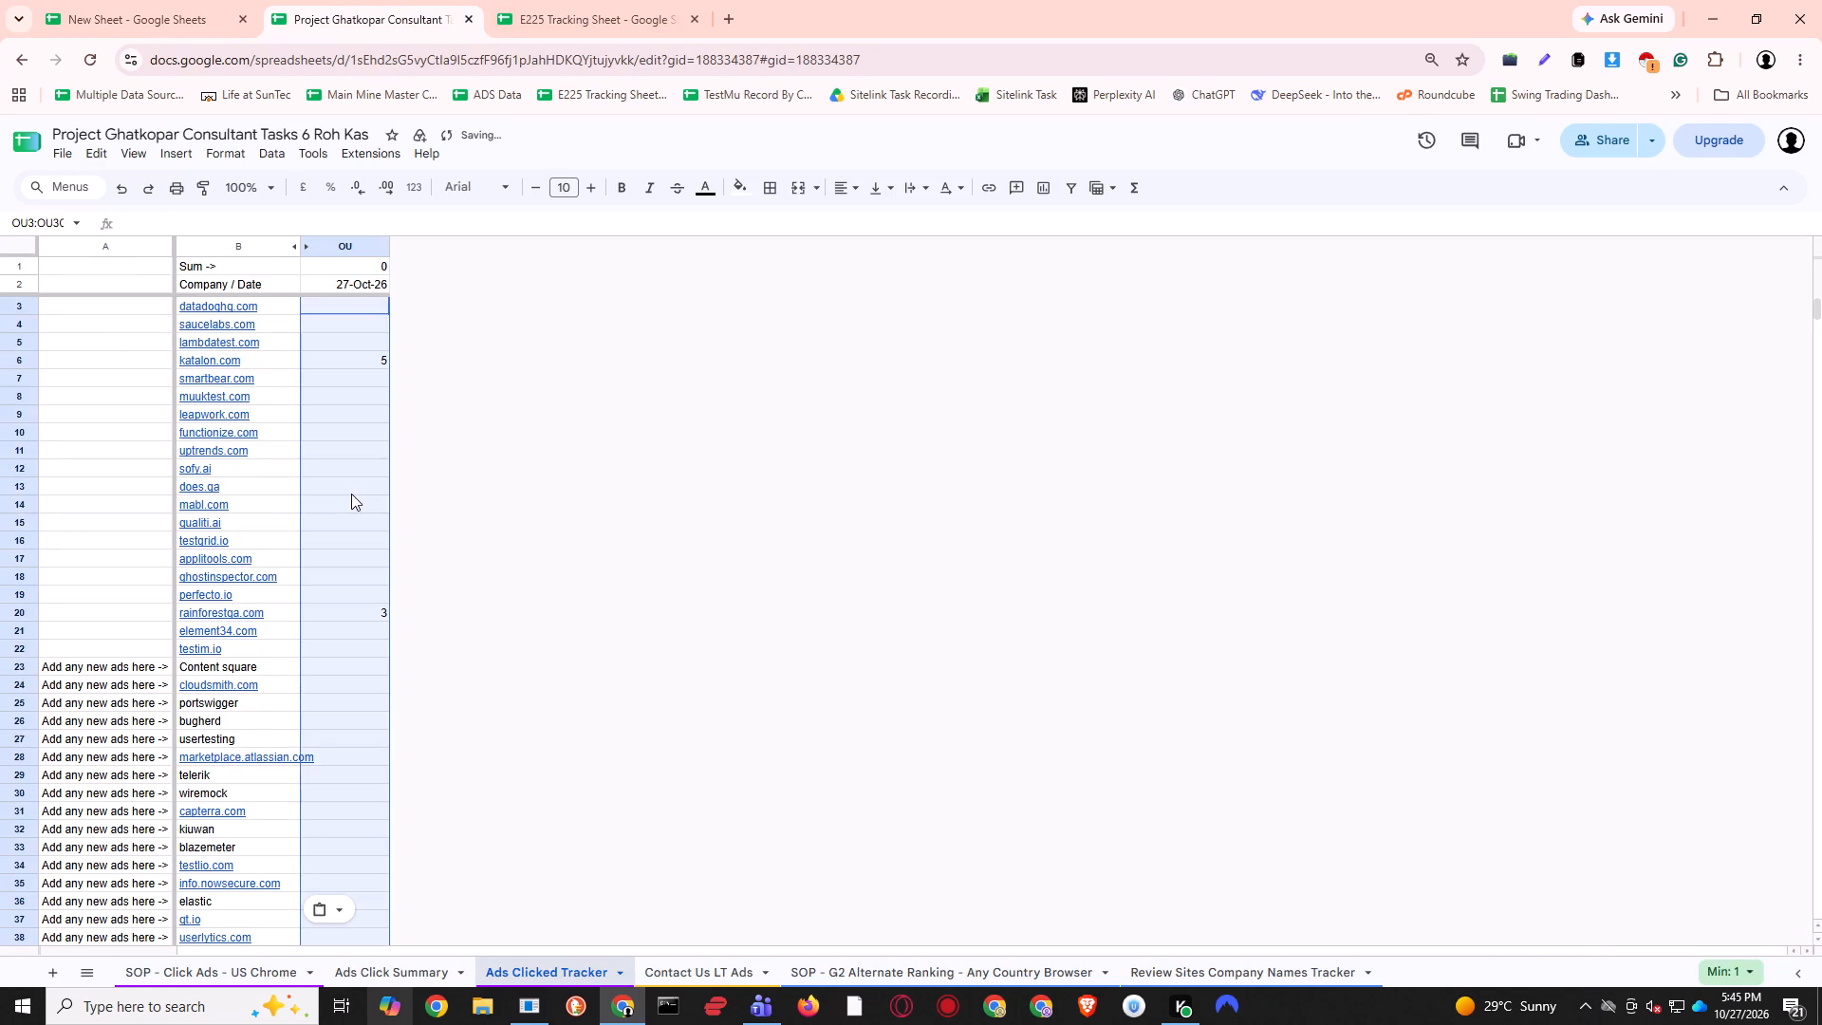
Check the pasted 27-Oct-26 counts against the last company rows in Ads Clicked Tracker, and save.
click(351, 494)
key(Left)
key(ctrl+Down)
key(Down)
key(Down)
key(Up)
key(Right)
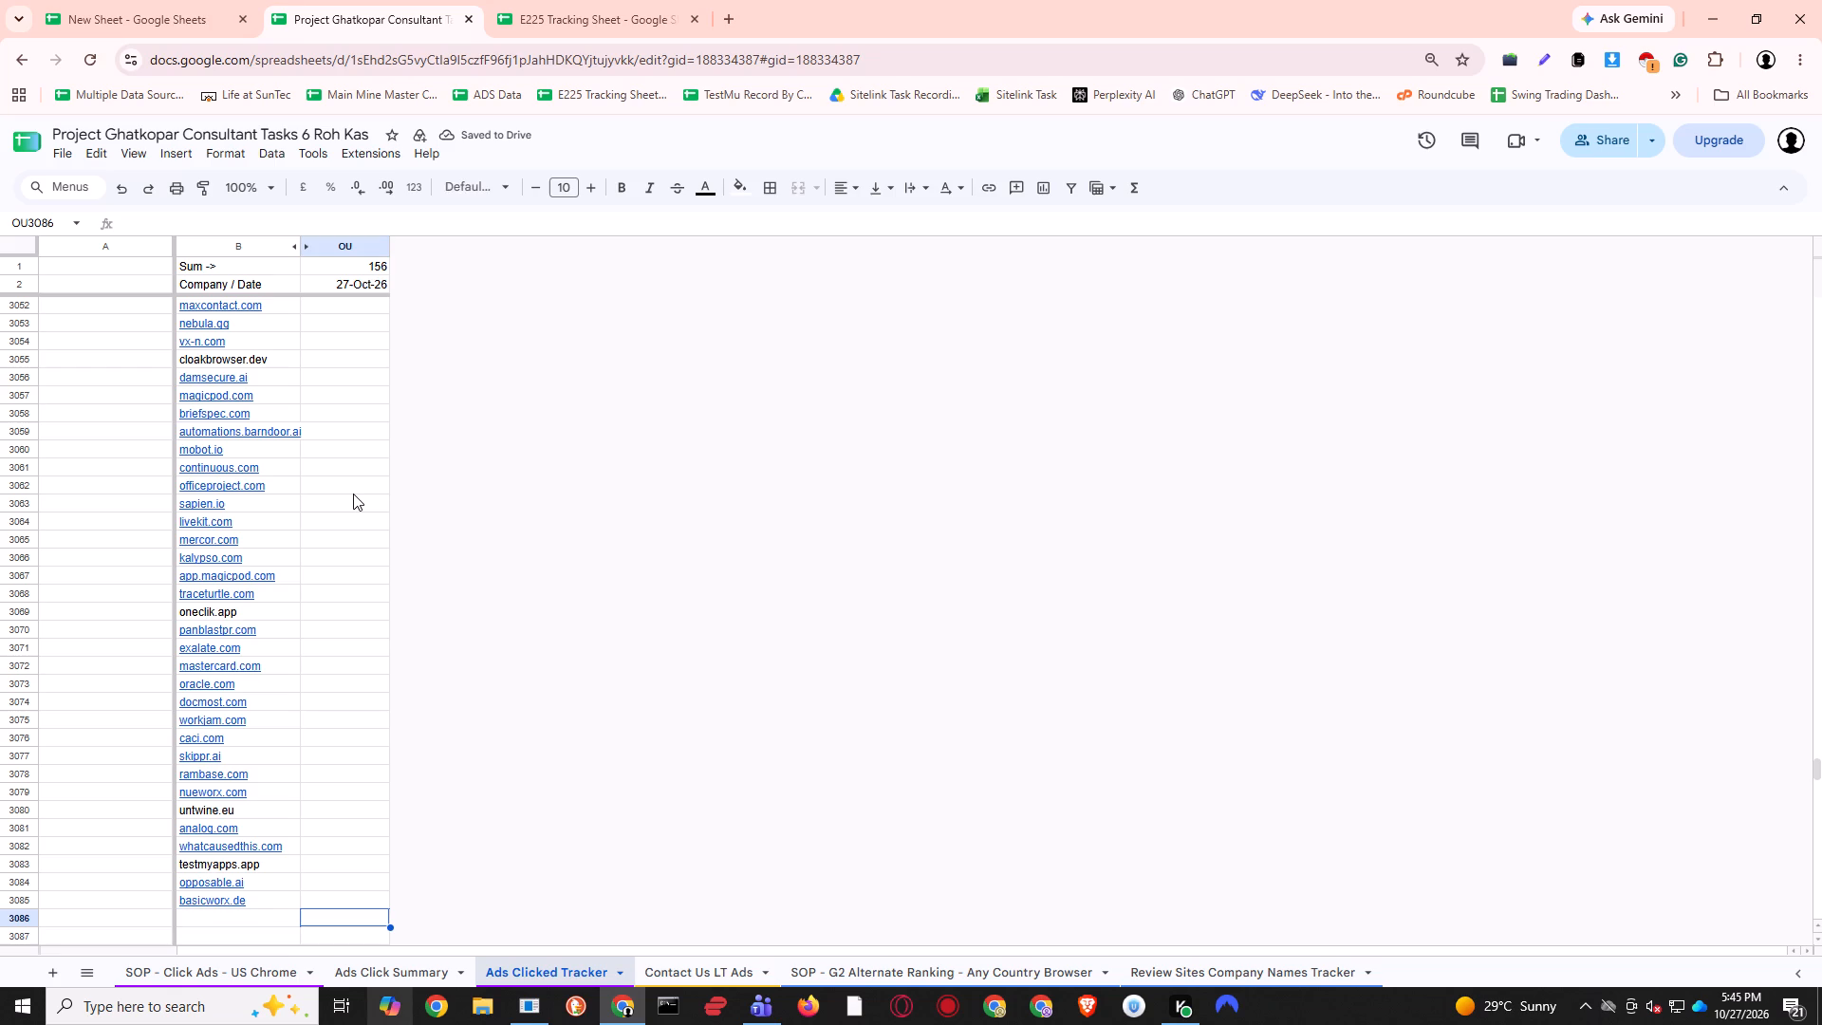
key(ctrl+s)
key(ctrl+s)
scroll(353, 494, up, 2)
click(353, 494)
key(ctrl+s)
click(328, 555)
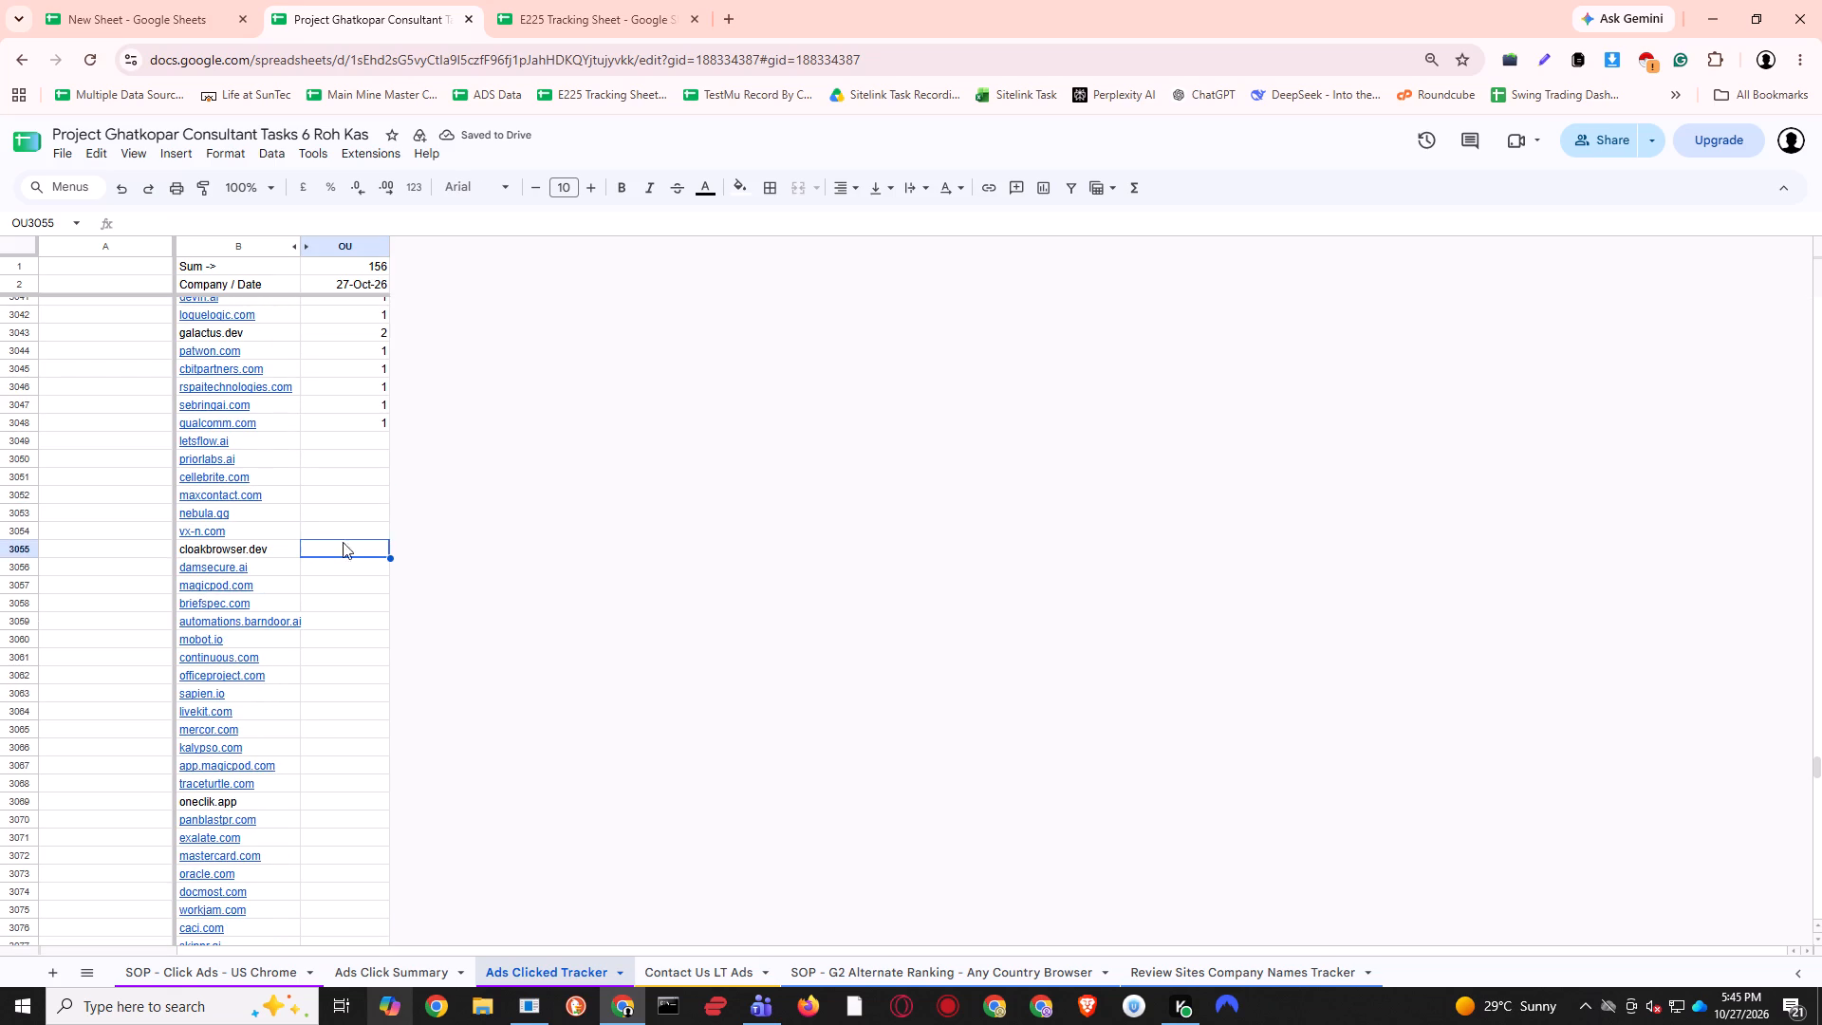
Review the 27 Oct 2026 entries at the end of Review Sites Company Names Tracker, and save.
click(1177, 976)
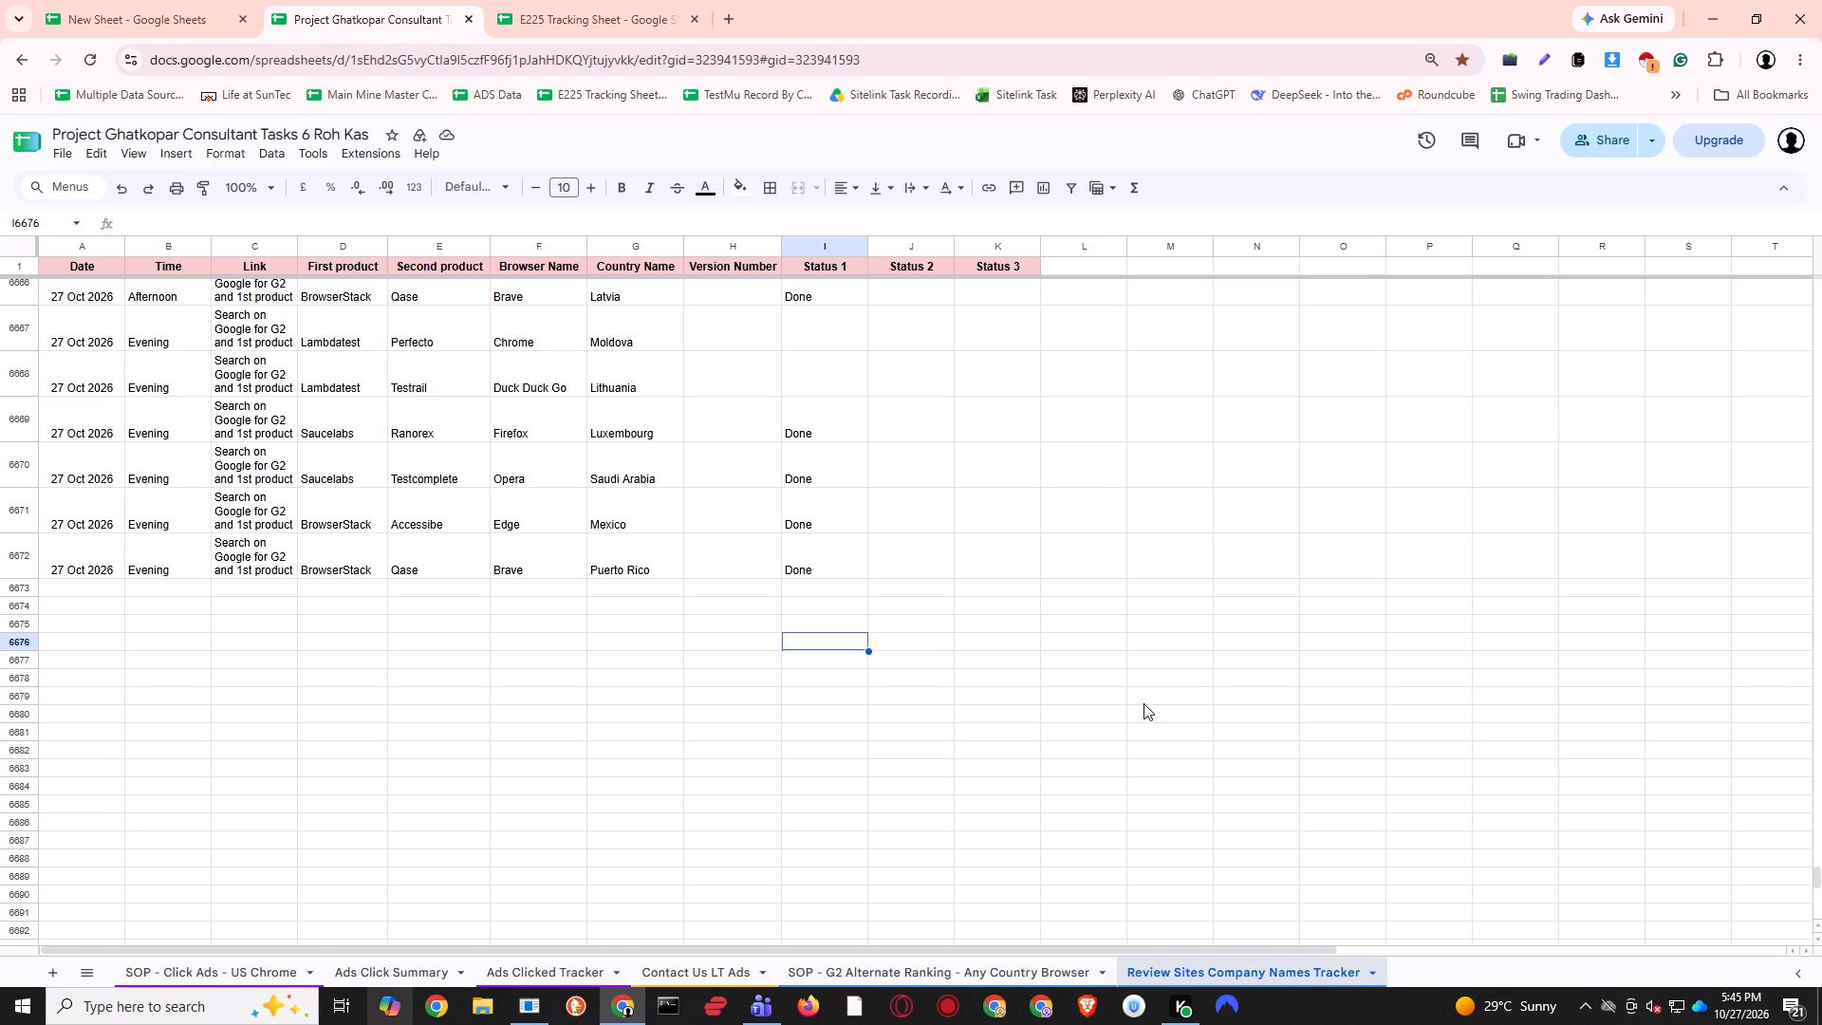
click(846, 673)
click(717, 637)
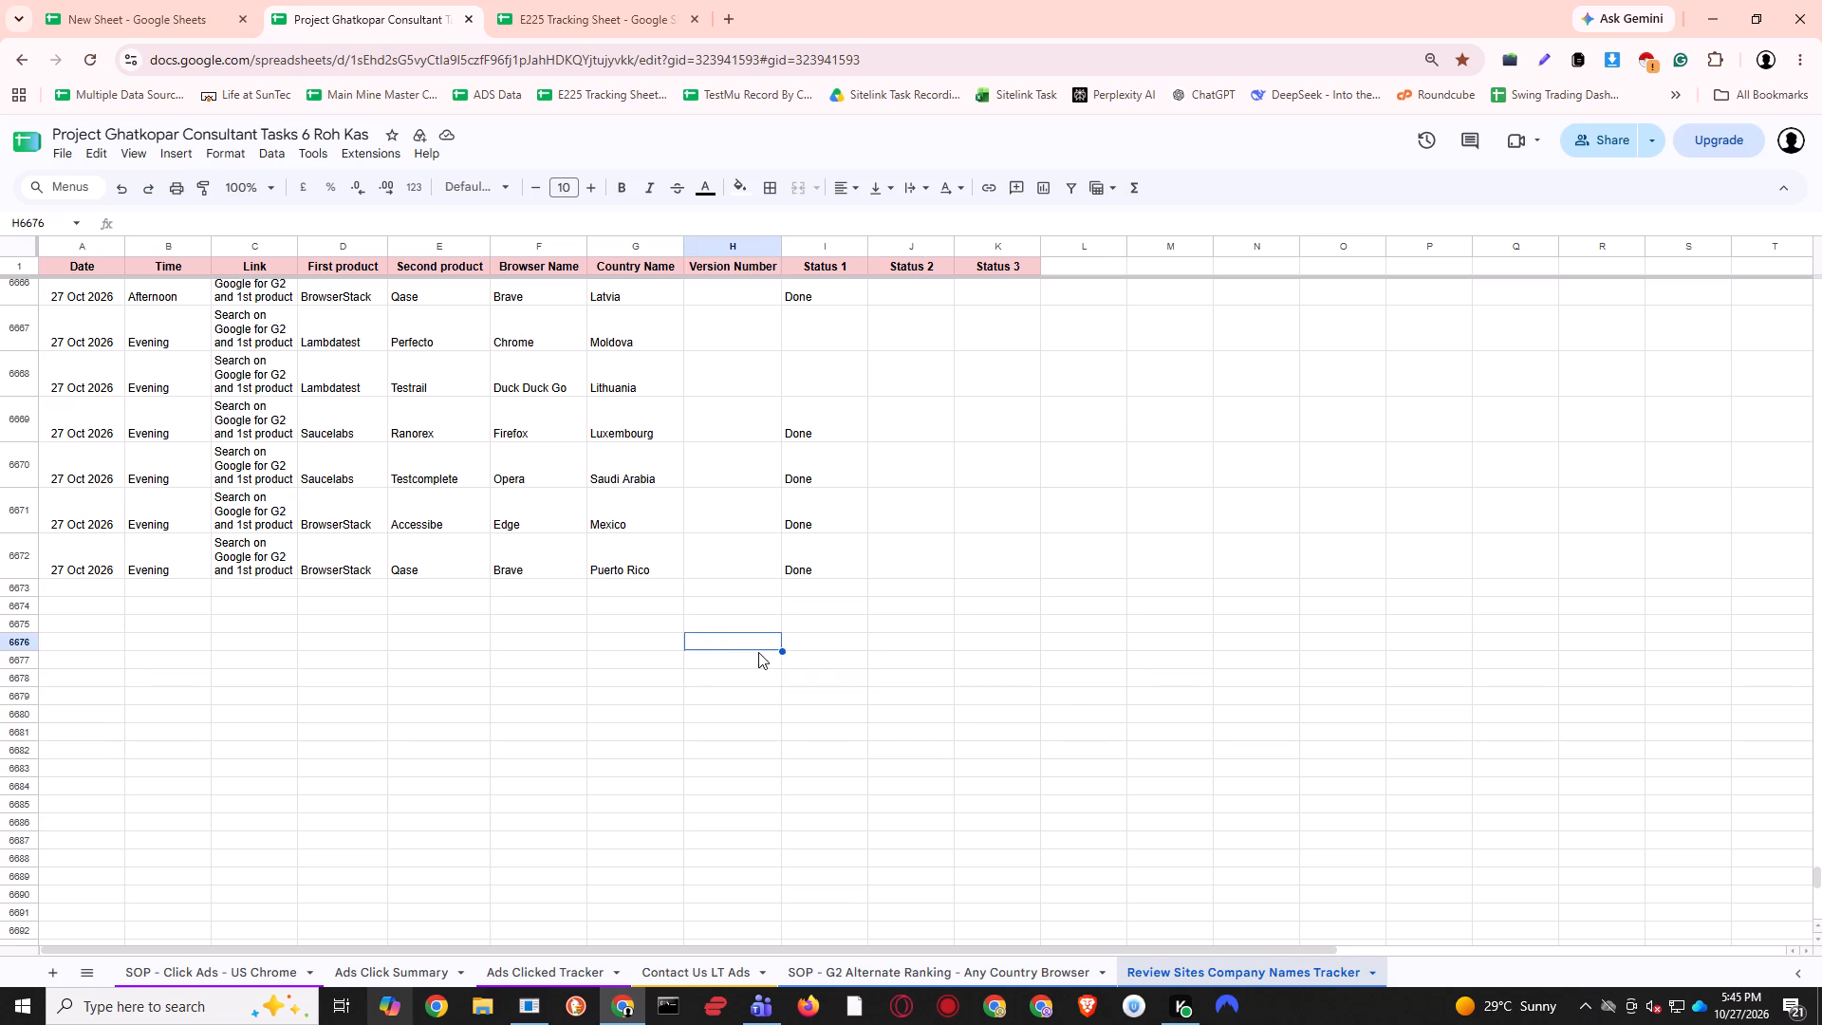
key(ctrl+s)
click(842, 641)
click(743, 587)
click(749, 578)
click(752, 628)
key(ctrl+s)
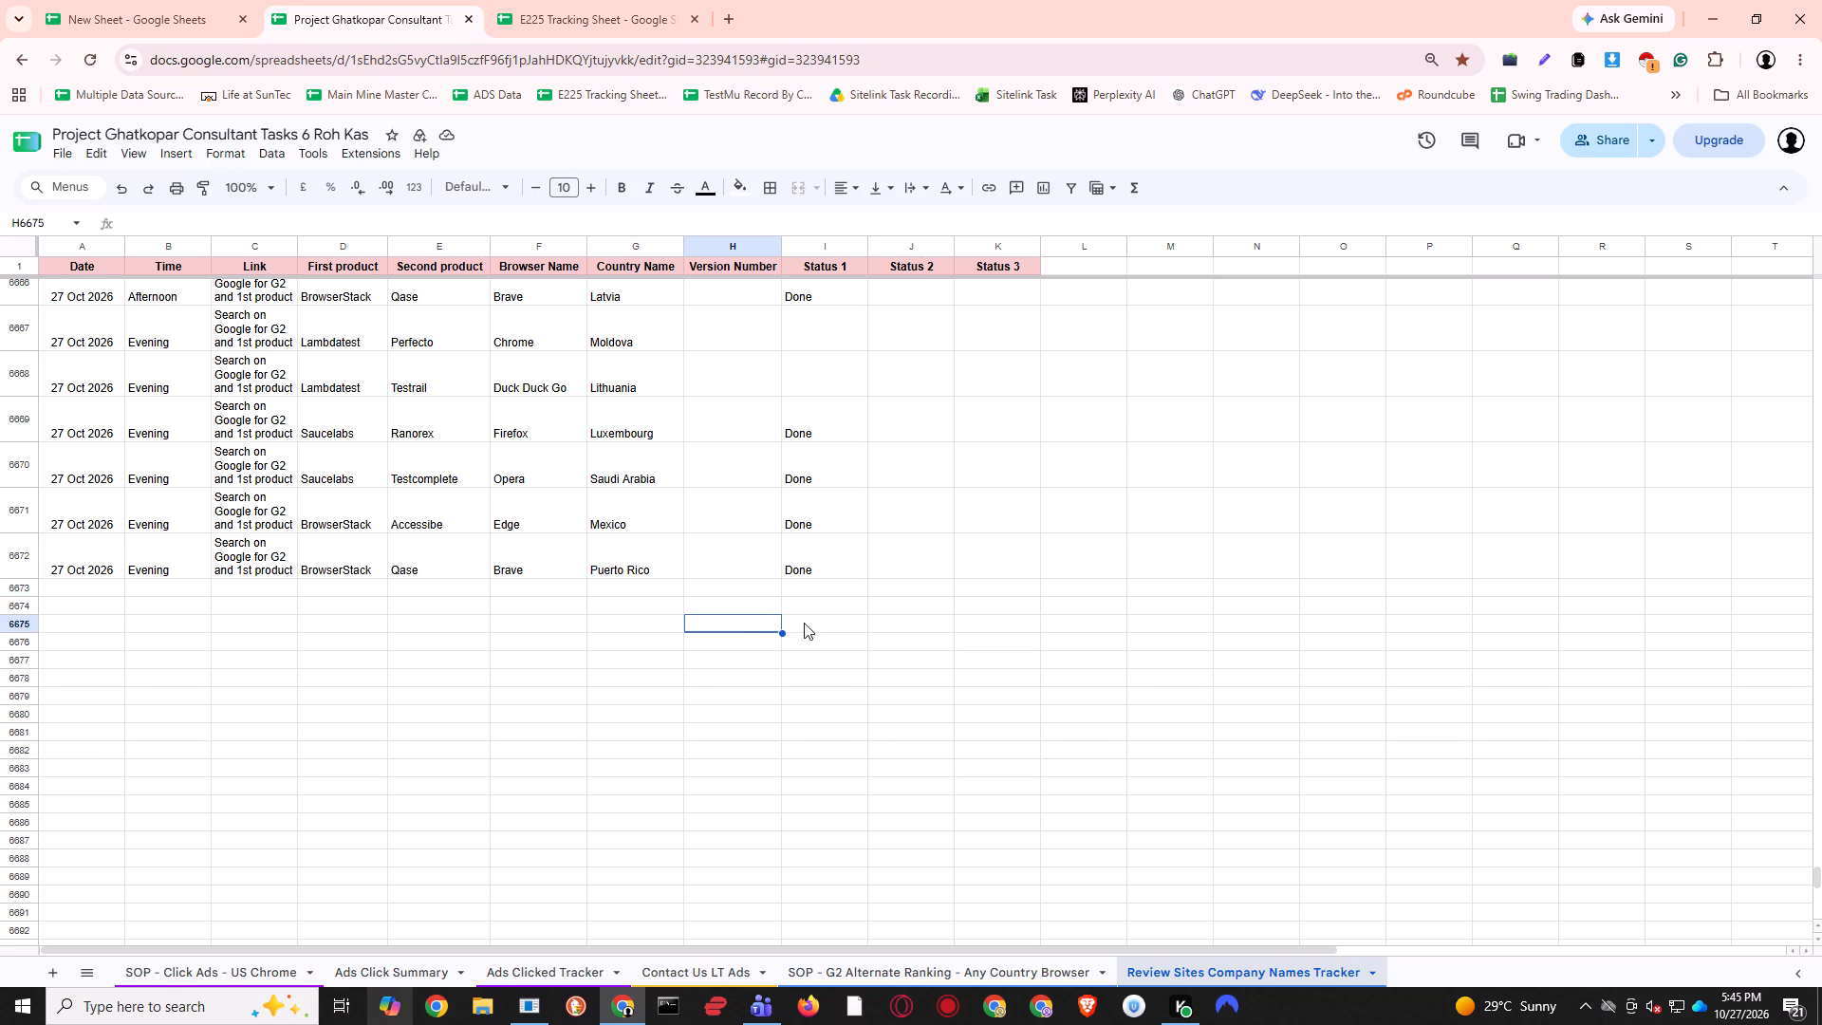
click(865, 602)
click(784, 607)
key(ctrl+s)
click(827, 673)
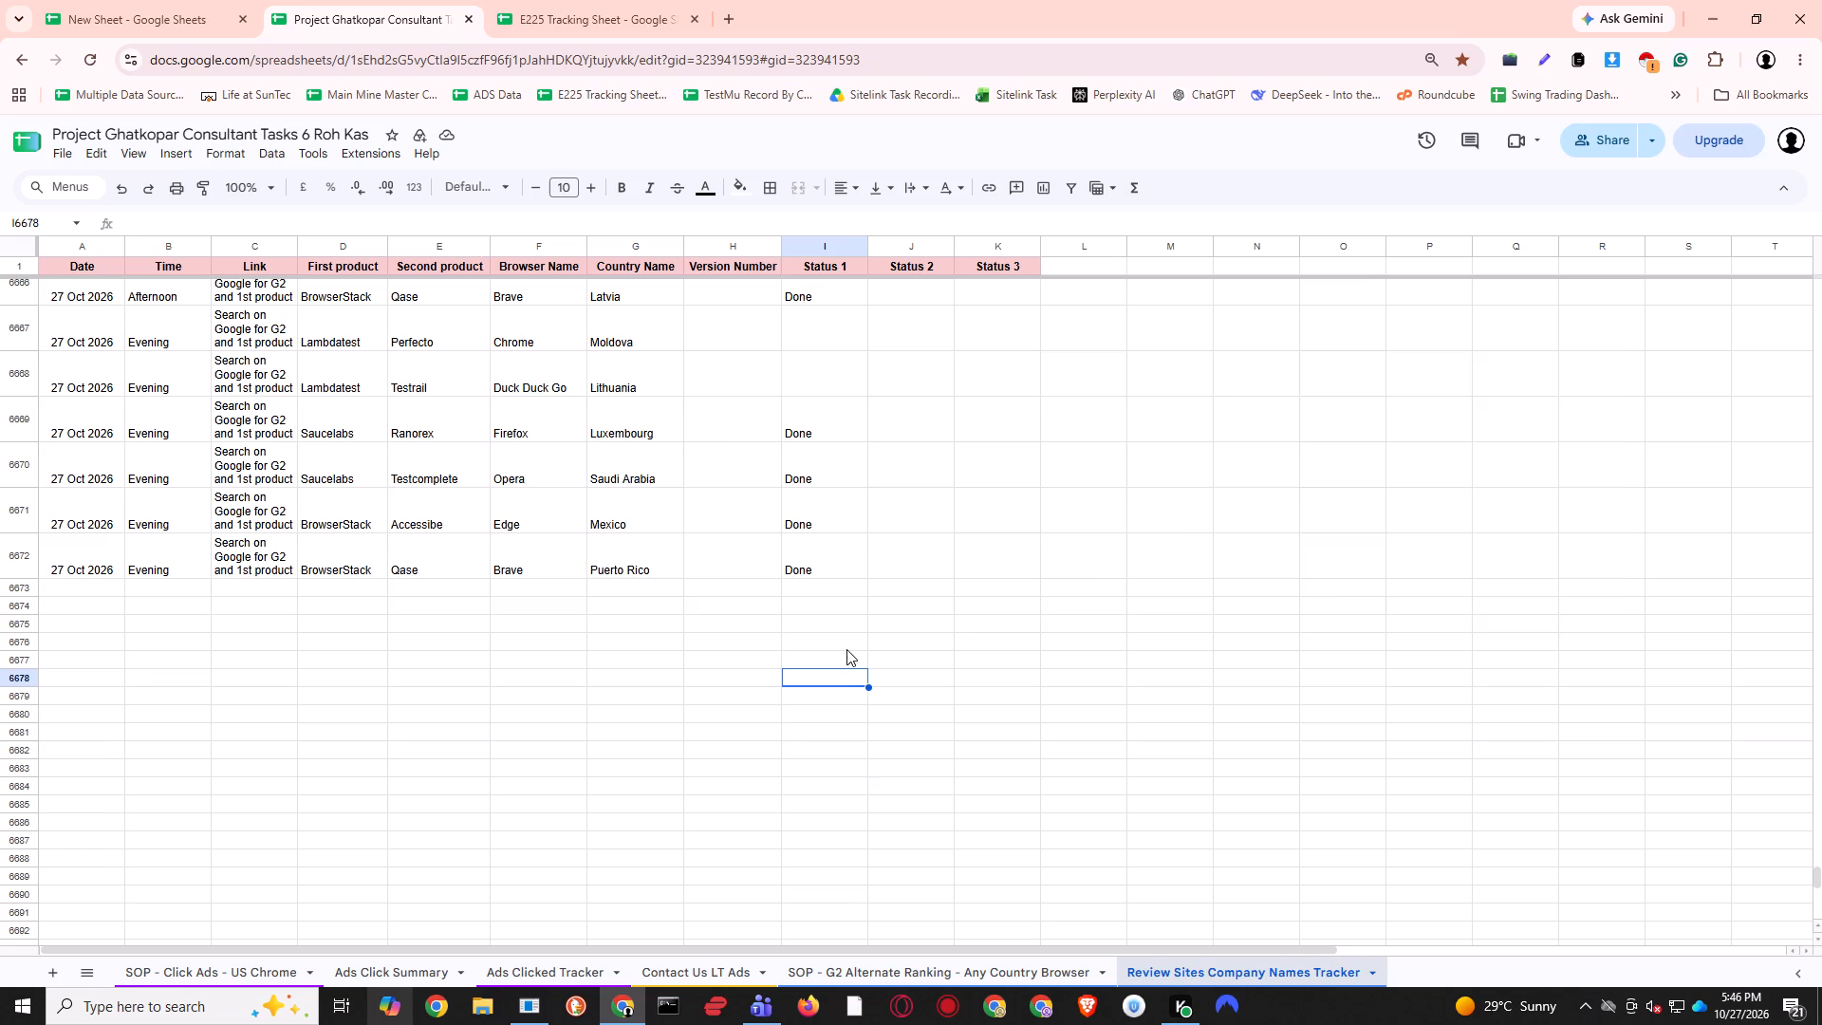
Switch to the WPS Office copy of the workbook to compare its 27 Oct 2026 review-site rows.
key(alt+Tab)
alt+click(783, 528)
key(alt+Tab)
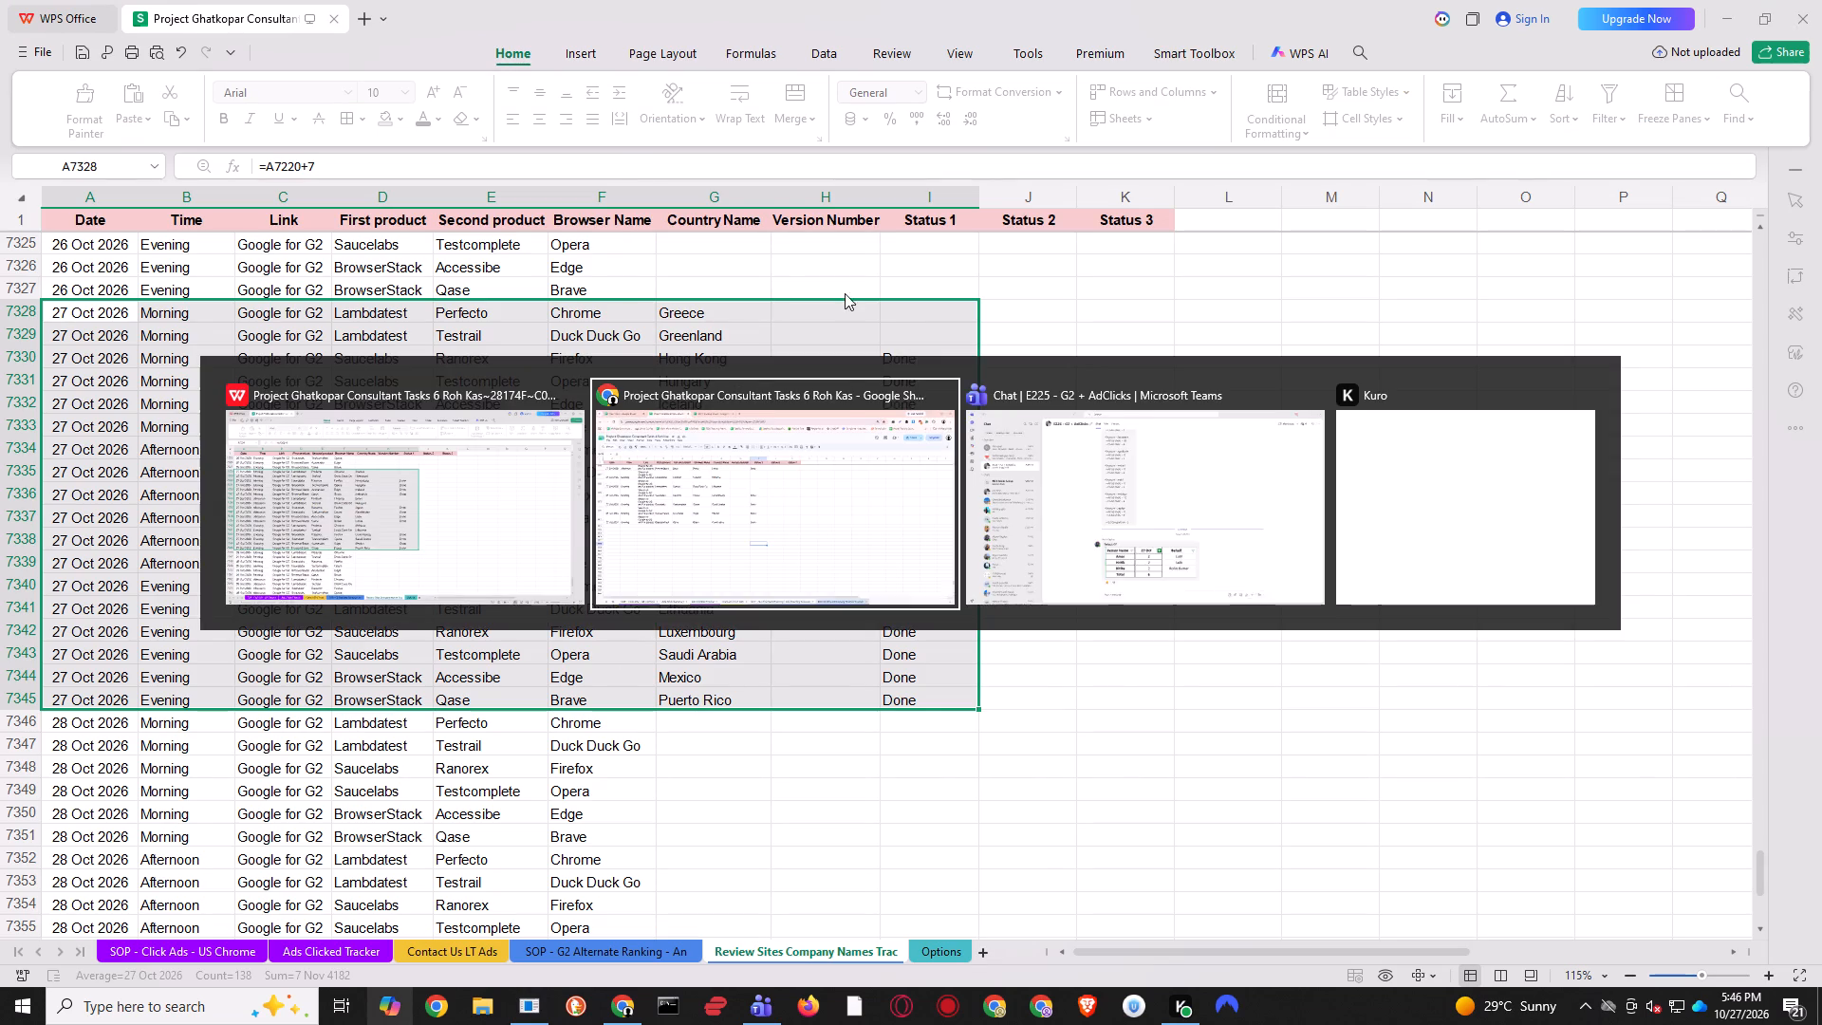
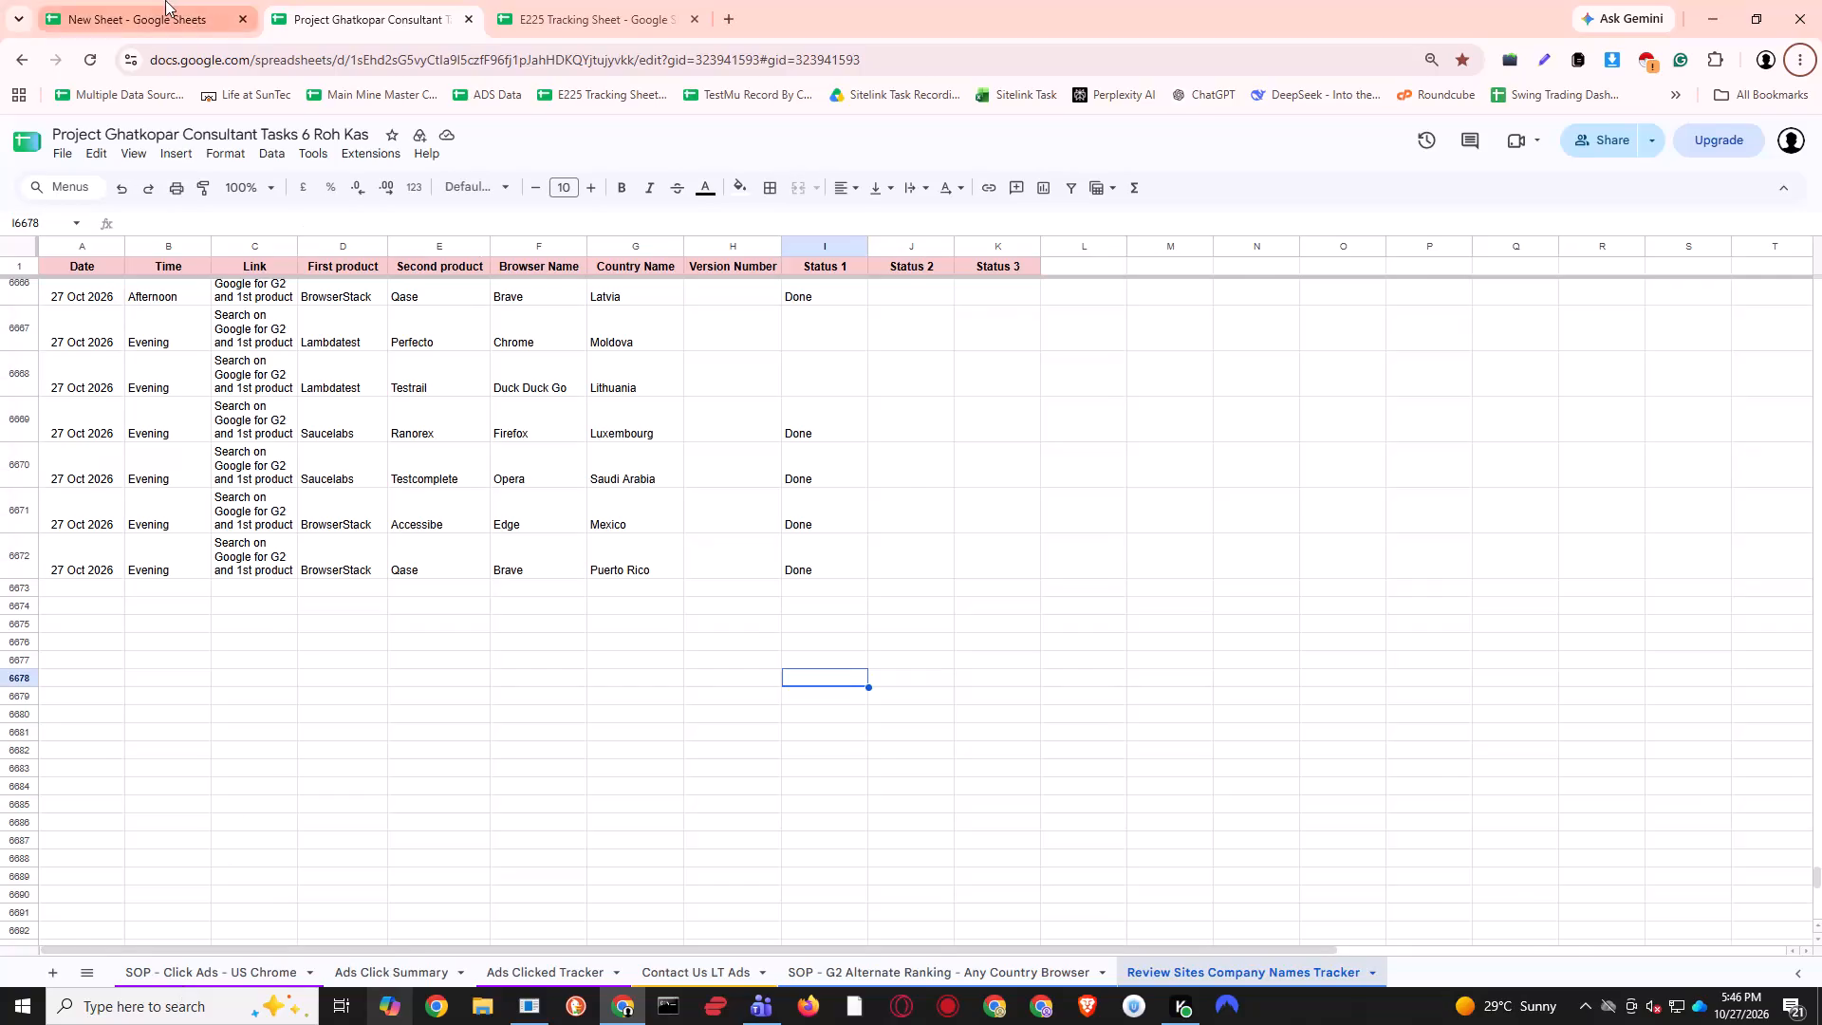
Copy the ad URLs in F65:F215 of New Sheet's Ads Click sheet.
alt+click(165, 0)
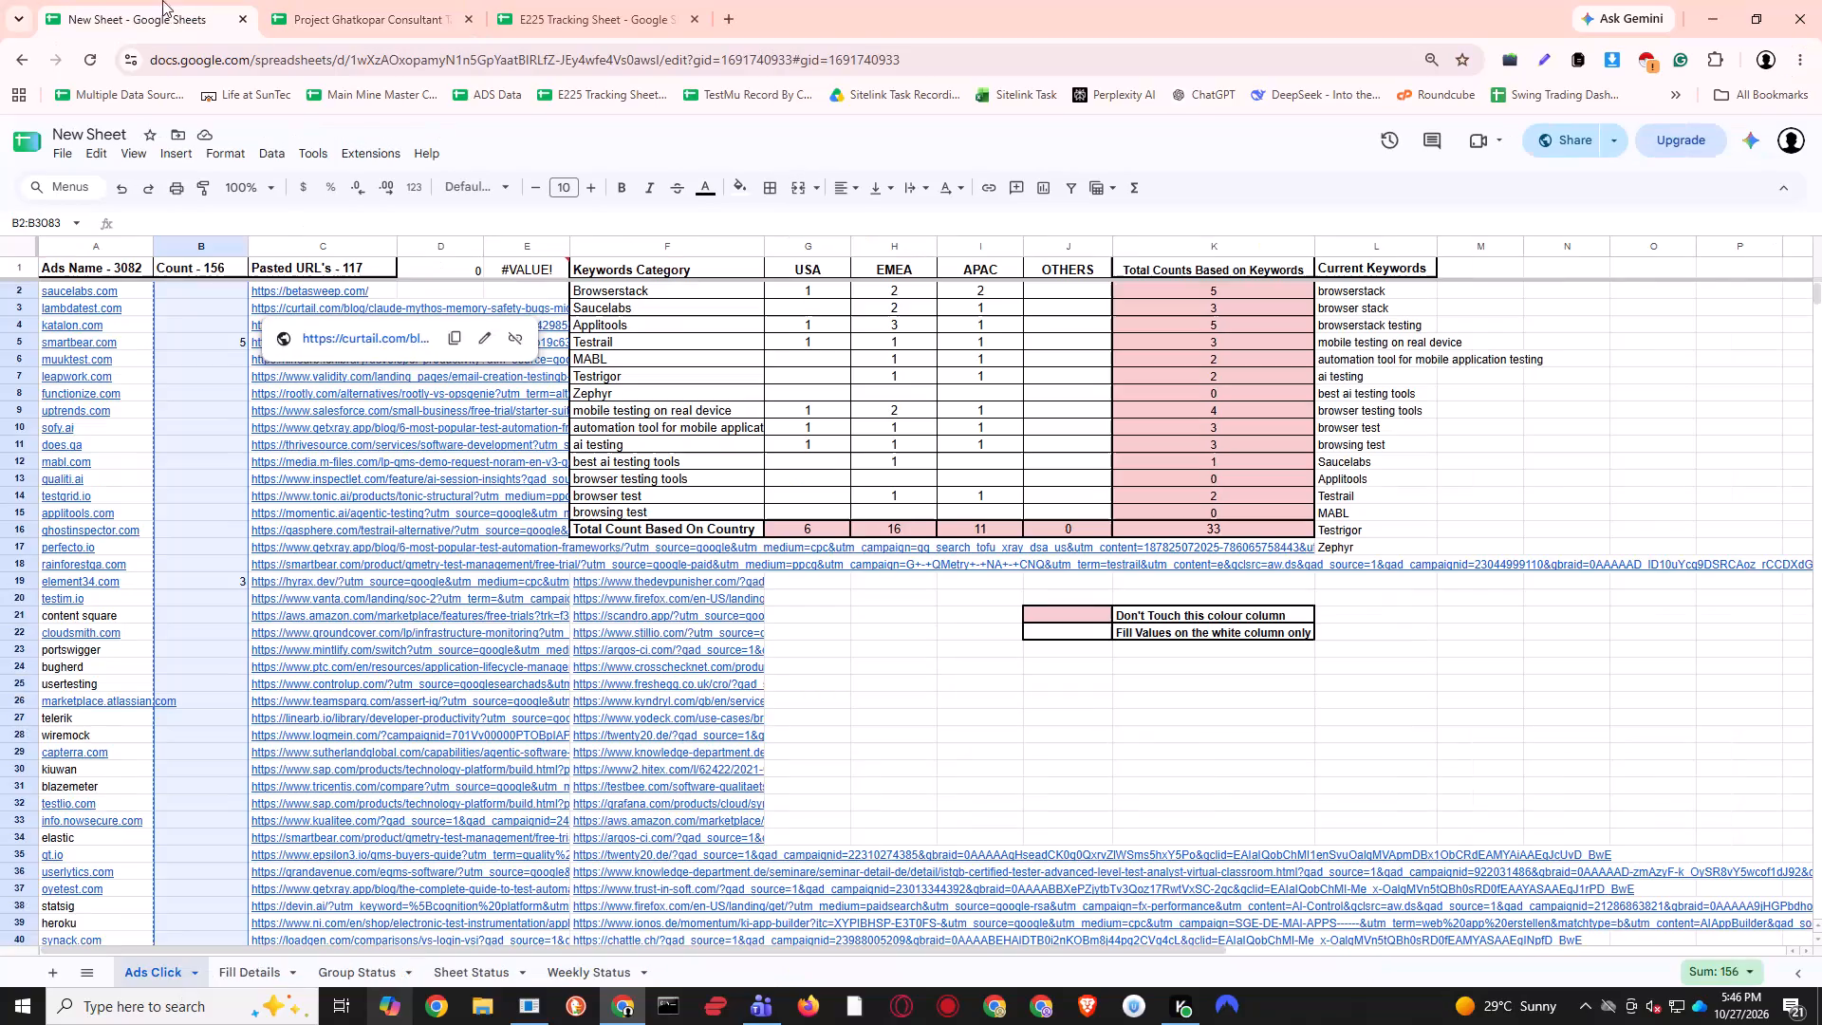
alt+click(194, 606)
key(Tab)
key(Tab)
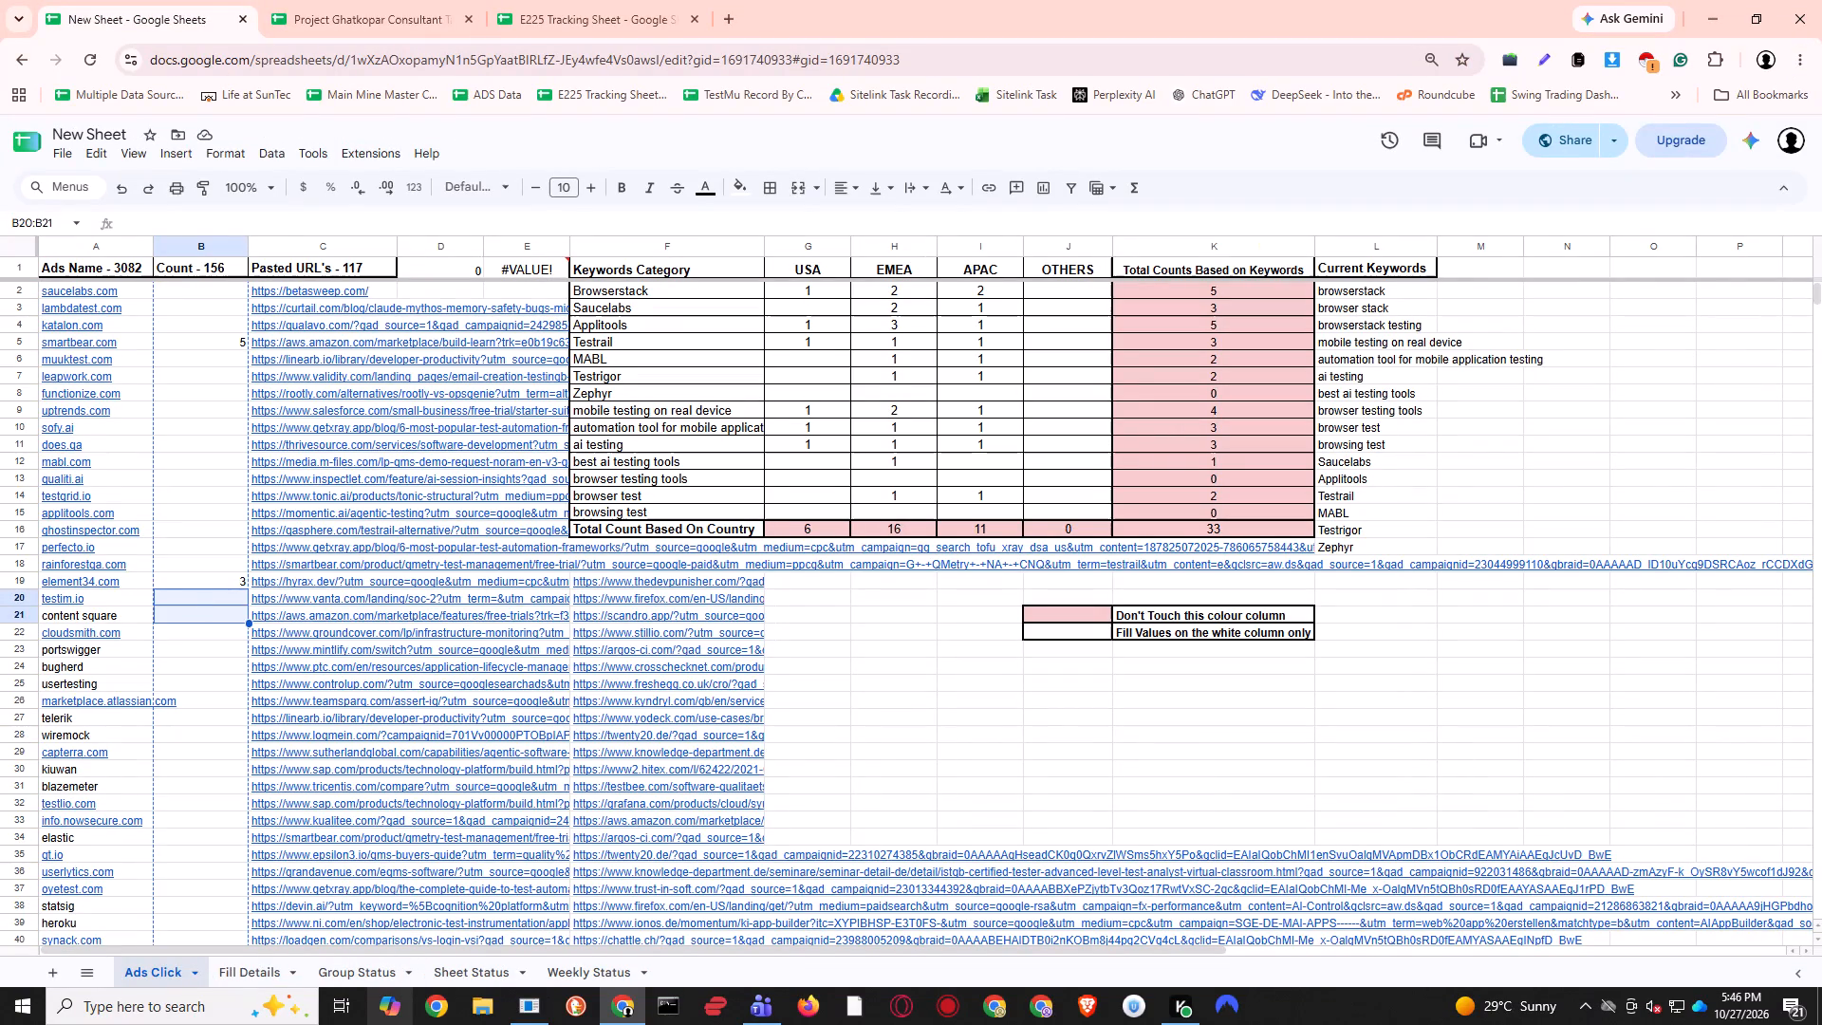
key(Tab)
key(Right)
key(Right)
key(Right)
key(Right)
key(ctrl+shift+Down)
key(shift+Up)
key(shift+Up)
key(shift+Up)
key(shift+Up)
key(shift+Up)
key(shift+Up)
key(shift+Up)
key(shift+Up)
key(shift+Up)
key(shift+Up)
key(shift+Up)
key(shift+Up)
key(shift+Up)
key(shift+Up)
key(shift+Up)
key(shift+Up)
key(shift+Up)
key(shift+Up)
key(shift+Up)
key(shift+Up)
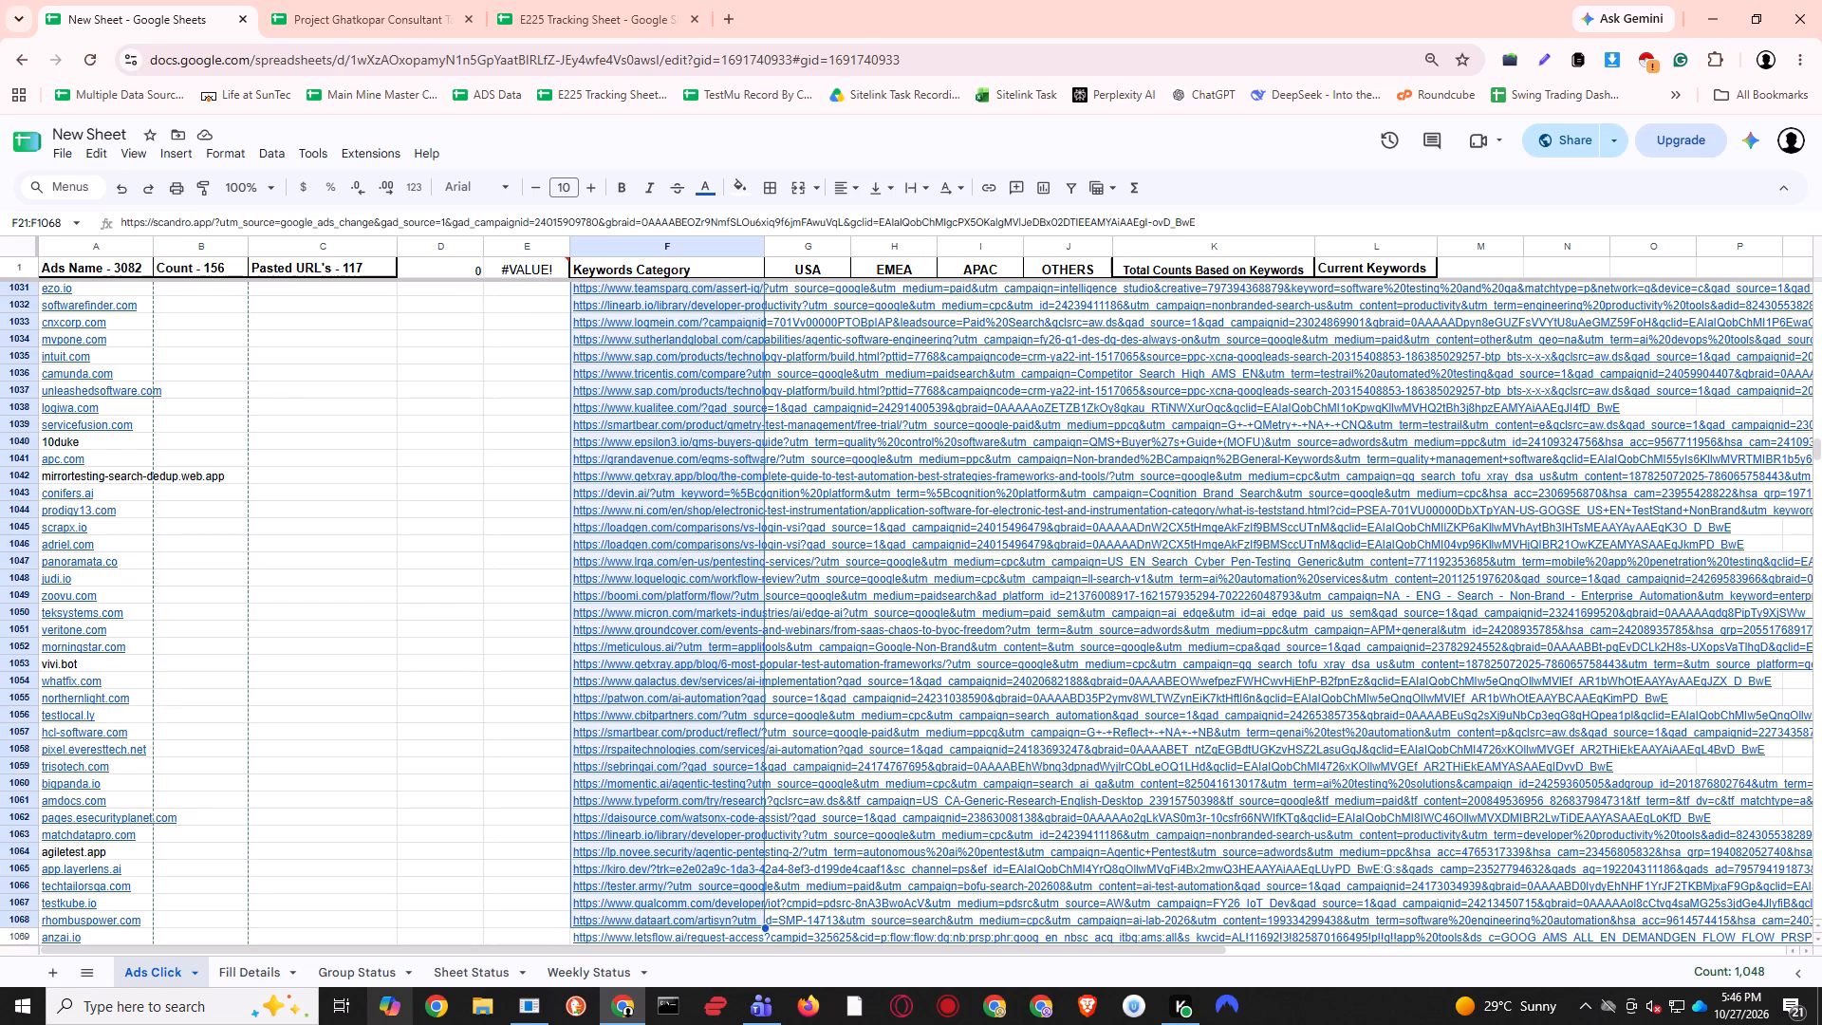
key(Down)
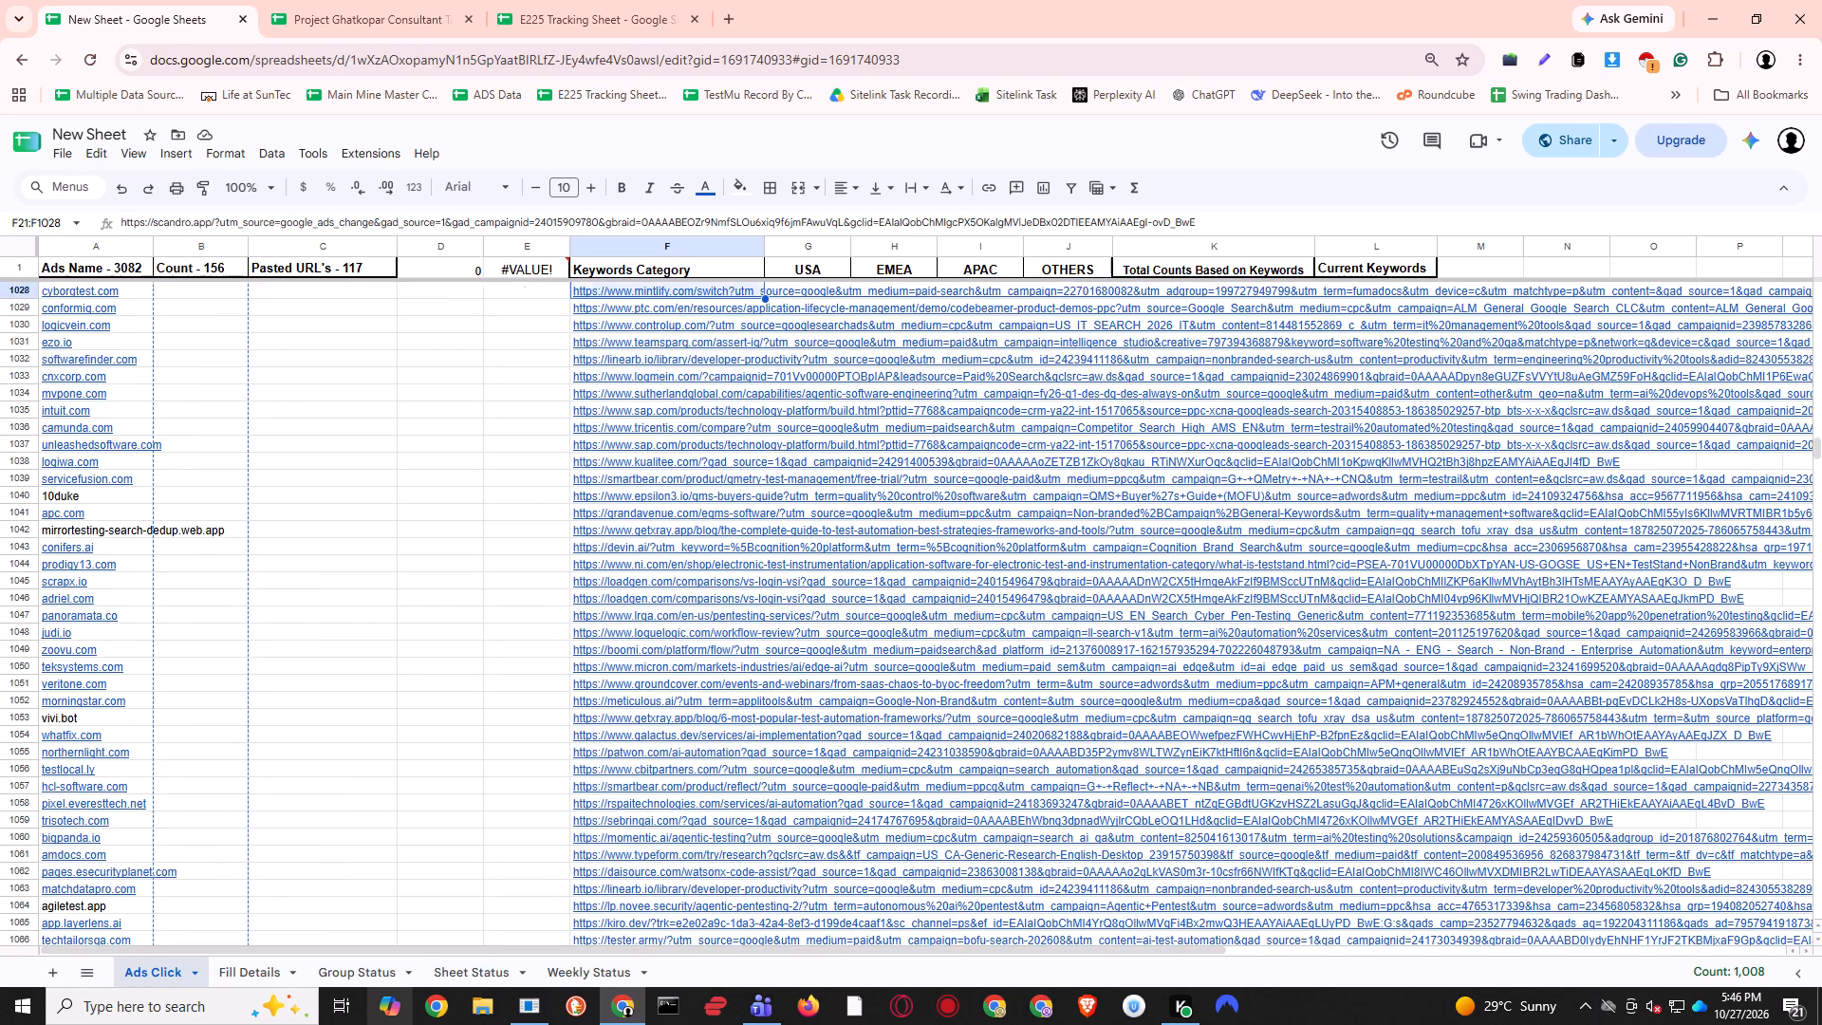
key(Down)
key(Down)
key(Down)
key(Down)
key(Down)
key(Down)
key(Down)
key(Down)
key(Down)
key(Down)
key(Down)
key(Down)
key(Down)
key(Down)
key(Down)
key(Down)
key(Down)
key(Down)
key(Down)
key(Down)
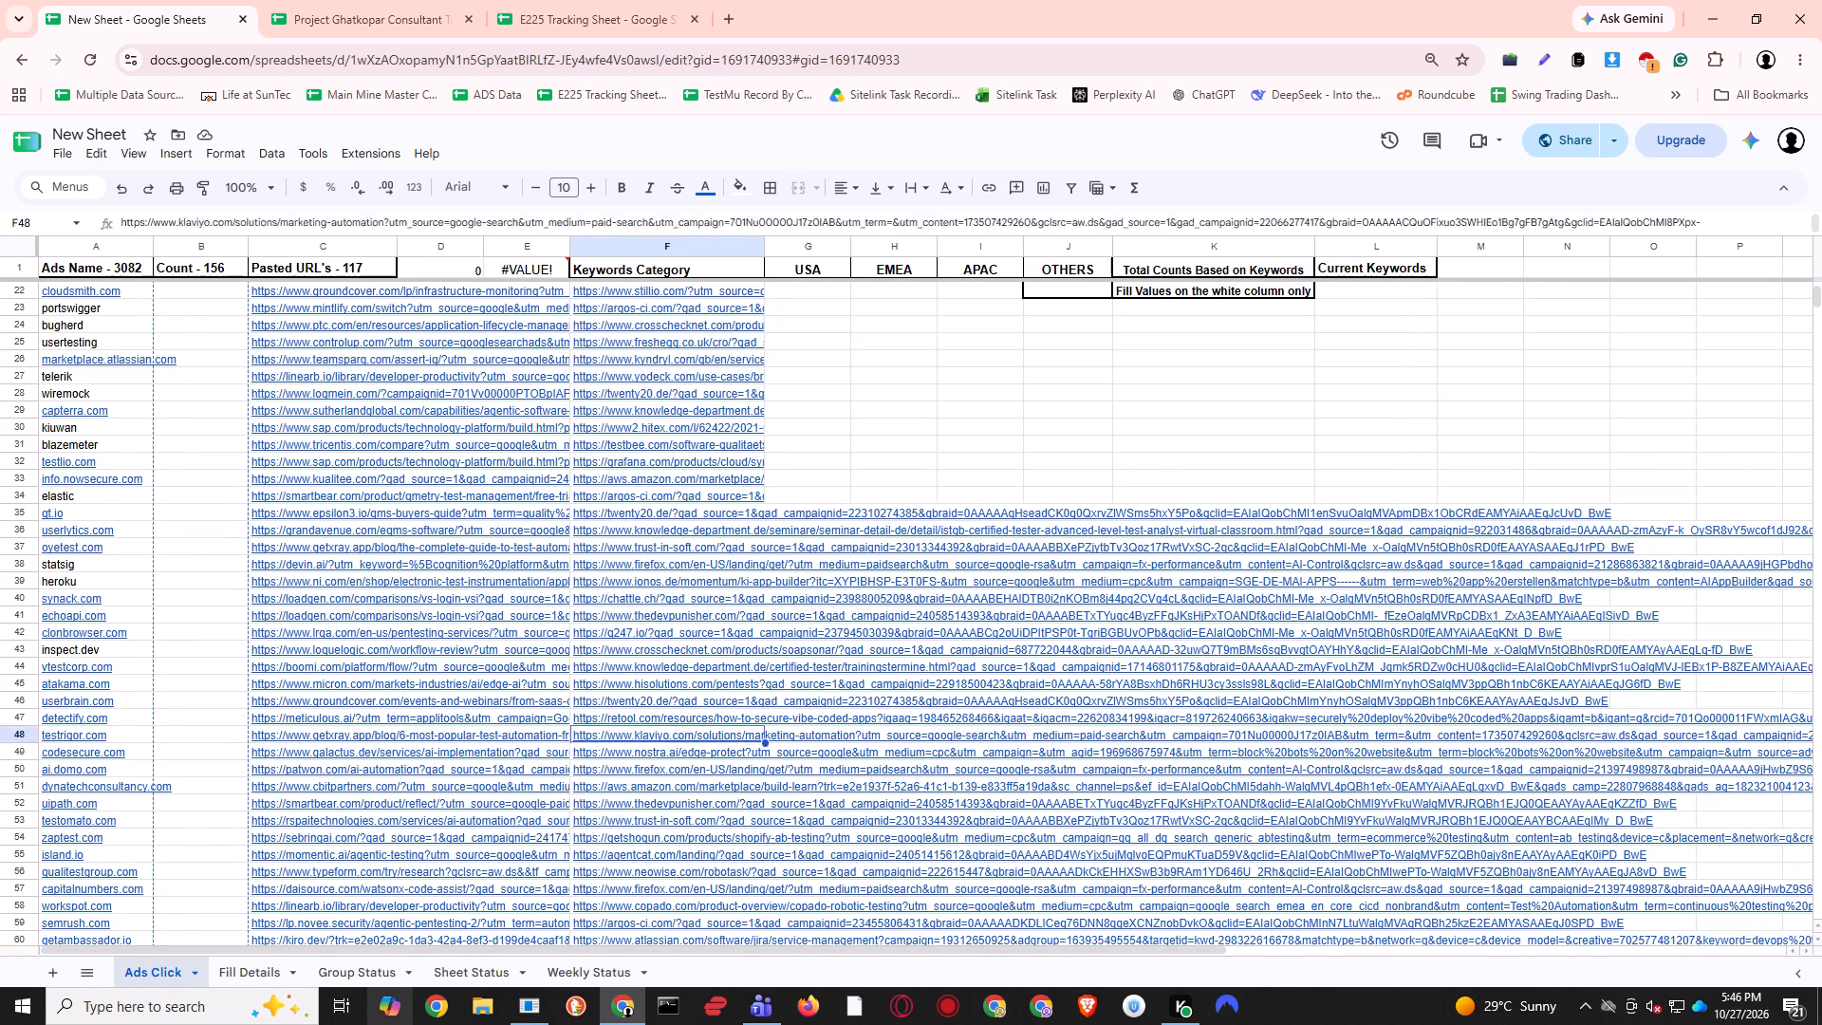
key(shift+Down)
key(shift+Down)
key(shift+Down)
key(shift+Down)
key(shift+Down)
key(shift+Down)
key(shift+Down)
key(shift+Down)
key(shift+Down)
key(shift+Down)
key(shift+Down)
key(shift+Down)
key(shift+Down)
key(shift+Down)
key(shift+Down)
key(shift+Down)
key(shift+Down)
key(shift+Down)
key(shift+Down)
key(shift+Down)
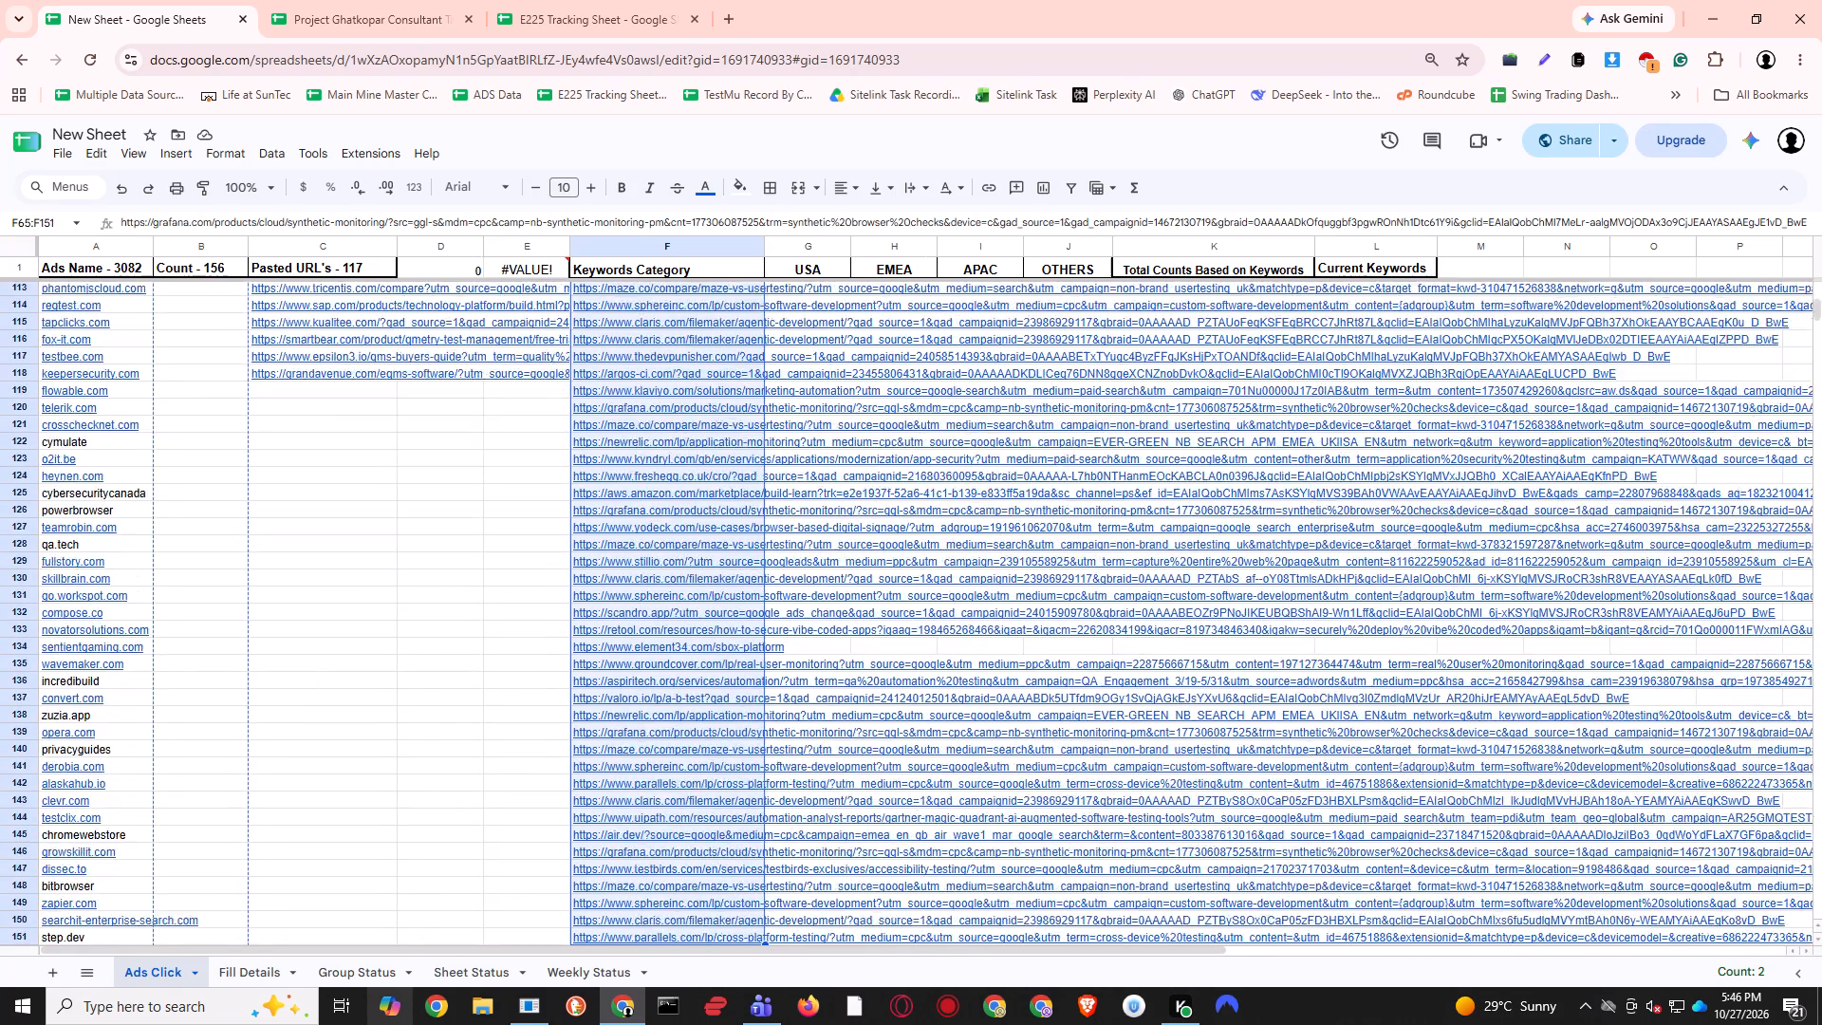
key(shift+Down)
key(shift+Down)
key(shift+Down)
key(shift+Down)
key(shift+Down)
key(shift+Down)
key(shift+Down)
key(shift+Down)
key(shift+Down)
key(shift+Down)
key(shift+Down)
key(shift+Down)
key(shift+Down)
key(shift+Down)
key(shift+Down)
key(shift+Down)
key(shift+Down)
key(shift+Down)
key(shift+Down)
key(shift+Down)
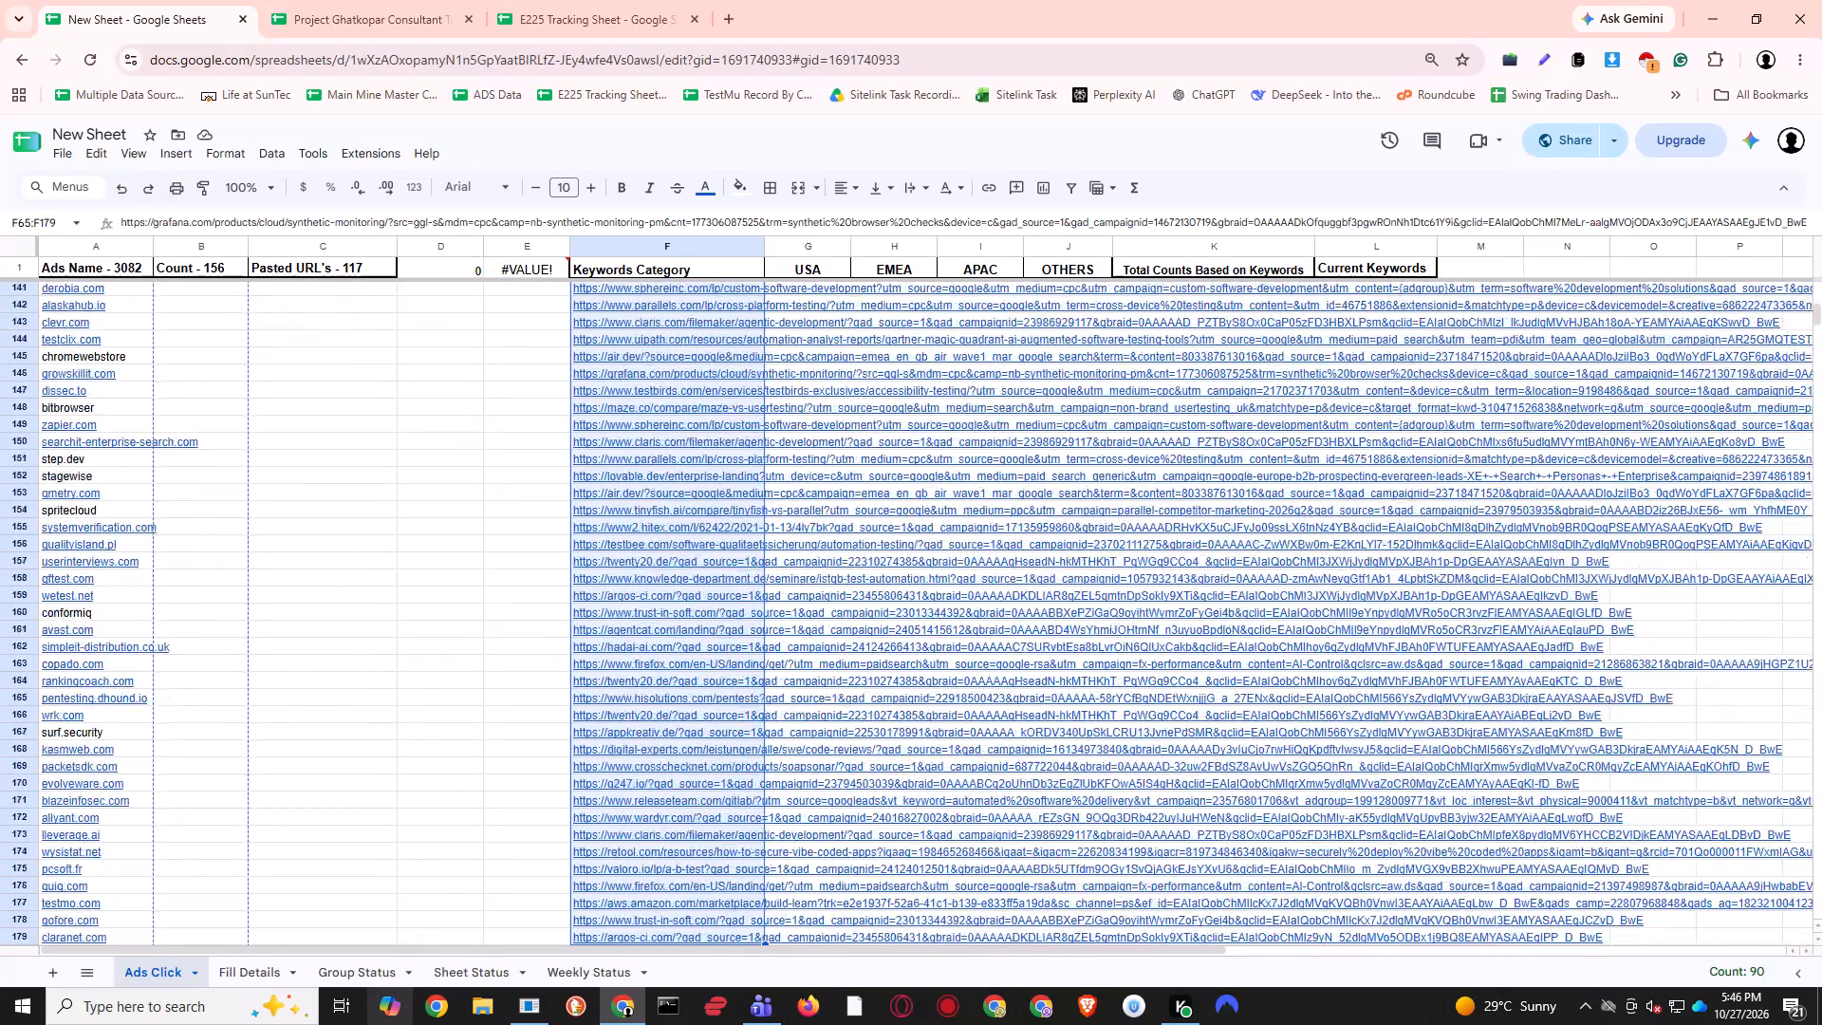
key(shift+Down)
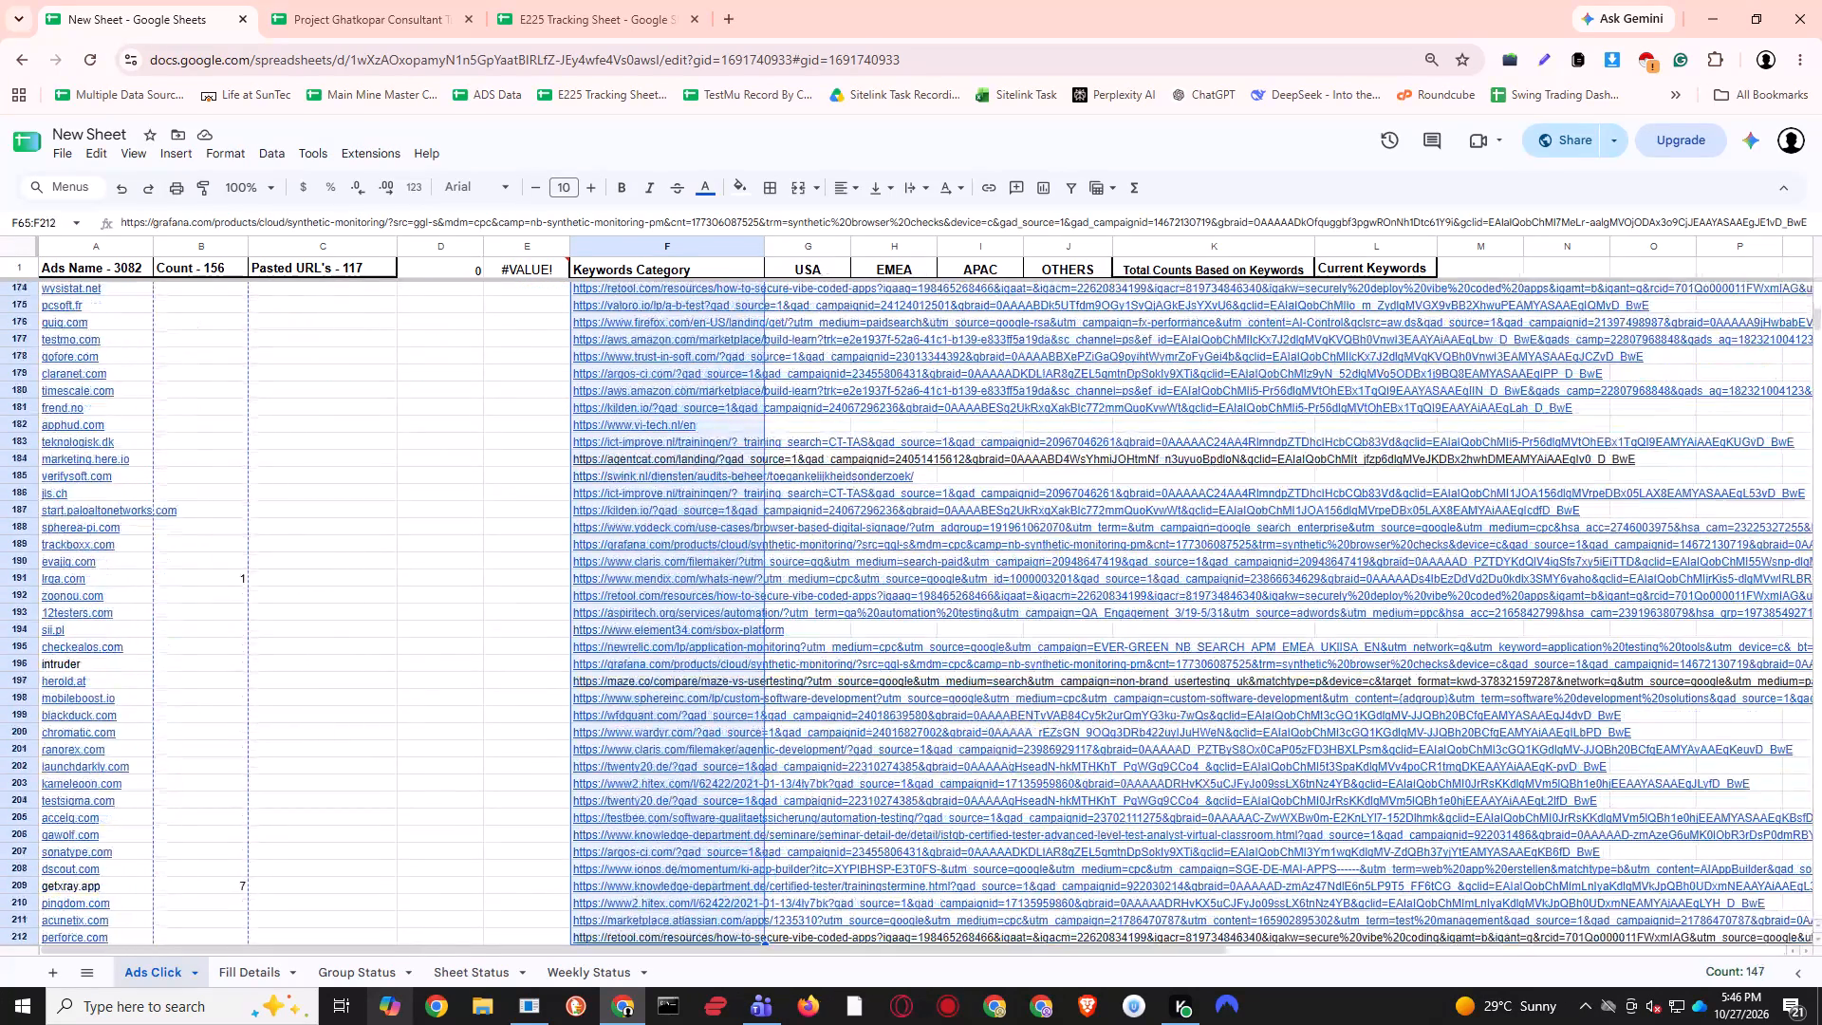
key(shift+Down)
key(shift+Down)
key(shift+Down)
key(ctrl+c)
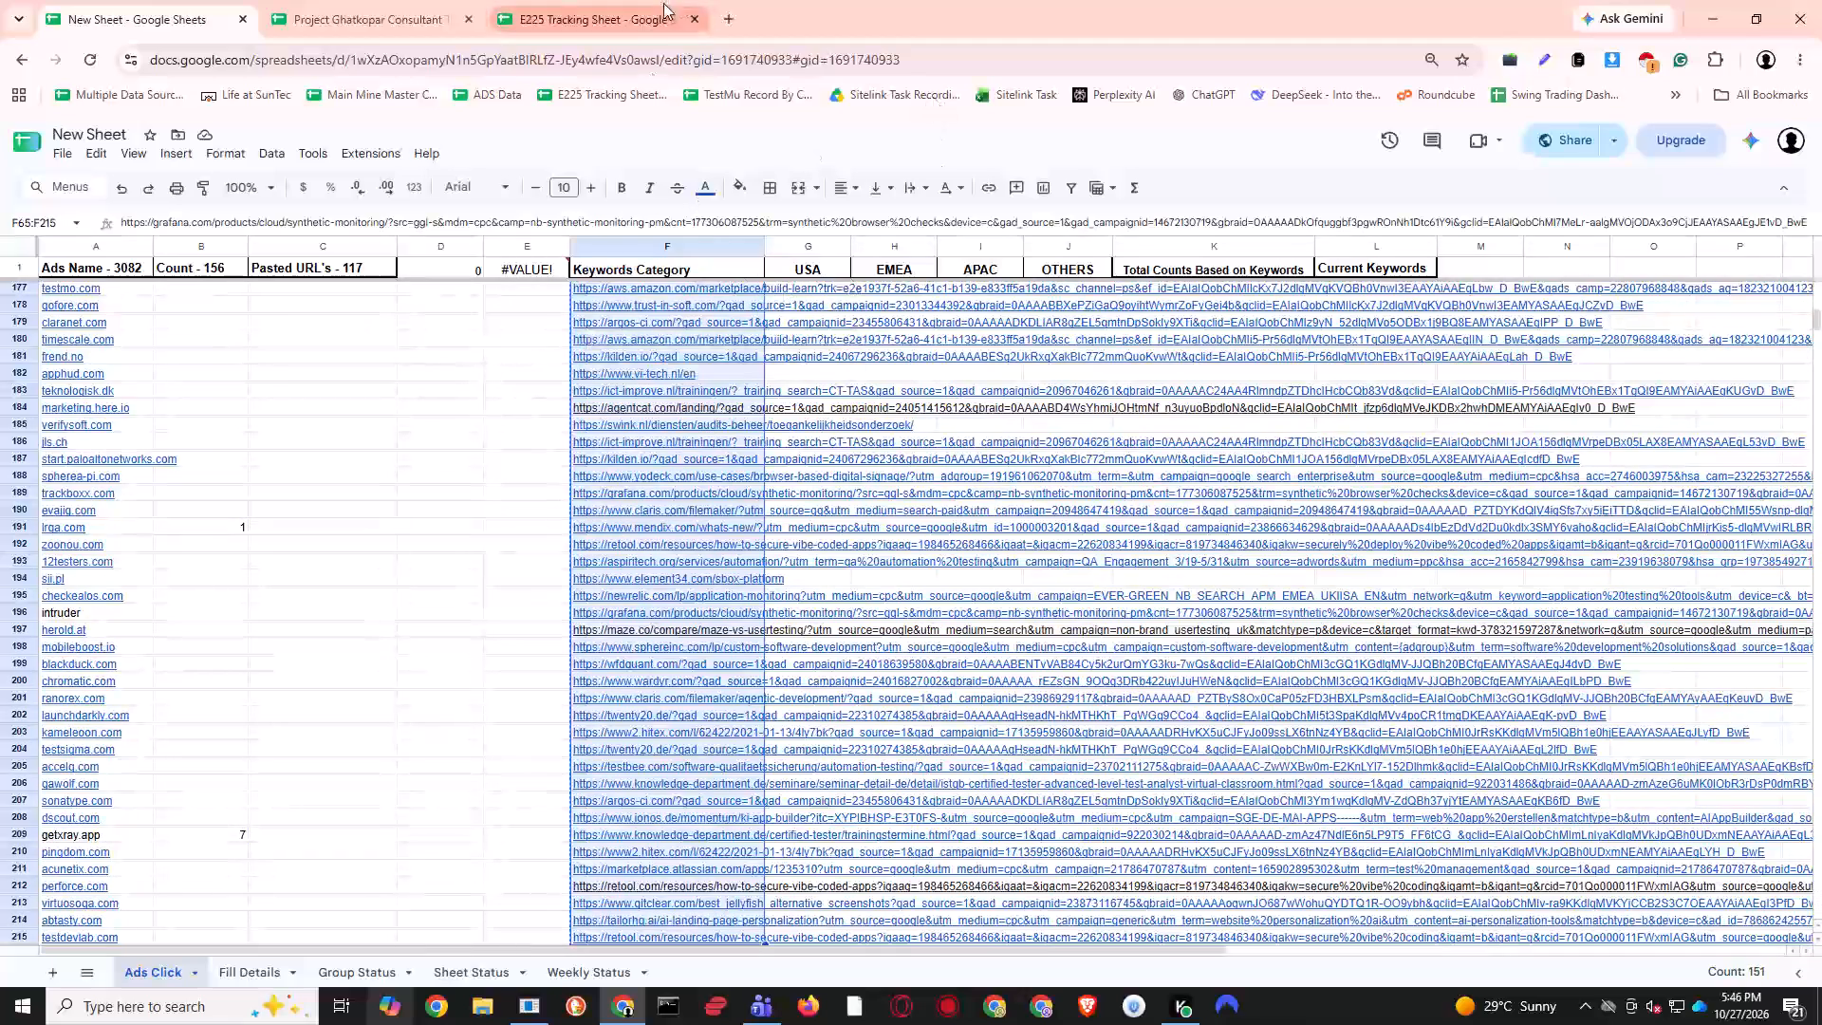
Open the Master Copy Sheet in a new tab, paste the copied URLs into its Ads Click sheet starting at L25, and save.
click(723, 18)
click(1678, 93)
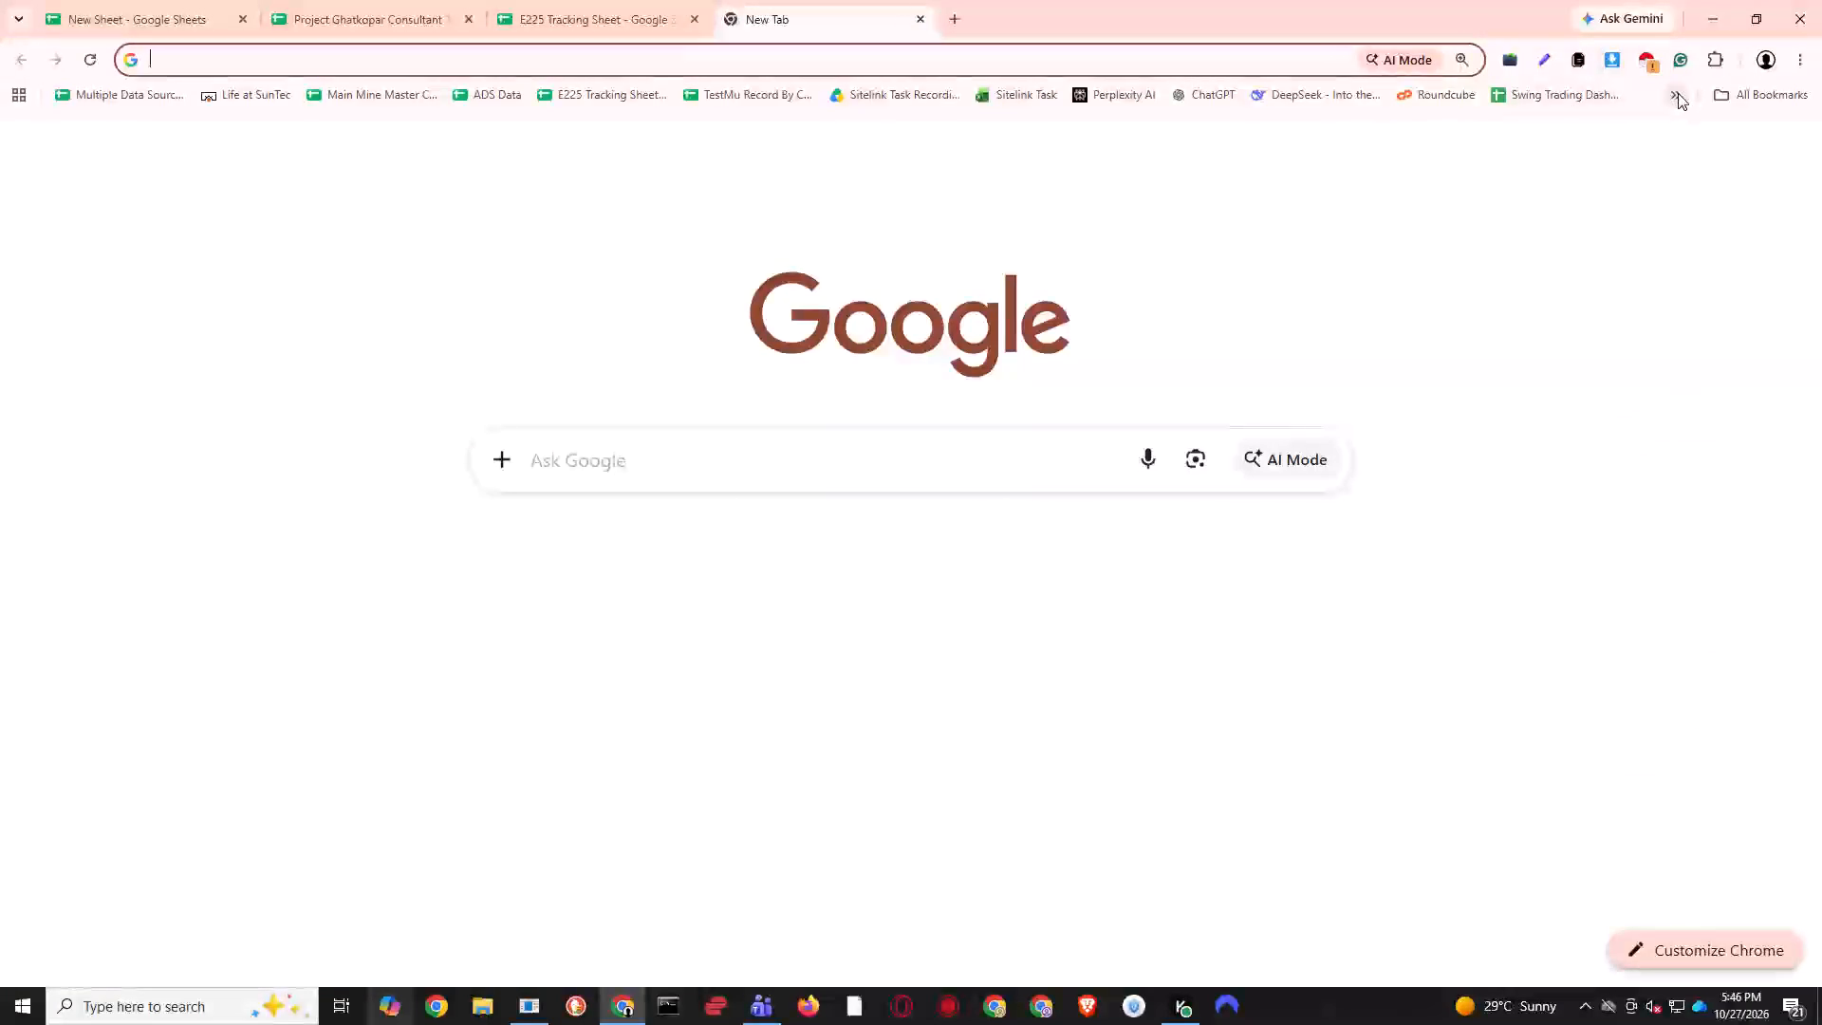
click(1486, 344)
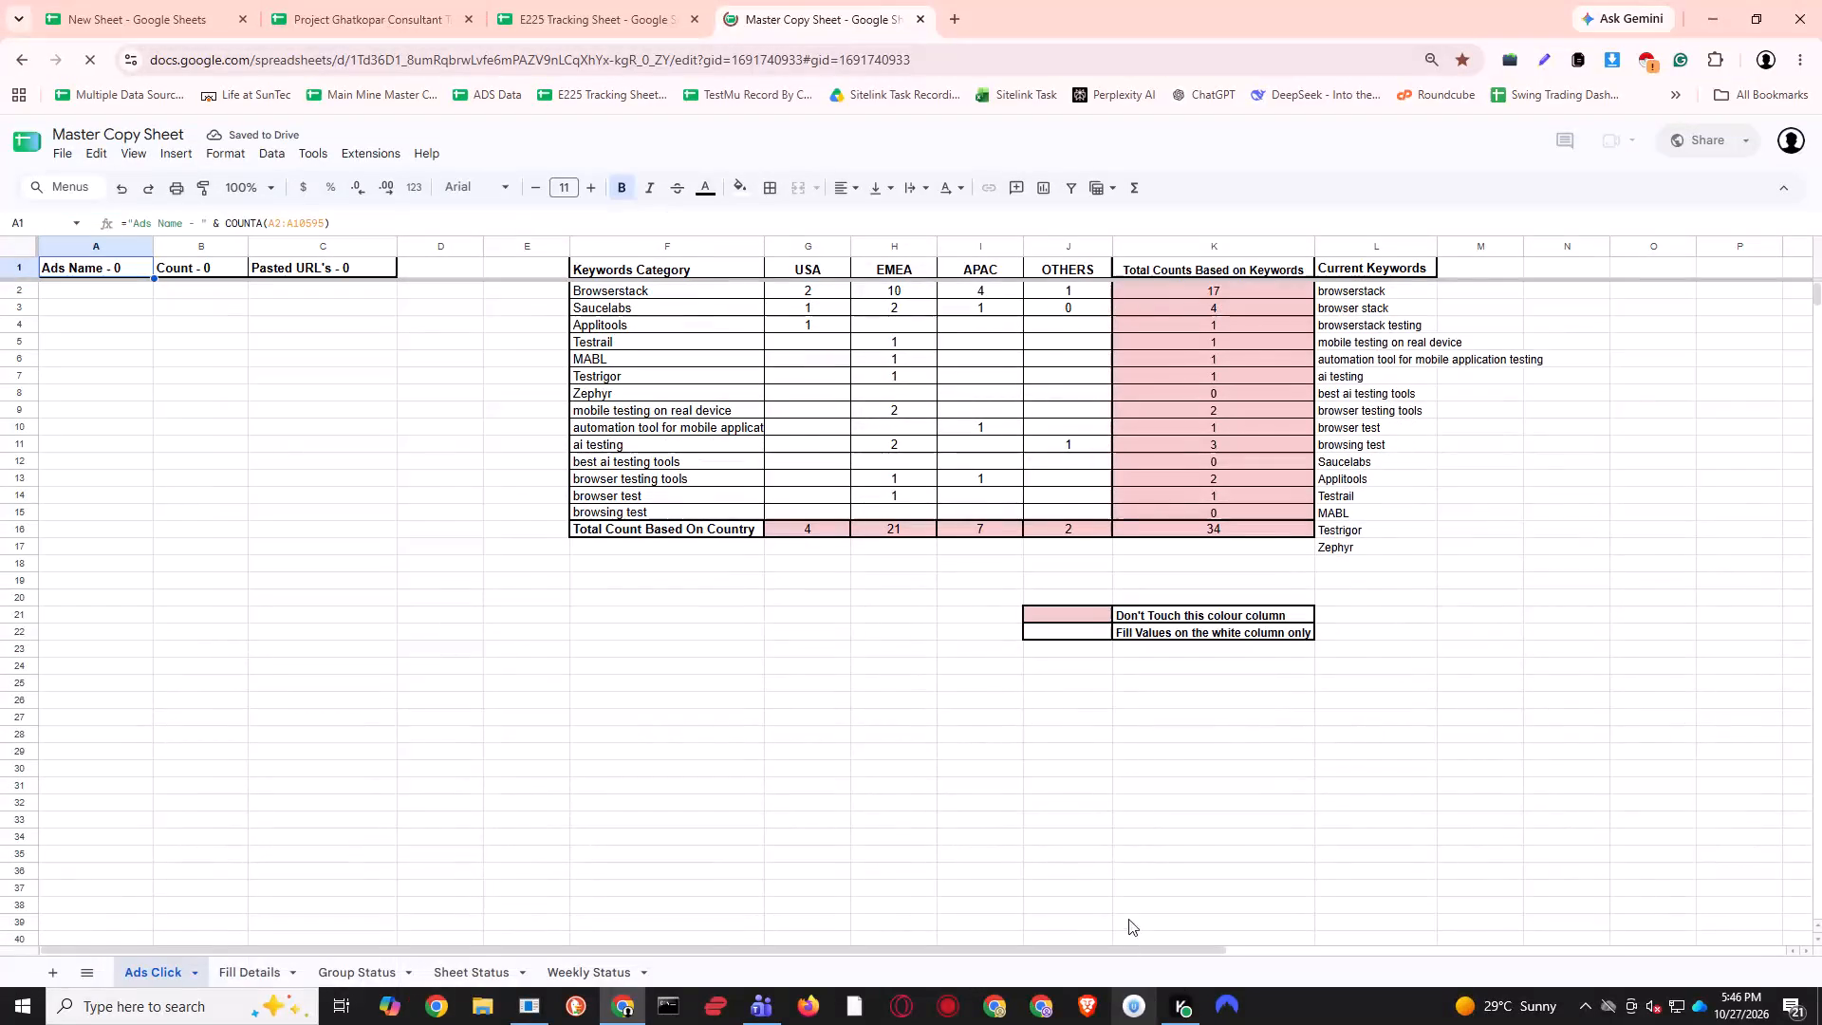
click(1432, 687)
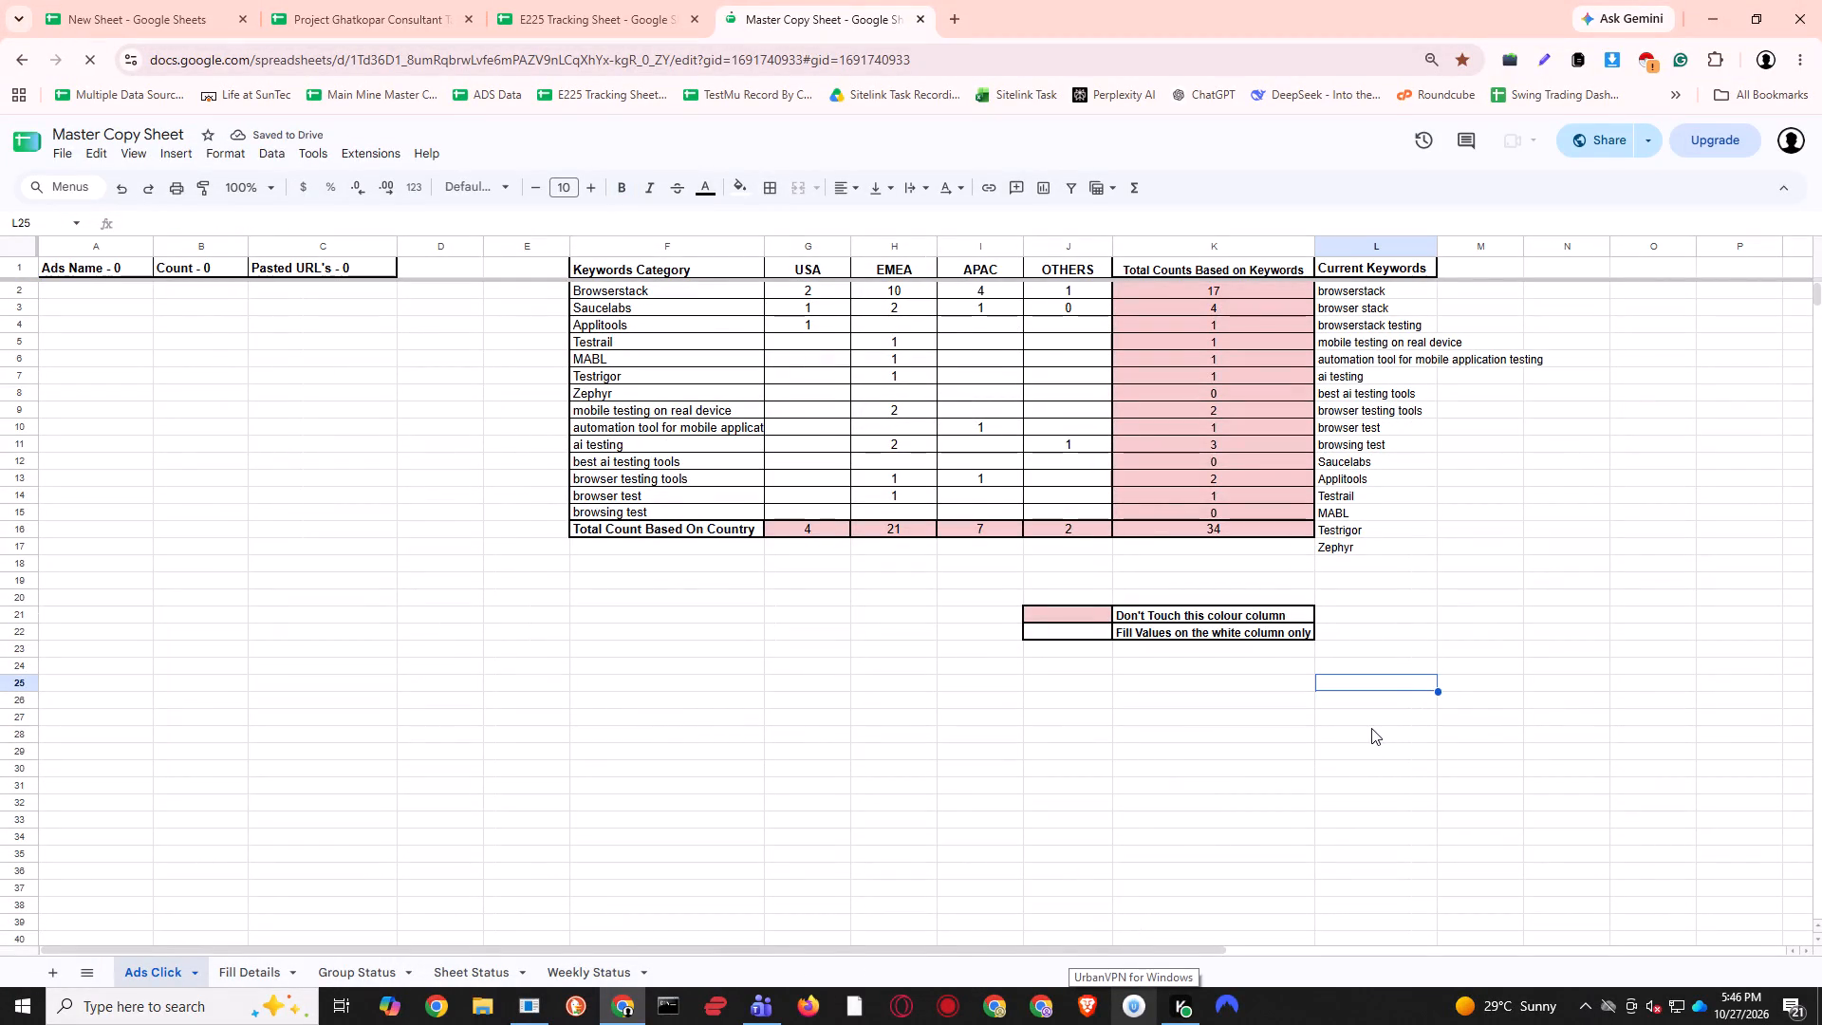
key(ctrl+b)
key(ctrl+v)
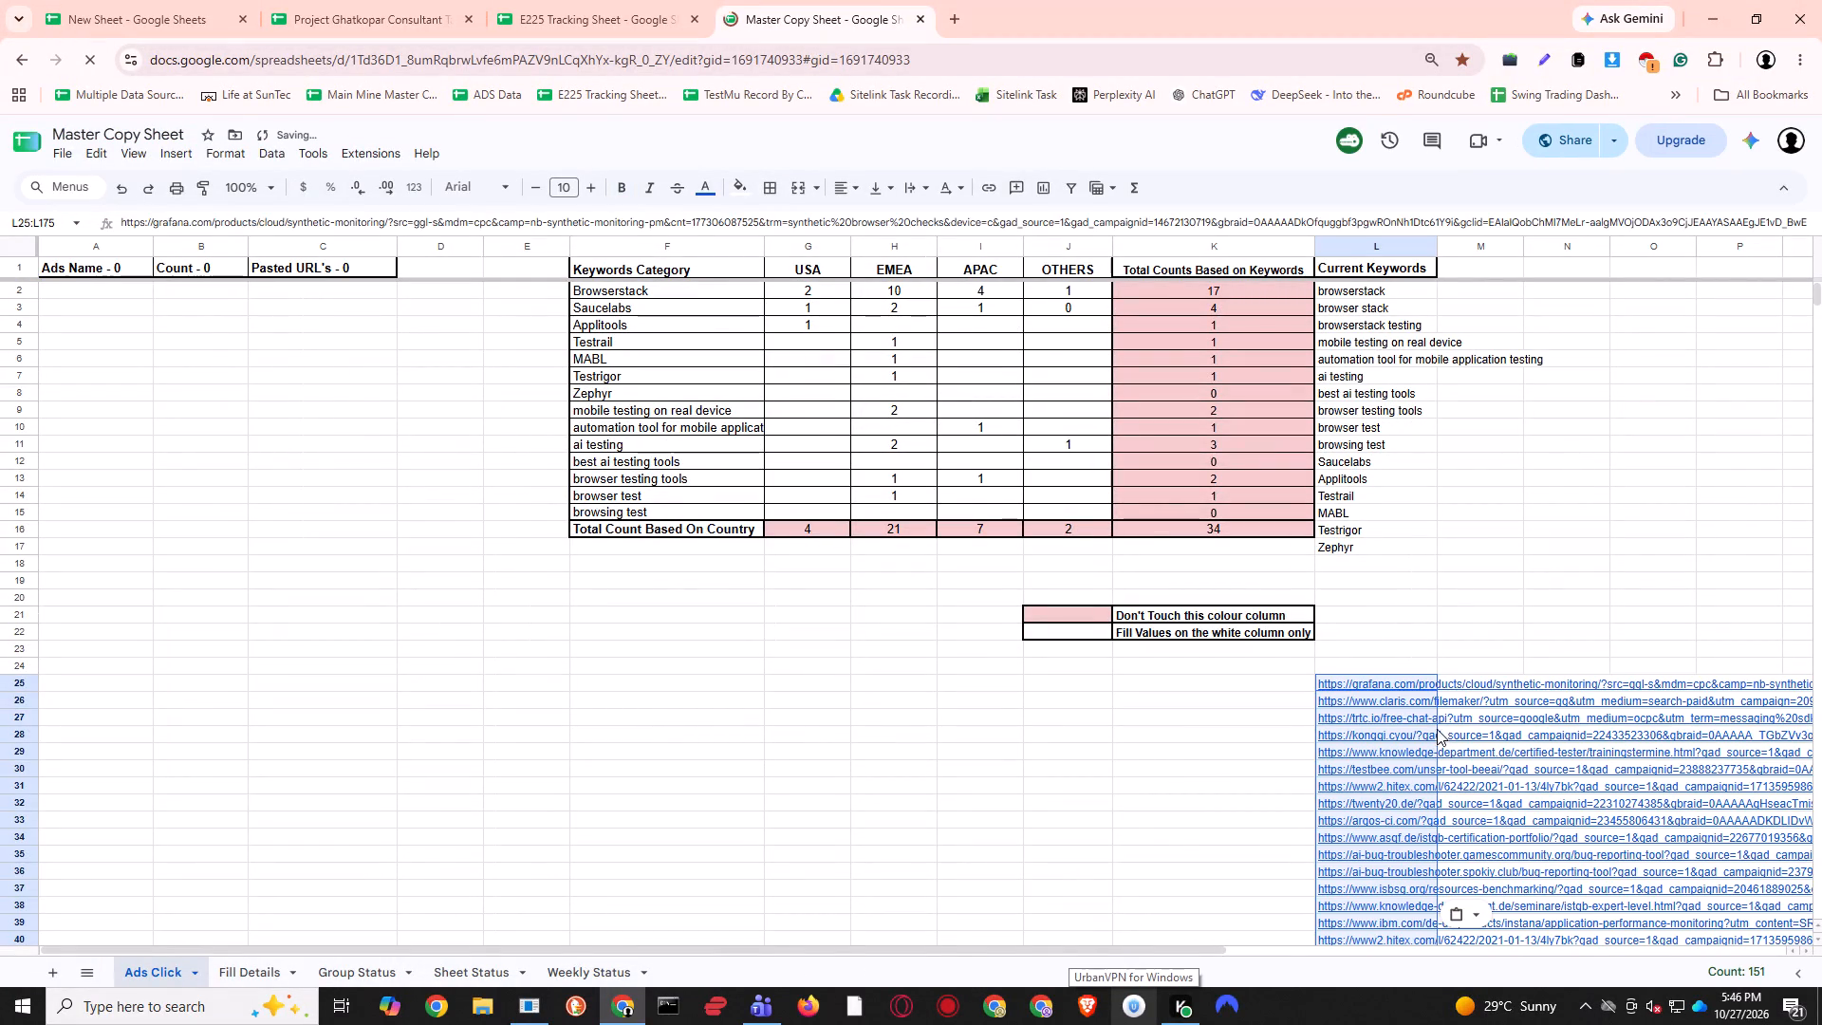
click(1474, 582)
key(ctrl+s)
click(1457, 625)
click(1110, 755)
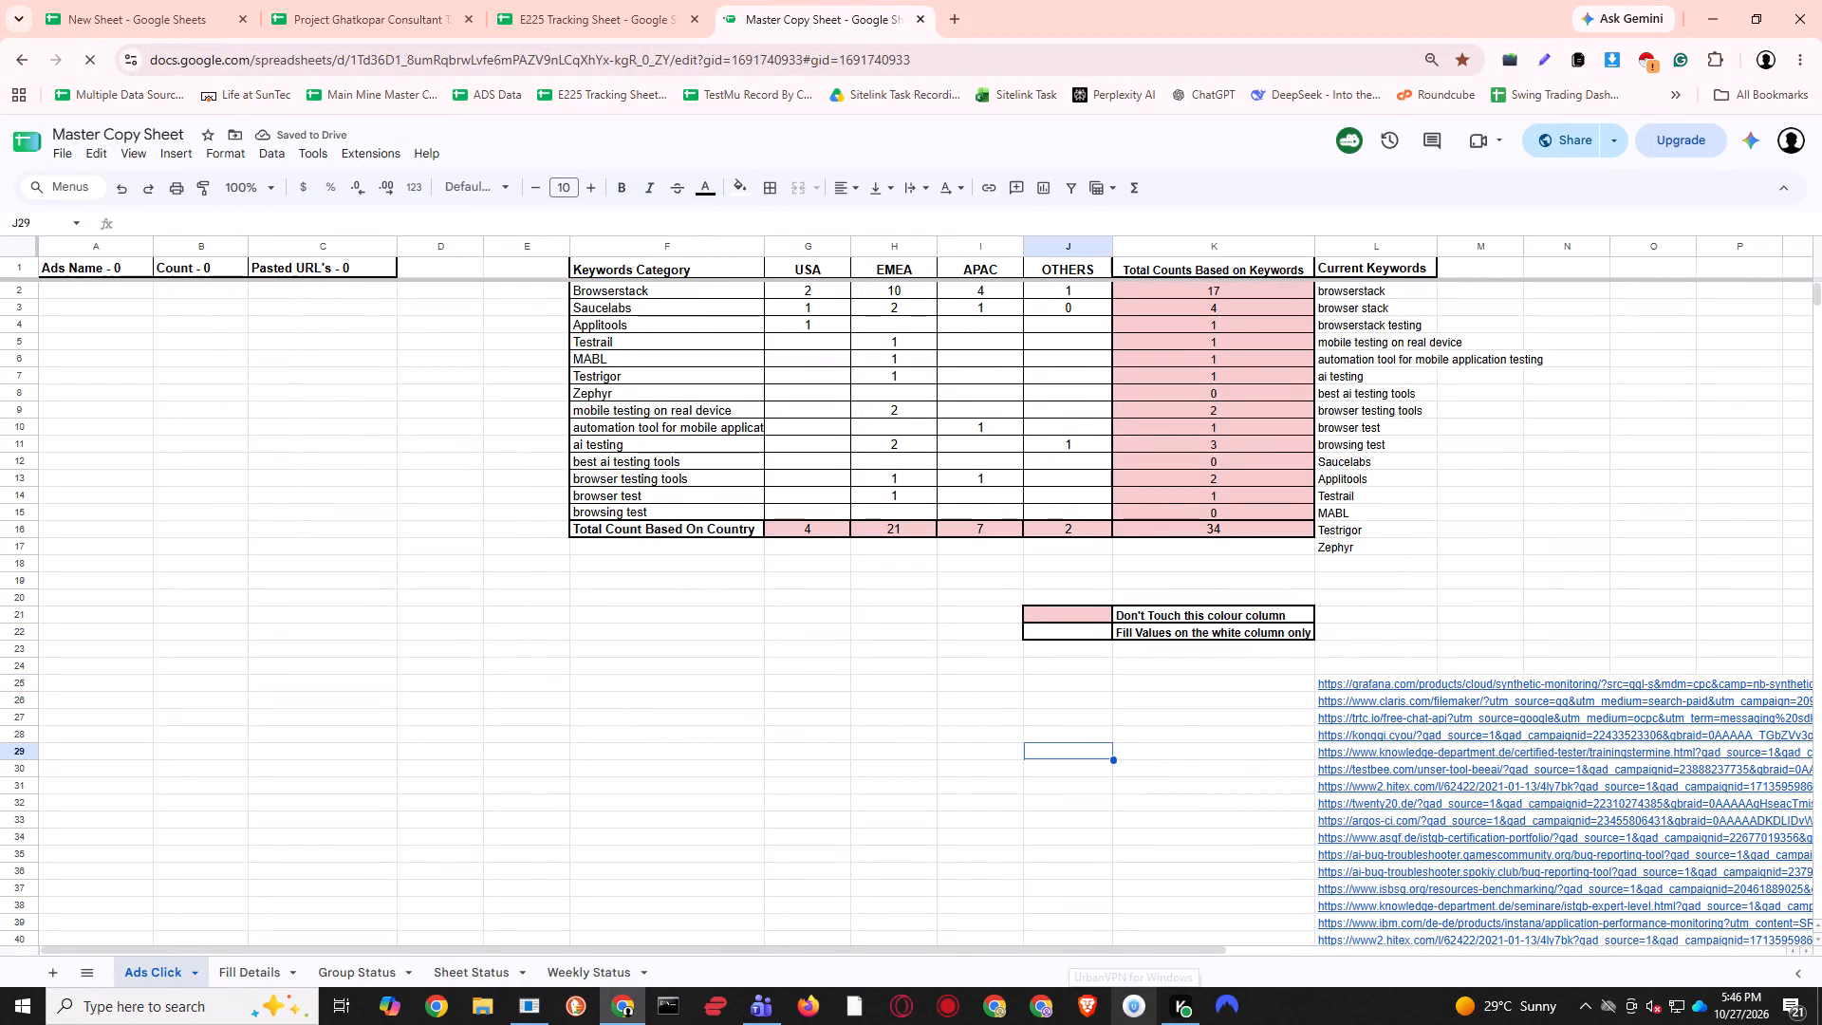
key(ctrl+s)
click(1032, 666)
click(990, 715)
key(ctrl+s)
click(1087, 729)
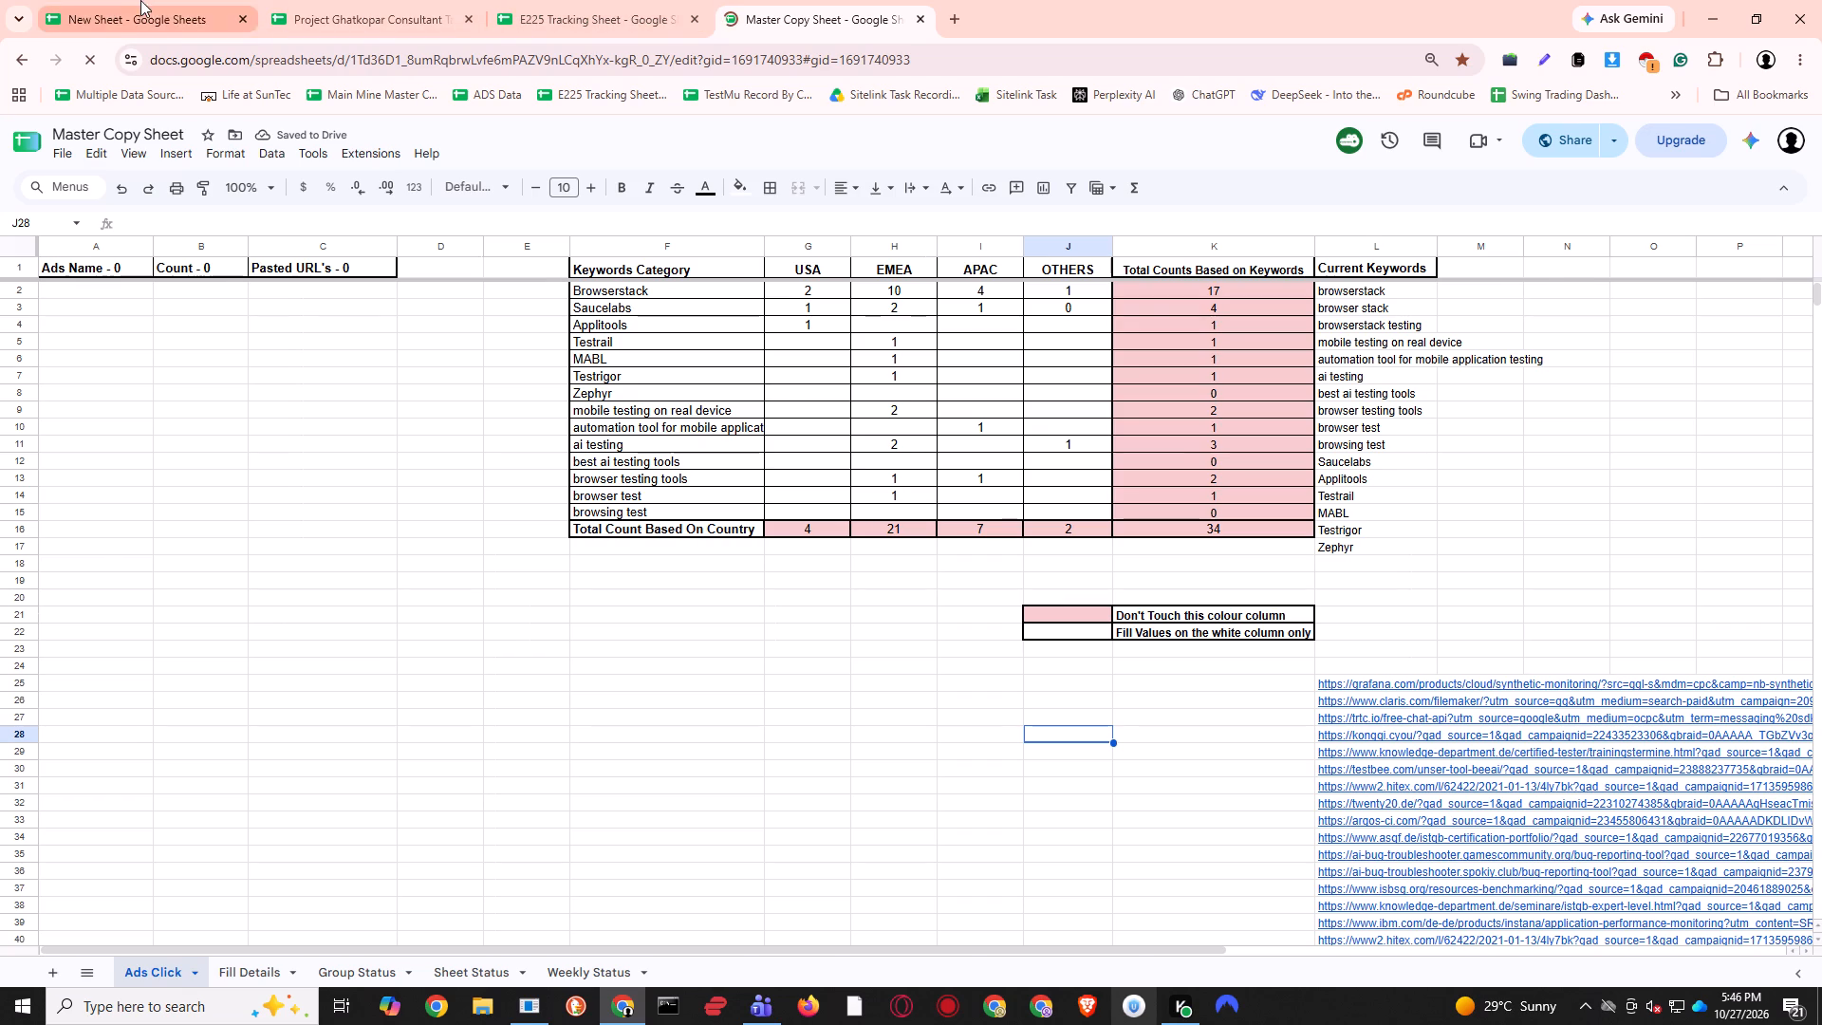
Look over New Sheet's Fill Details and Project Ghatkopar's summary, clicked-ads and review-site trackers, save, and close the Project Ghatkopar workbook.
click(155, 0)
click(560, 487)
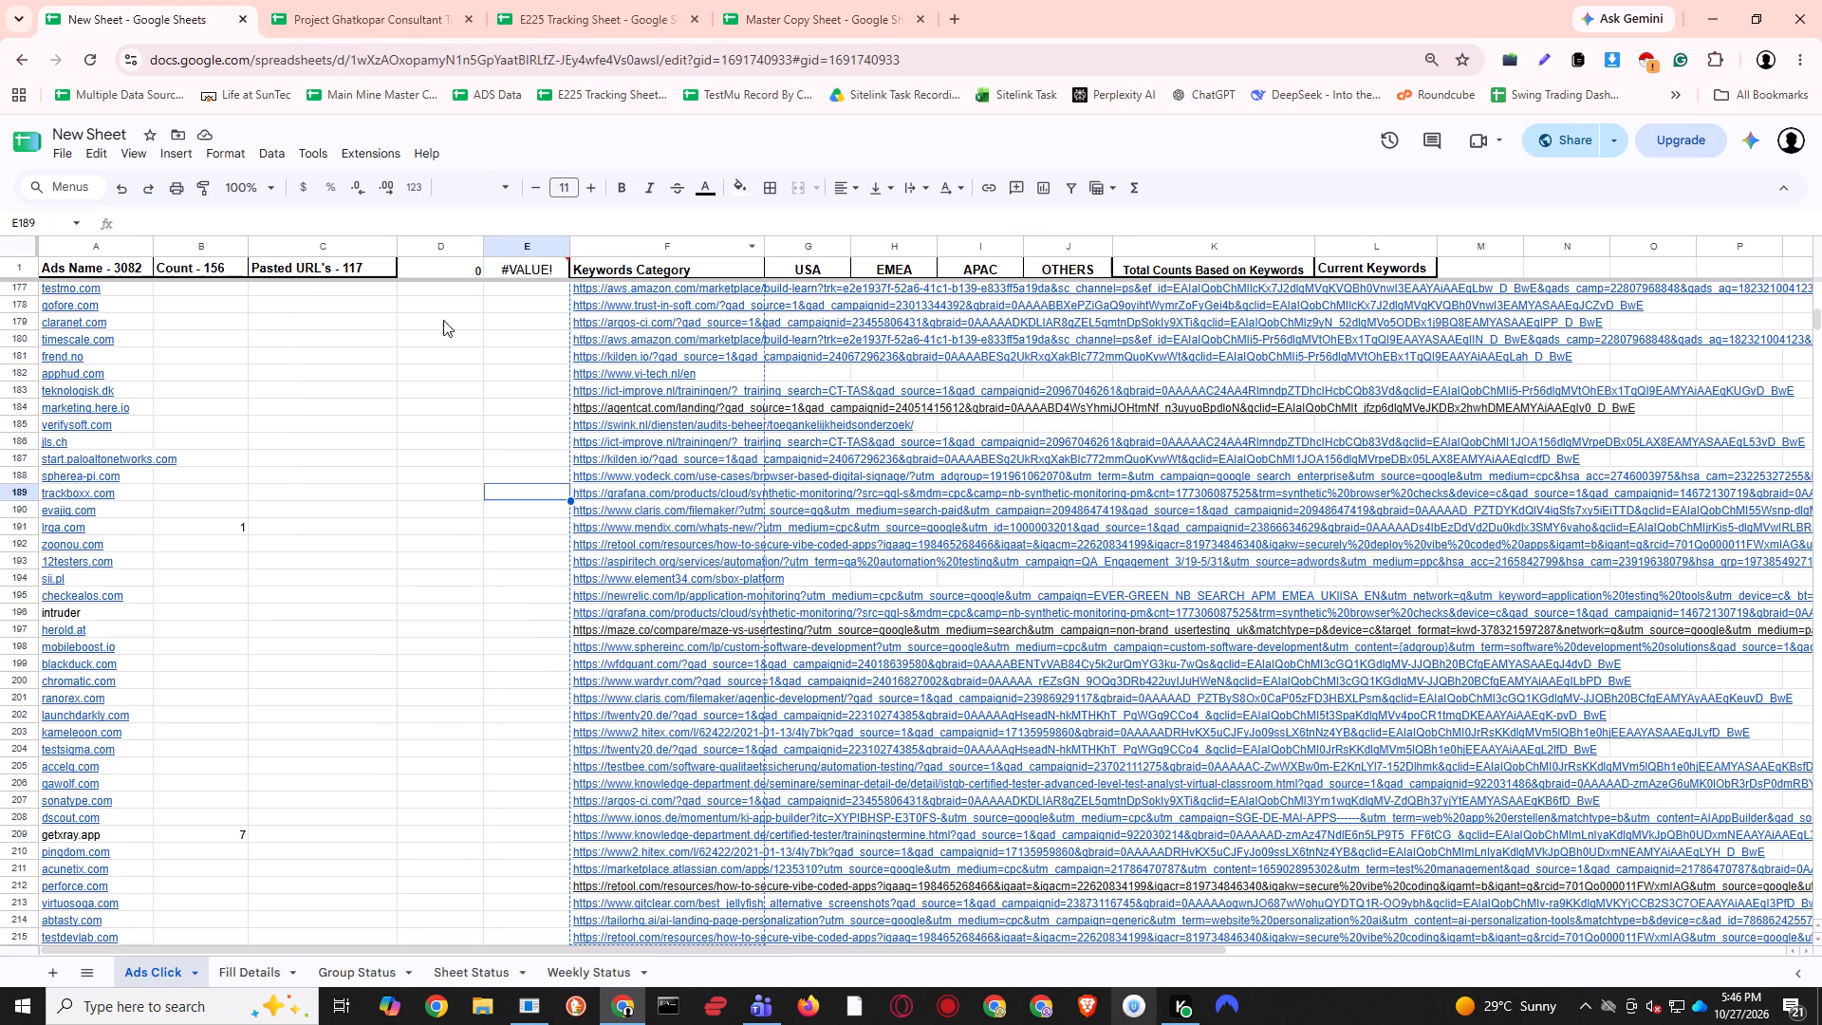
click(254, 973)
scroll(608, 727, up, 5)
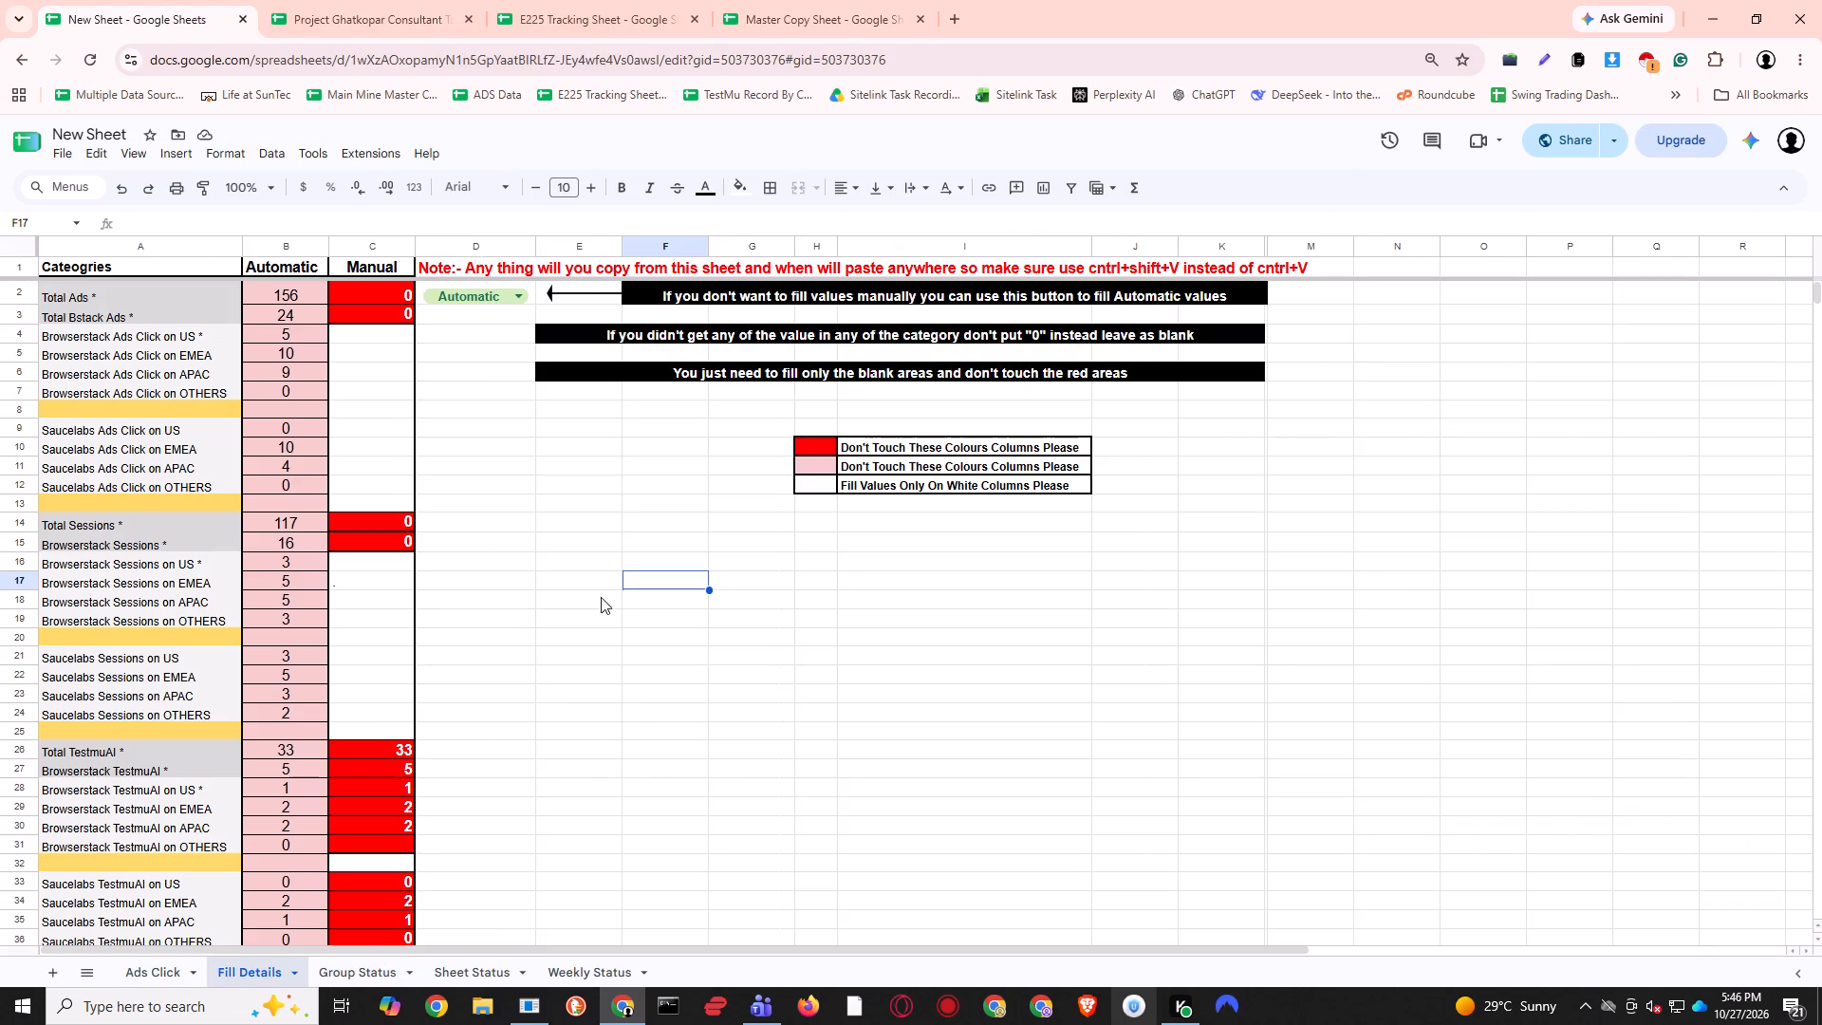
click(396, 0)
click(584, 659)
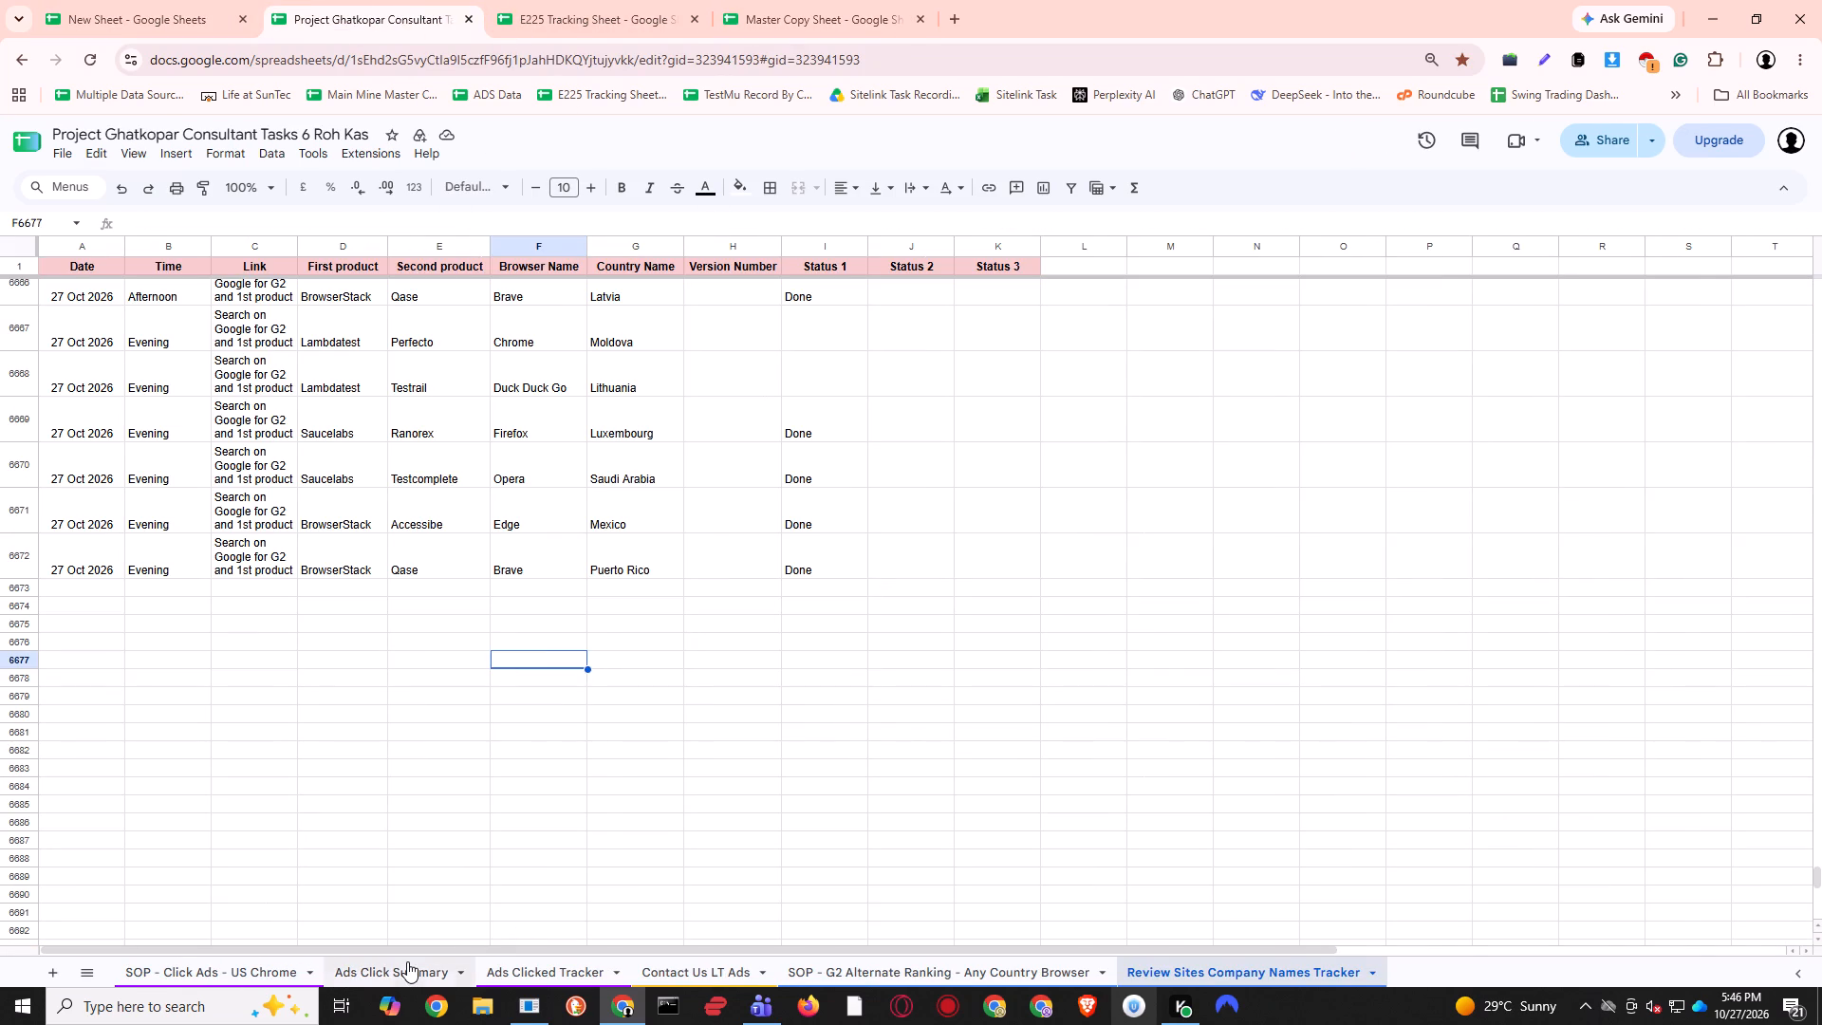
click(404, 961)
scroll(655, 627, down, 2)
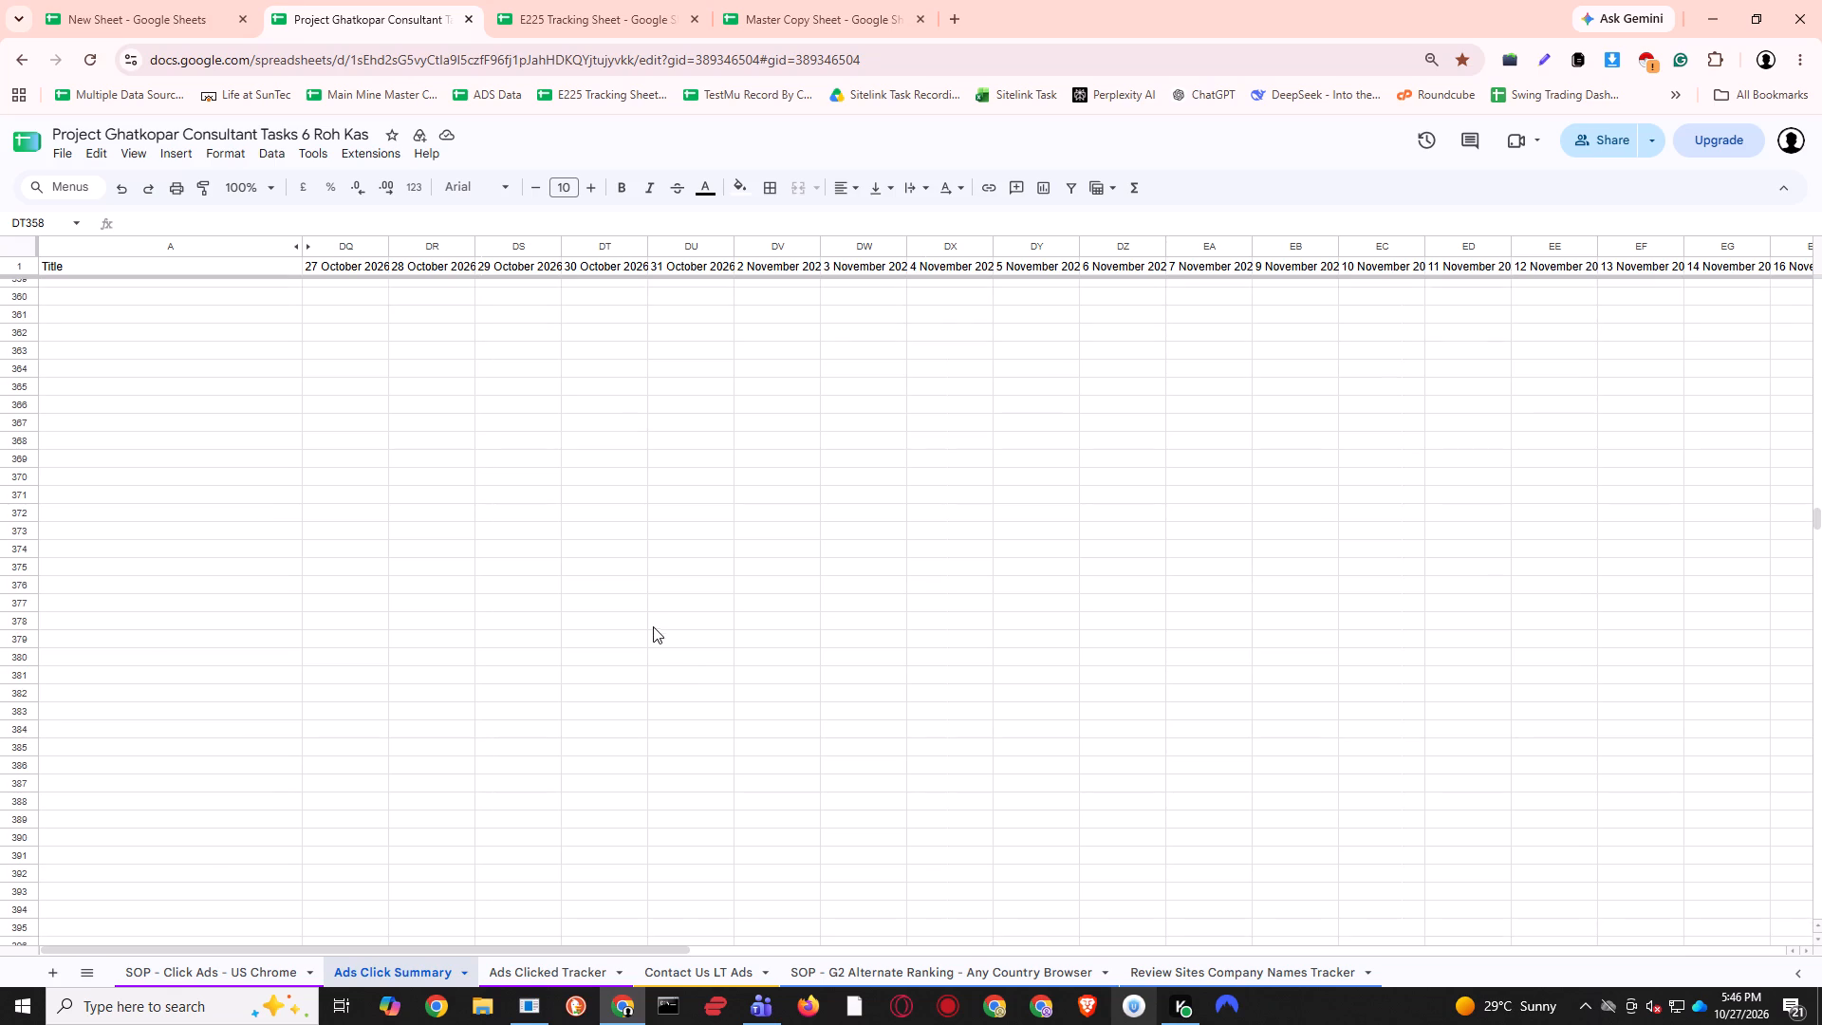
scroll(652, 630, up, 4)
click(548, 966)
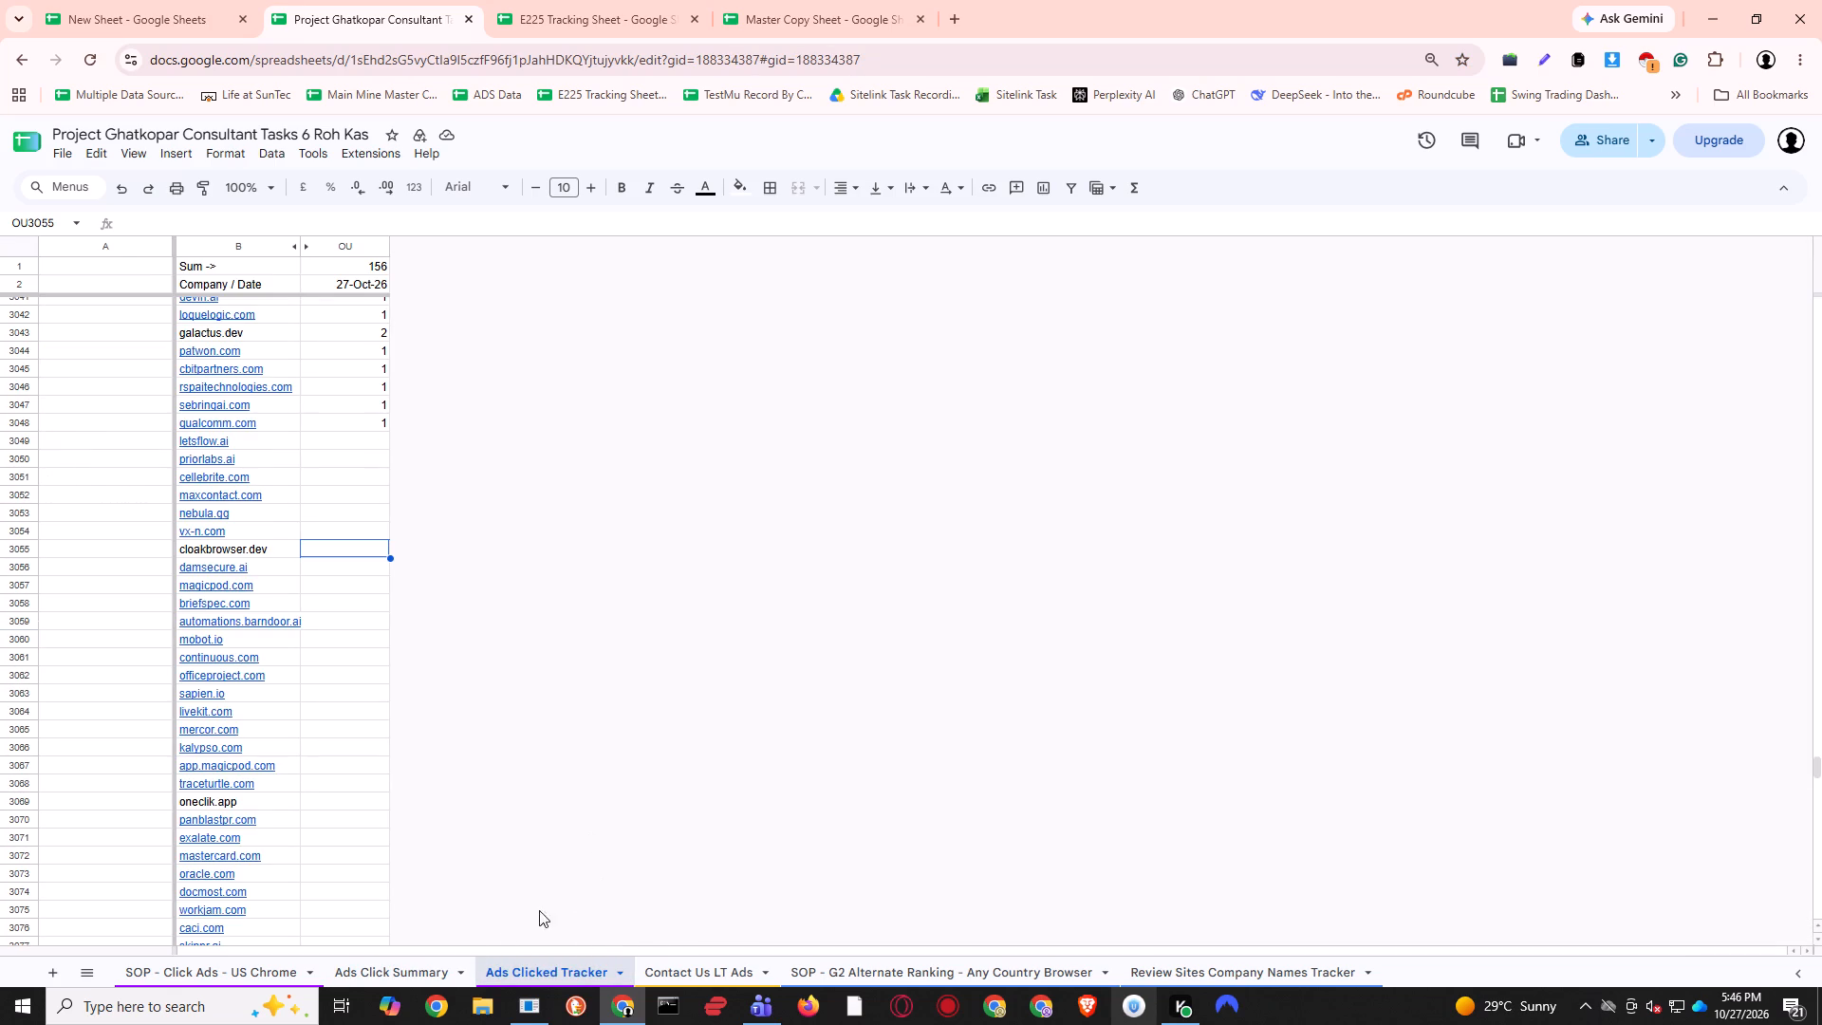
click(1222, 973)
click(765, 580)
key(ctrl+s)
click(720, 727)
click(412, 962)
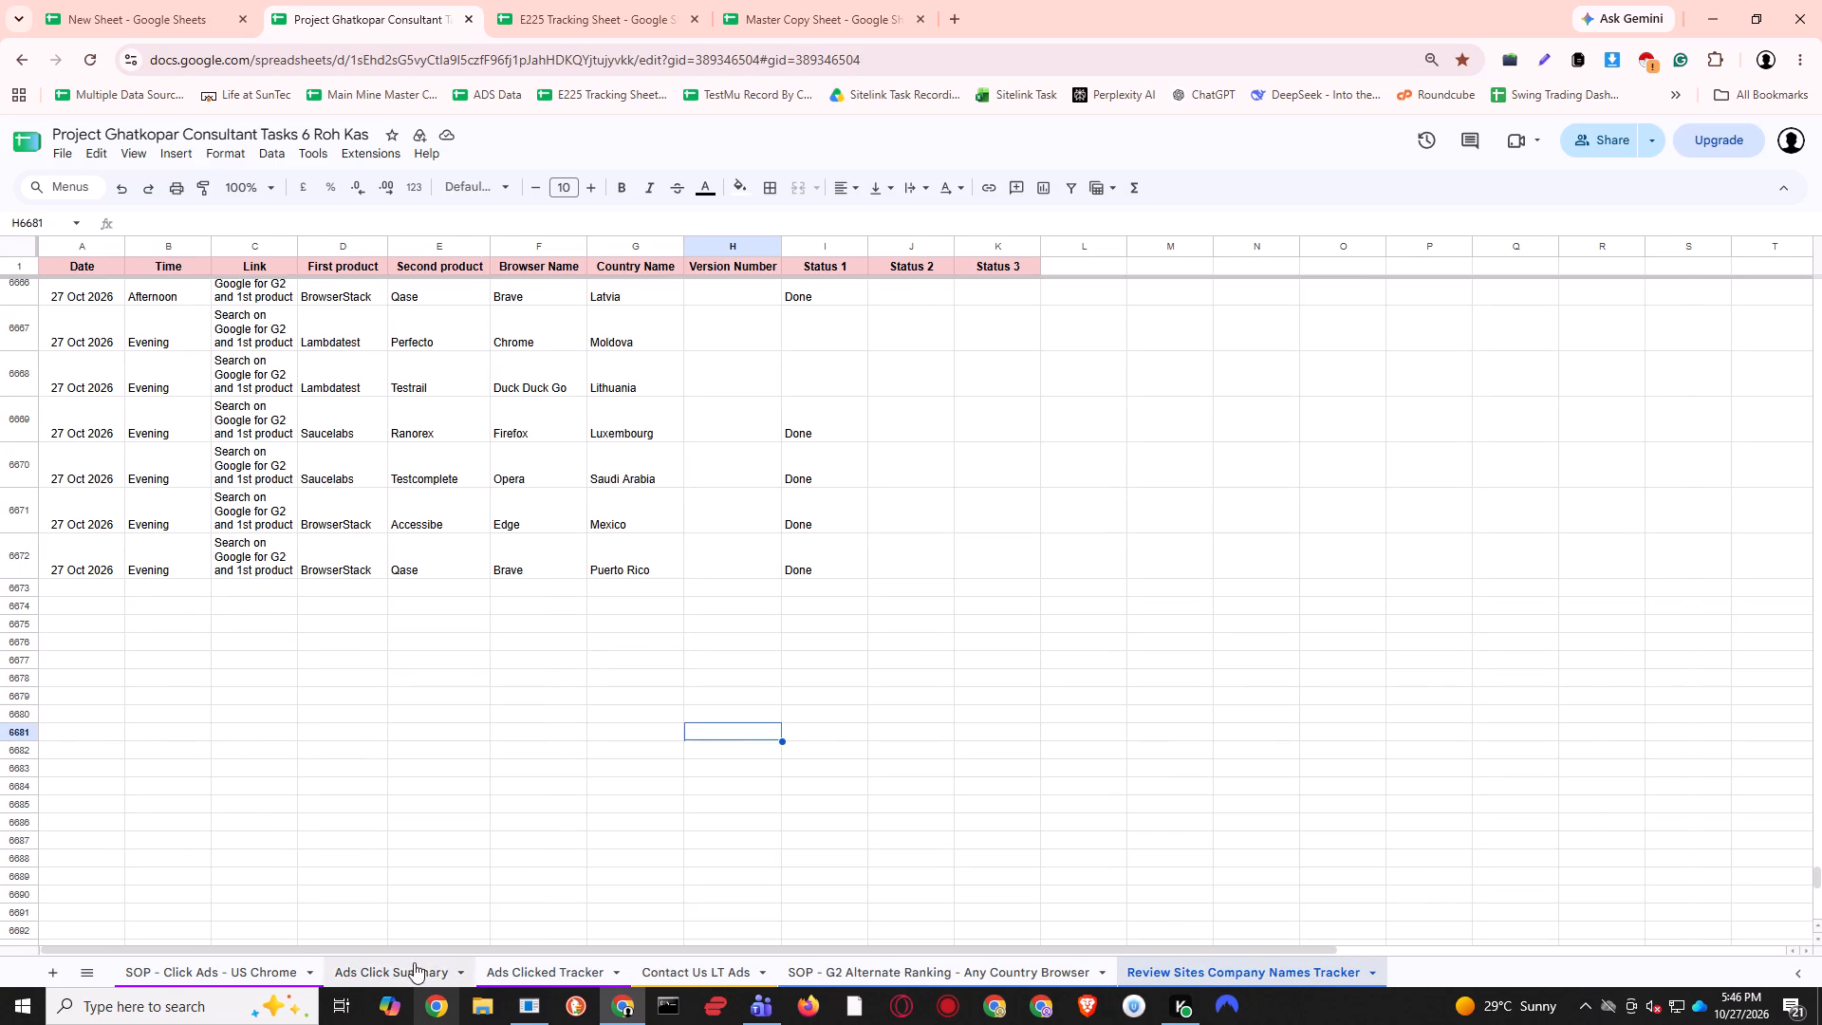
click(513, 976)
click(375, 599)
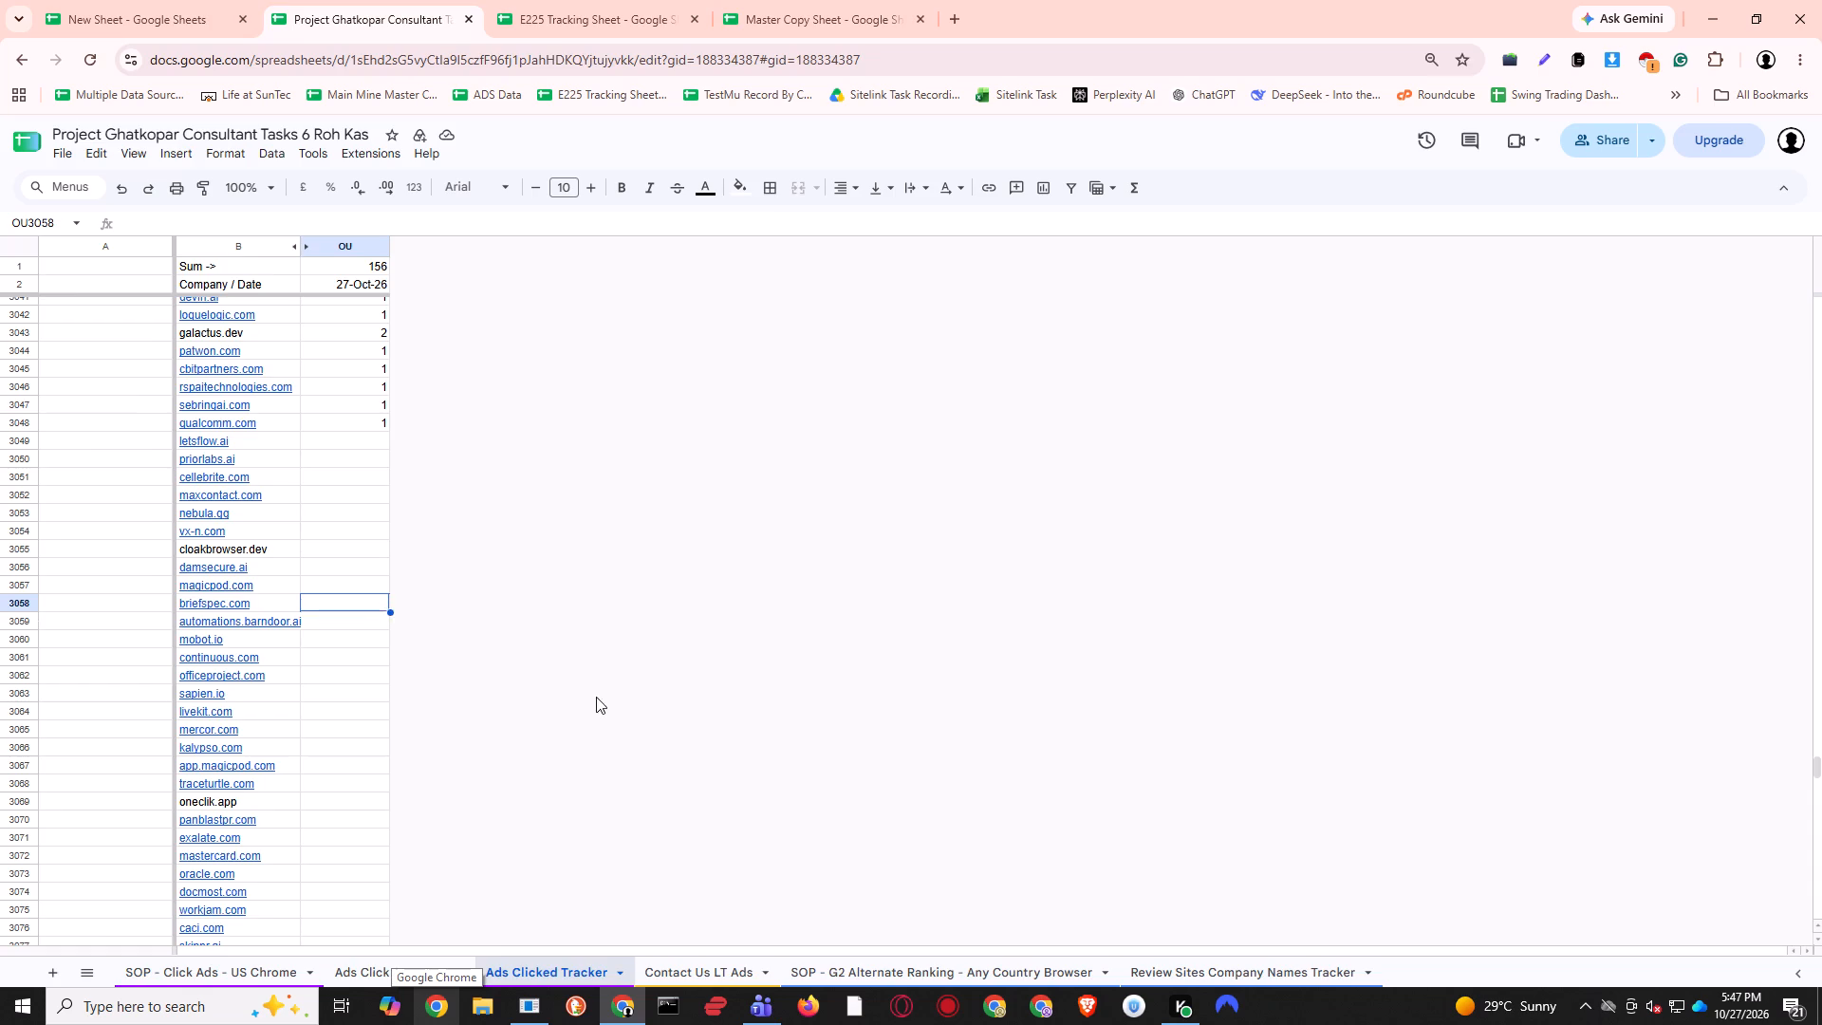
key(ctrl+w)
Enter the 27-Oct-2026 volumes in E225's Shift Tracker: Ad Sessions 117, LT Ad Click - (Total) 33, Ad Click 156, G2 Comparisons 12, and save.
click(555, 505)
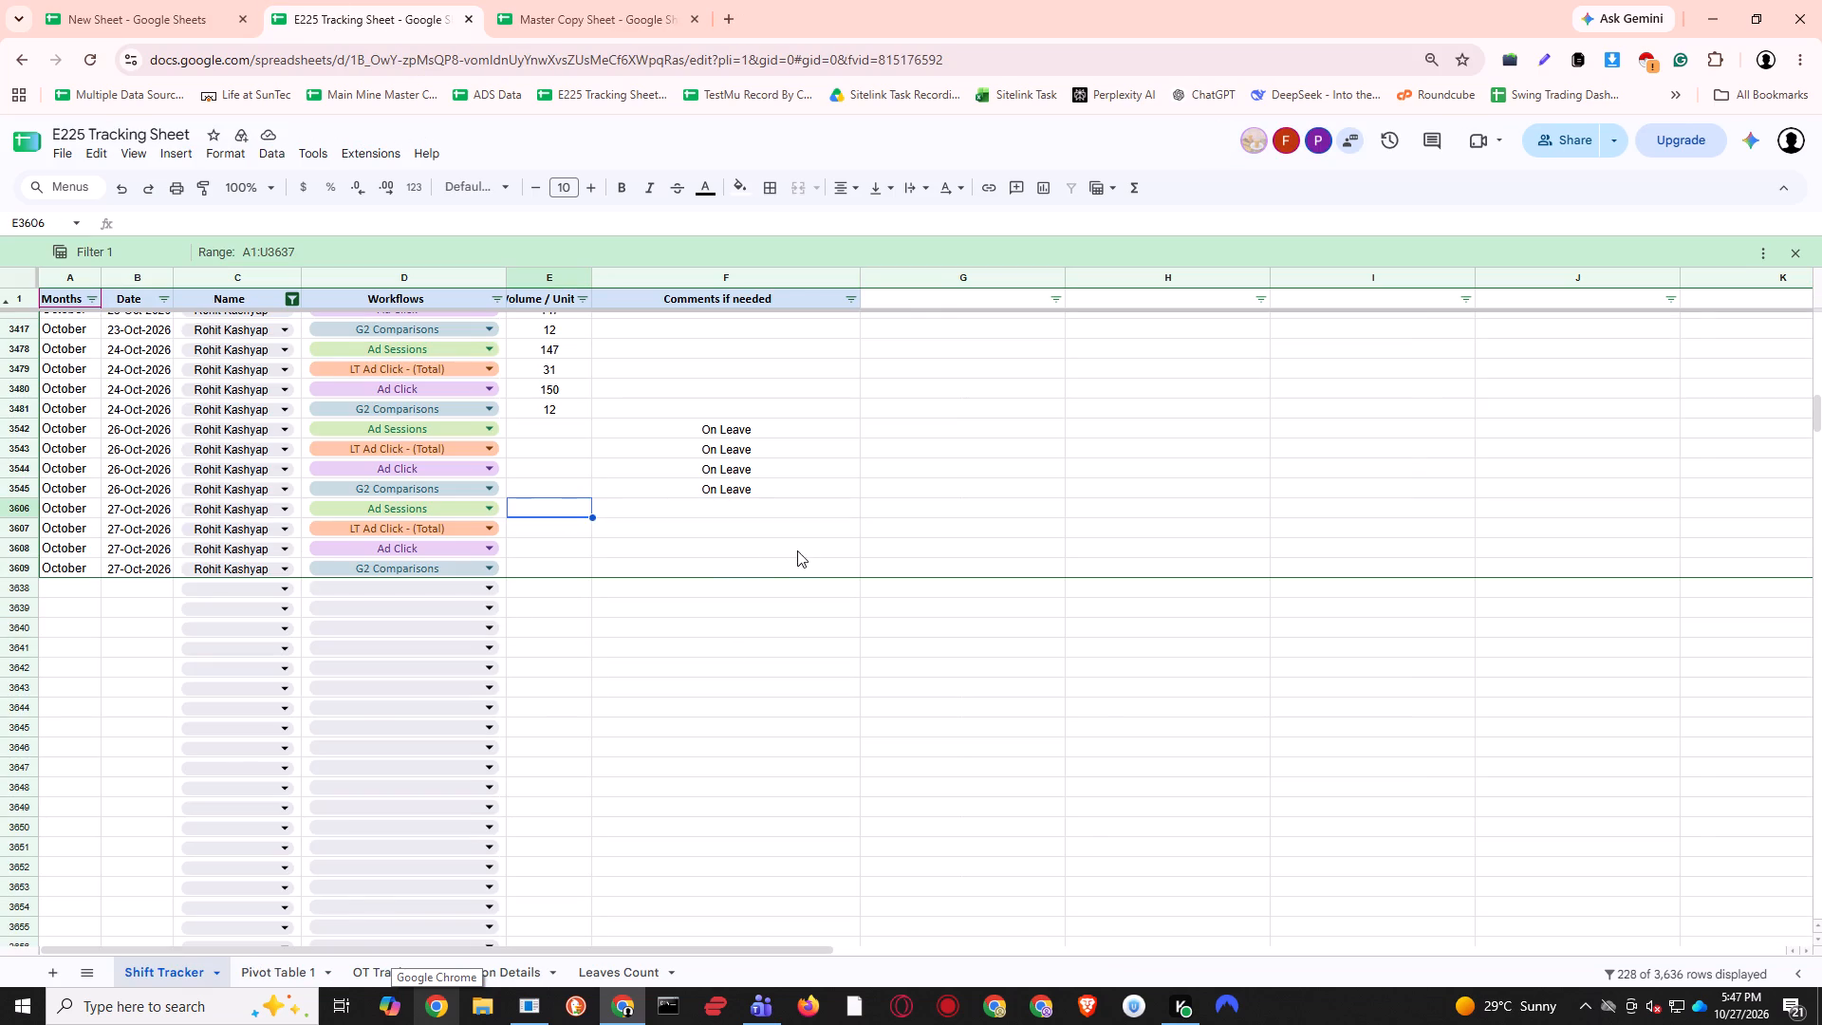
click(65, 0)
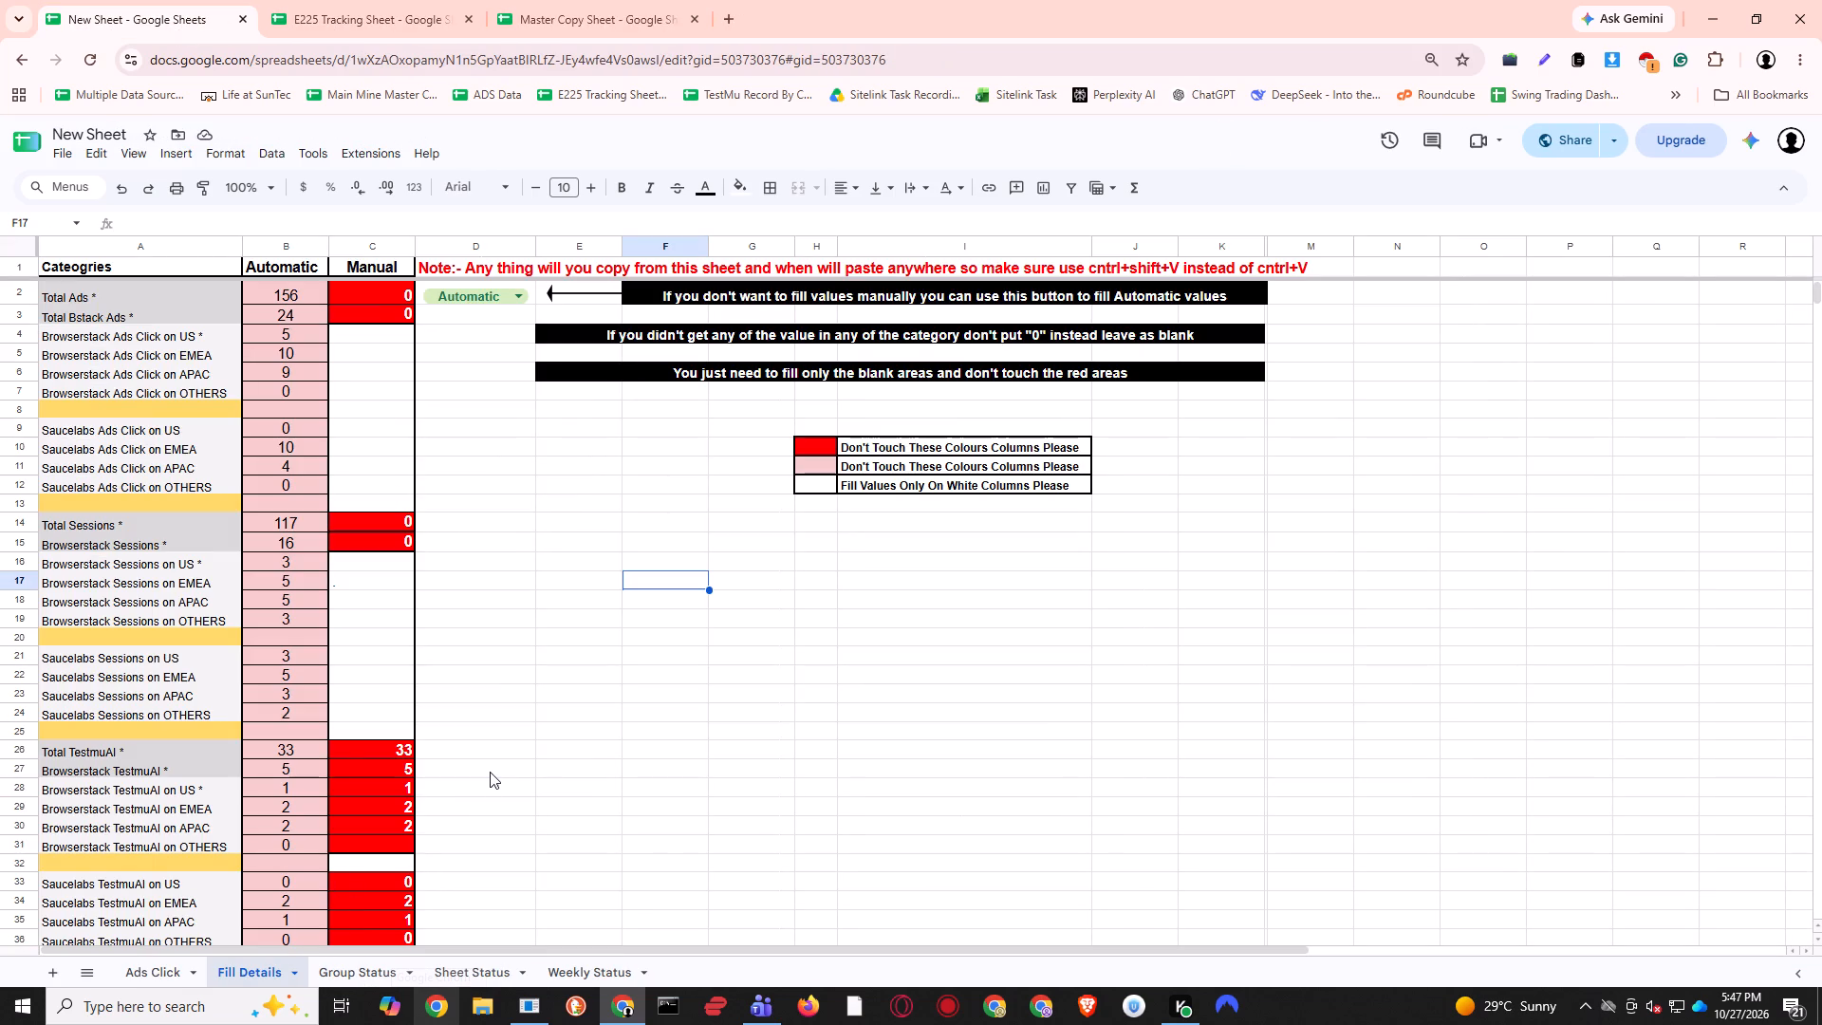
scroll(490, 772, up, 6)
click(298, 0)
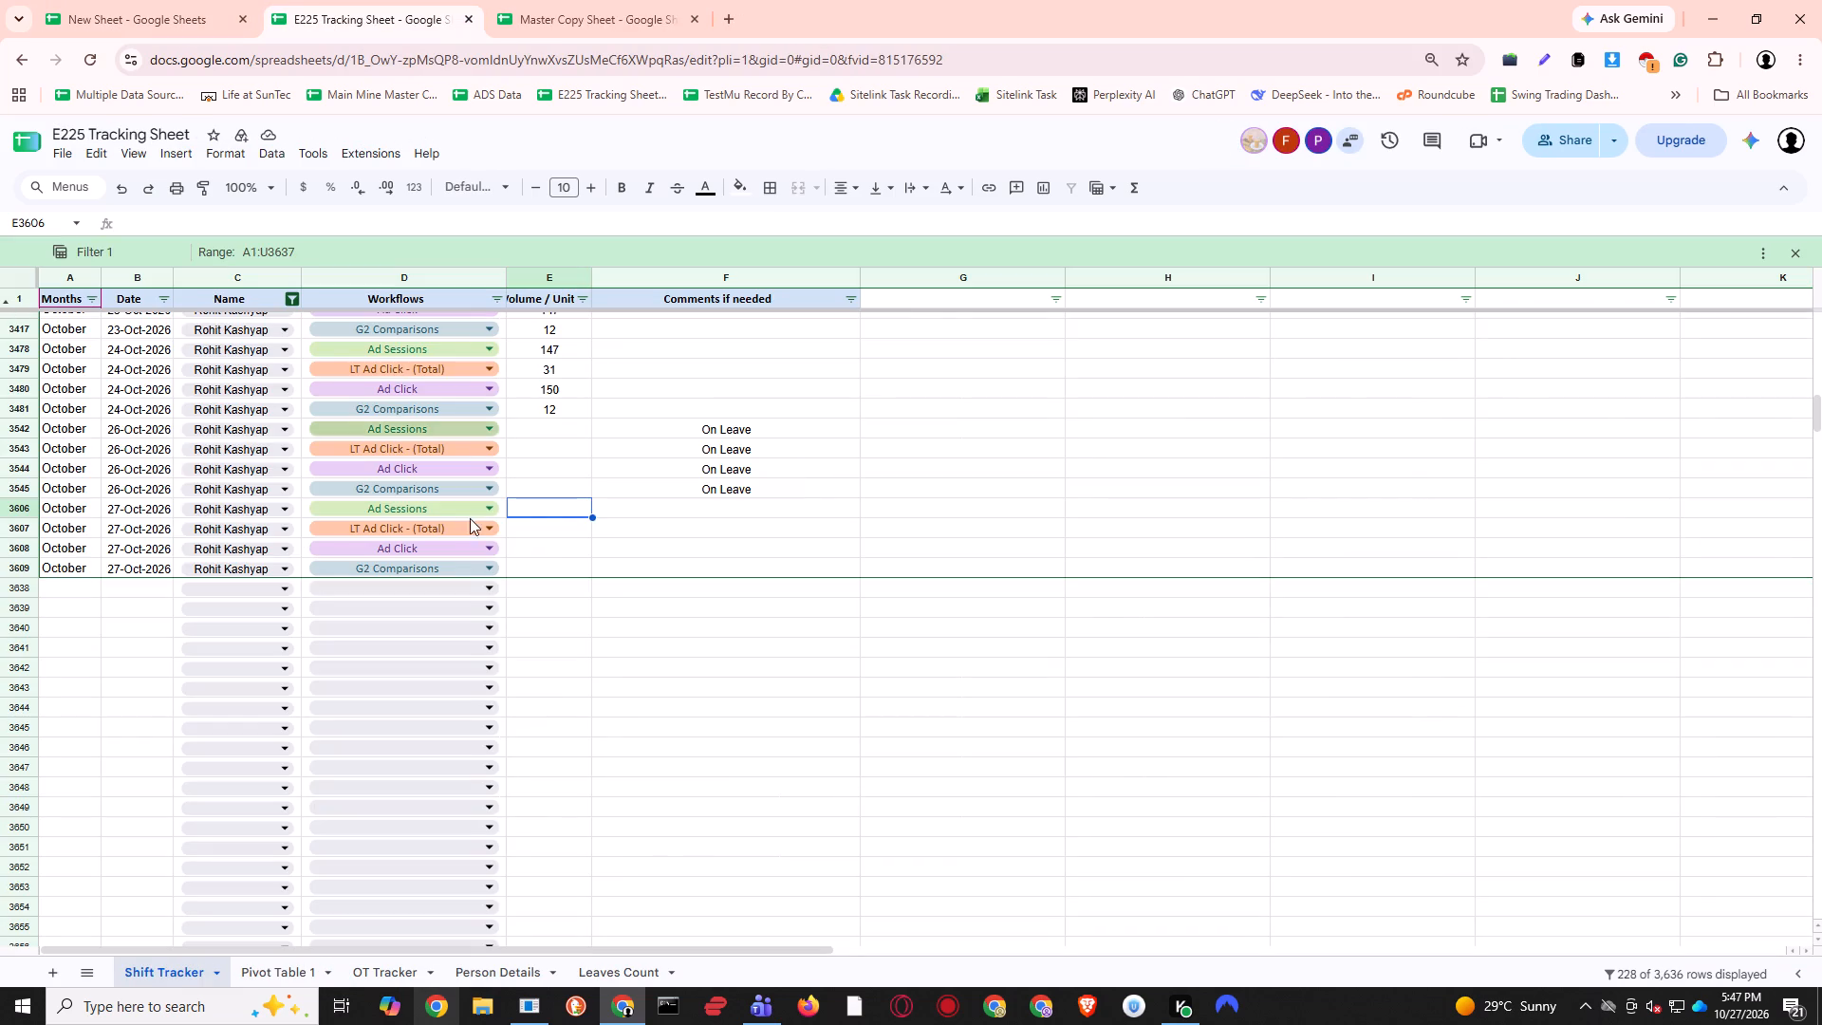
click(547, 512)
text(117)
key(Return)
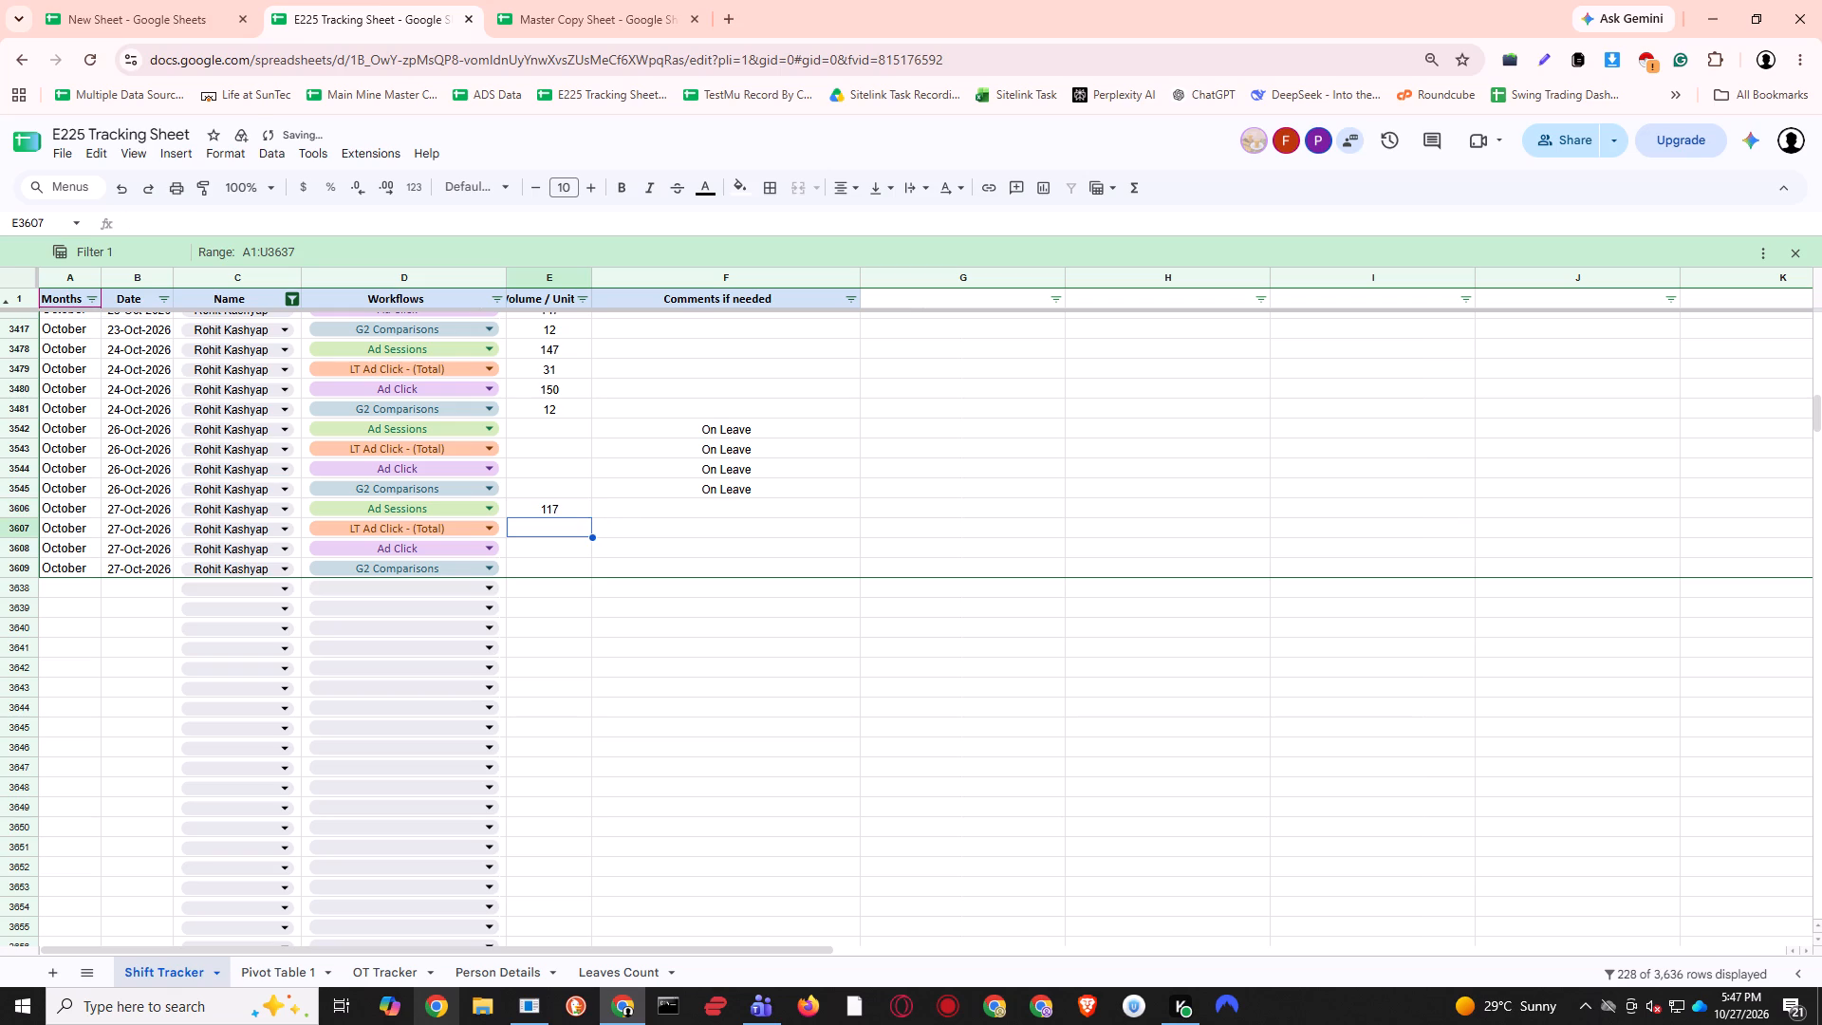
text(33)
key(Return)
text(159)
key(BackSpace)
key(6)
key(Return)
text(12)
key(Return)
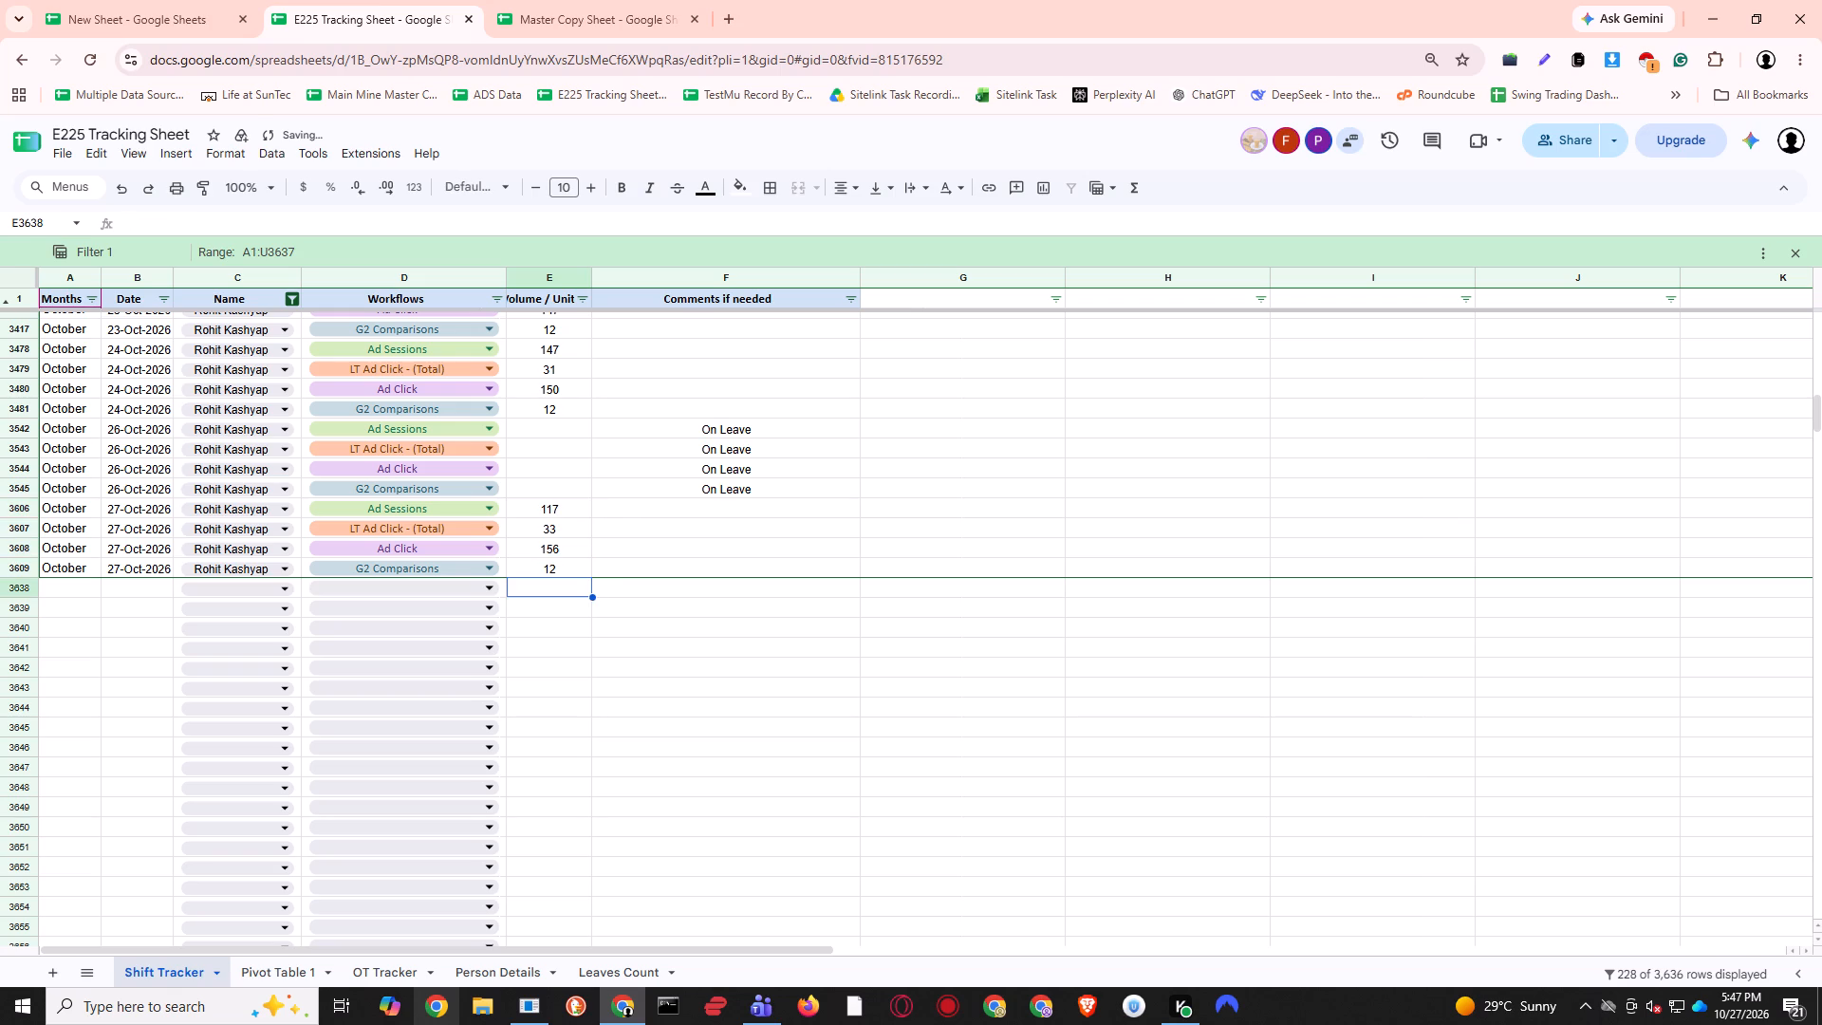
key(ctrl+s)
click(803, 625)
key(ctrl+s)
click(620, 639)
click(633, 678)
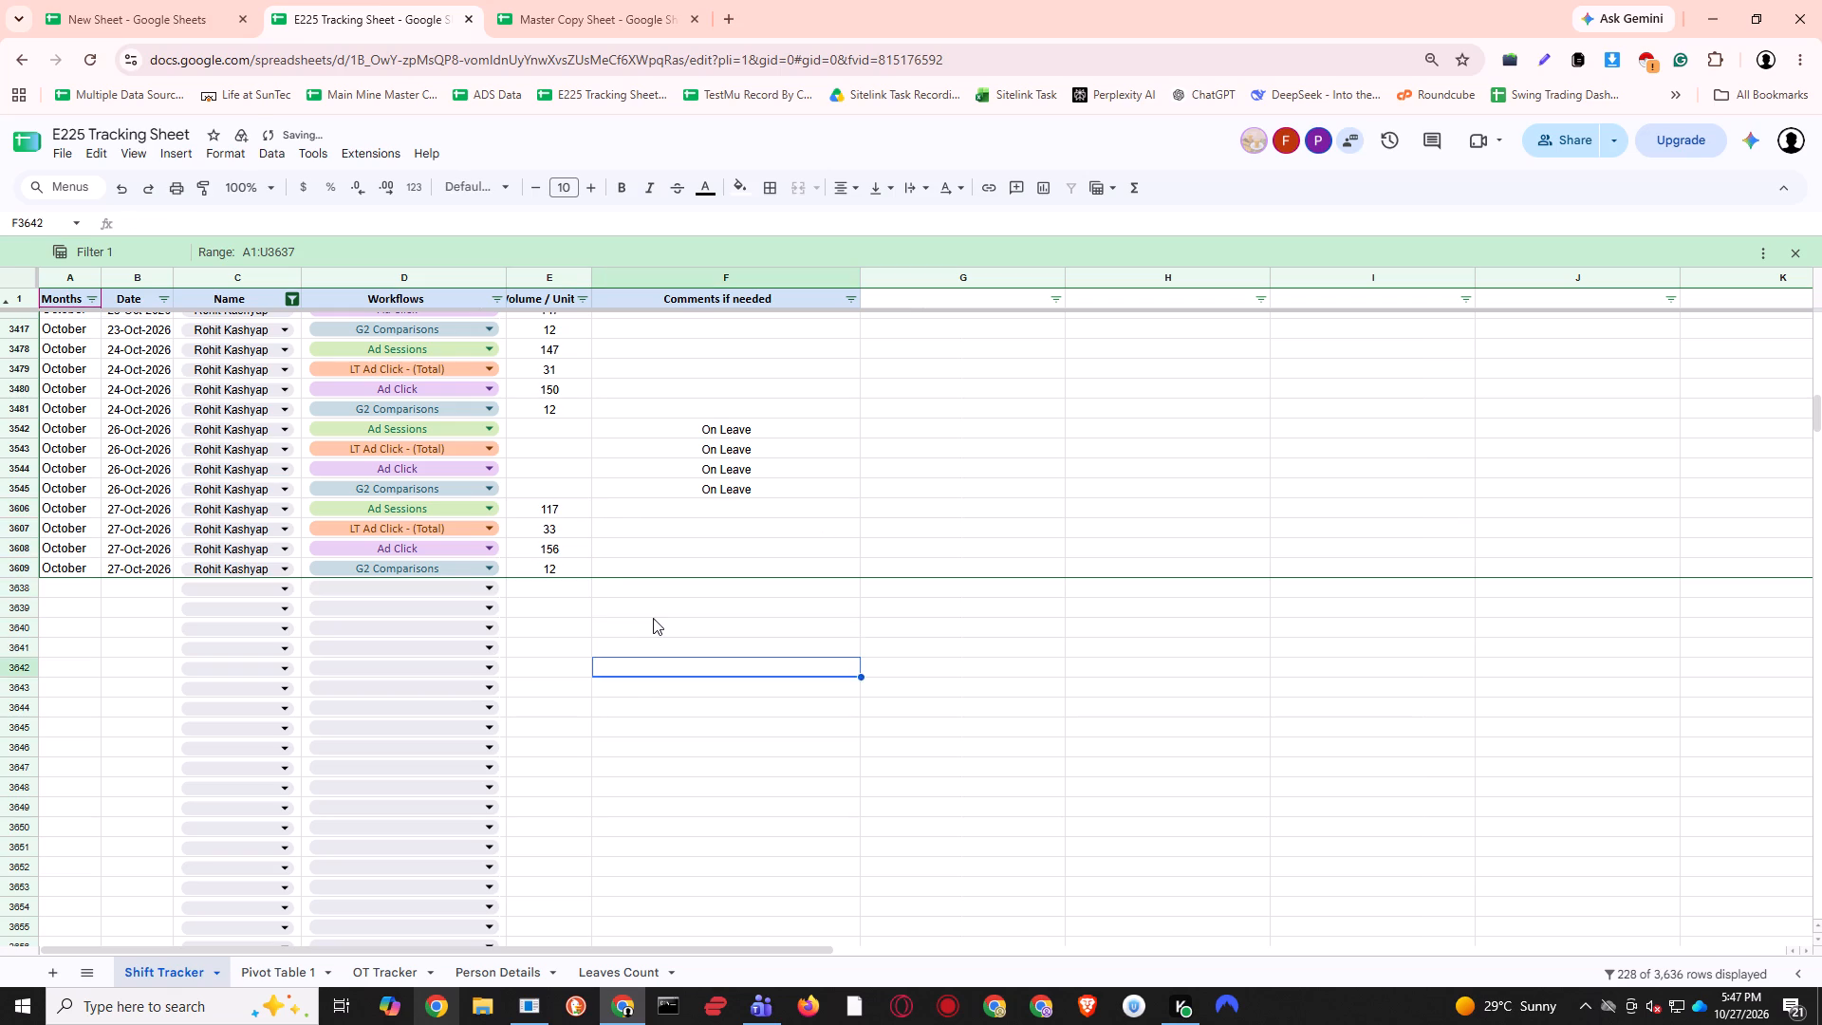
click(656, 608)
key(ctrl+s)
click(707, 669)
click(703, 673)
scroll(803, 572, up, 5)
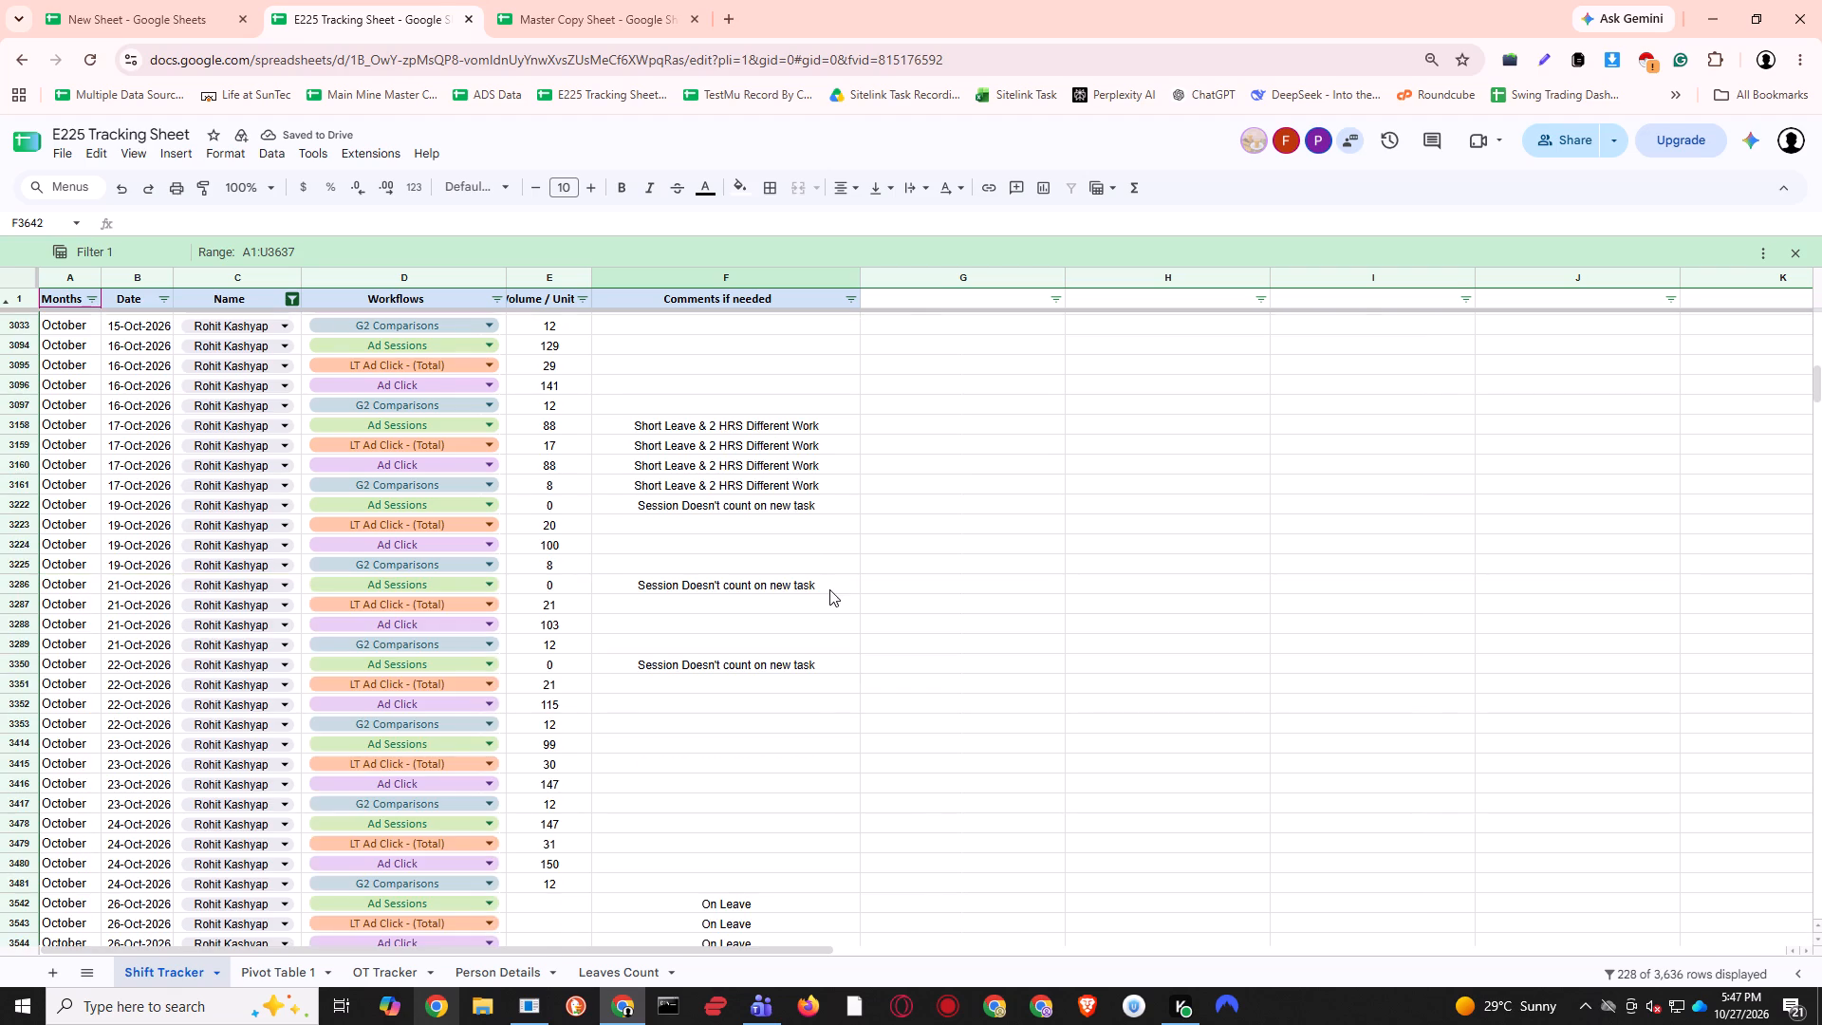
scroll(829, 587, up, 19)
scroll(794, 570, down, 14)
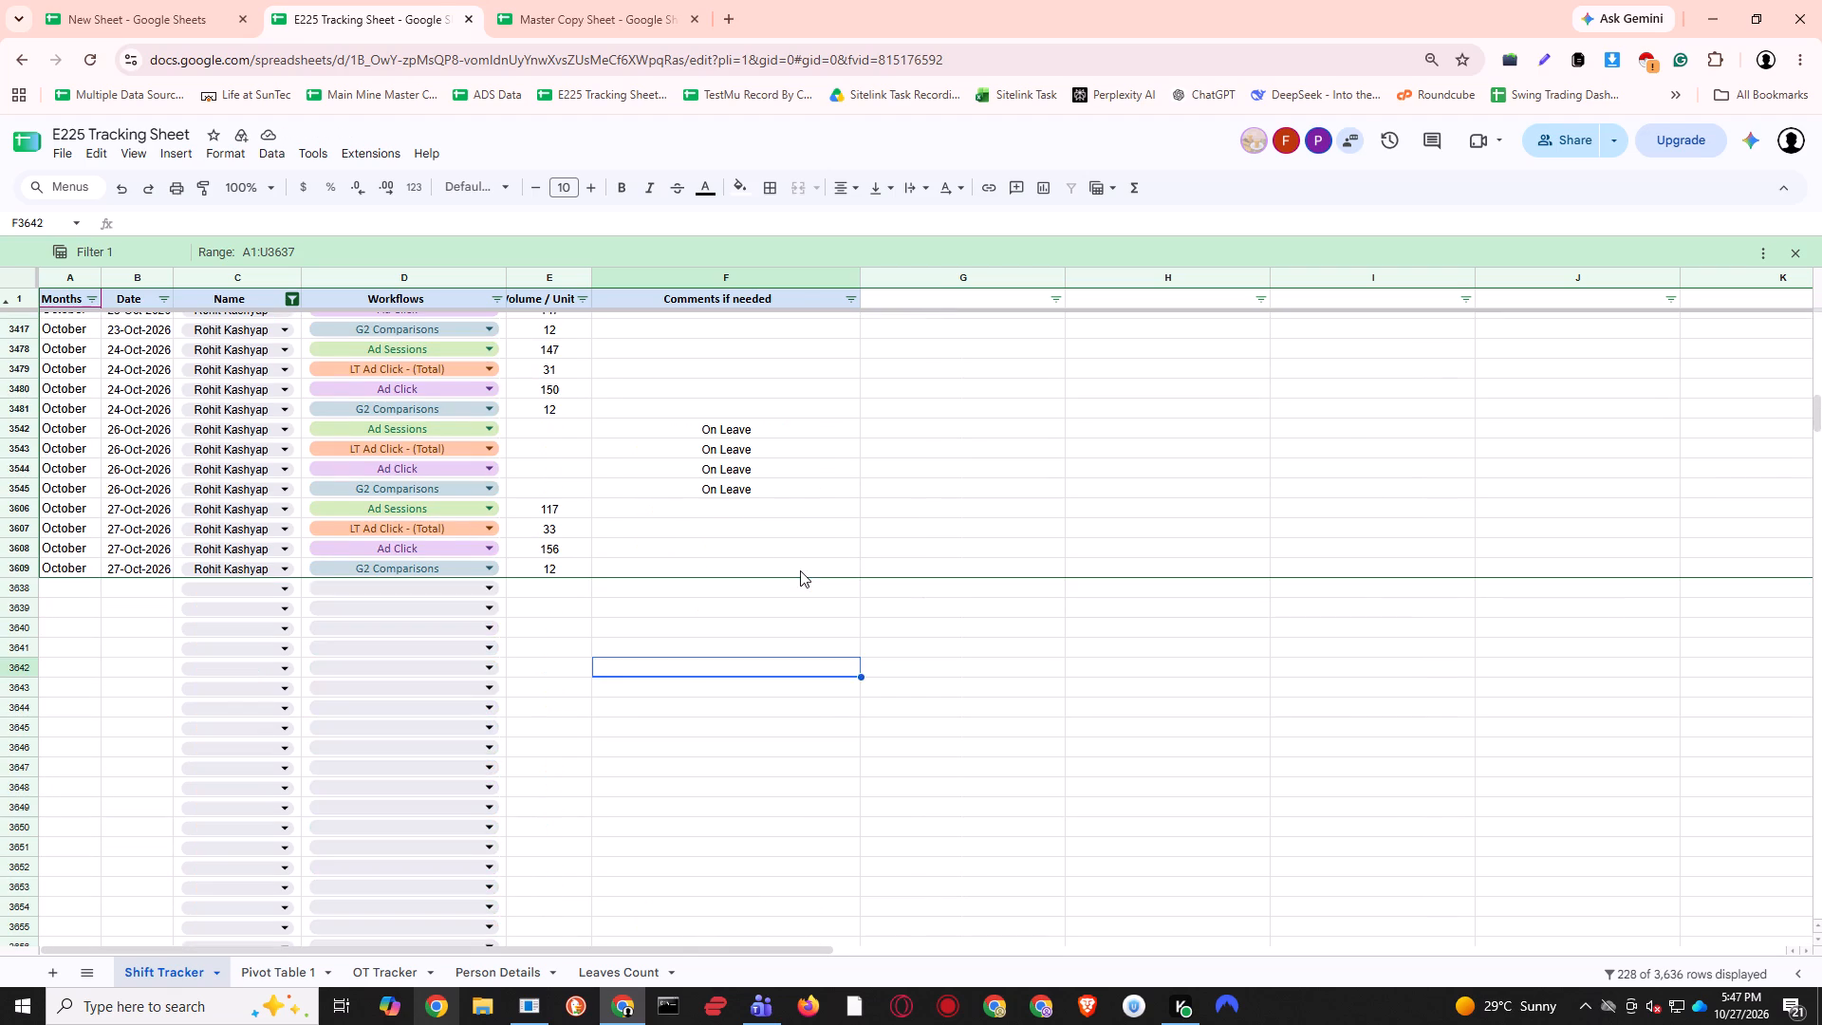
Look back over E225's October entries in the Shift Tracker and save the sheet.
click(800, 570)
key(ctrl+s)
click(702, 509)
key(ctrl+s)
scroll(868, 542, up, 2)
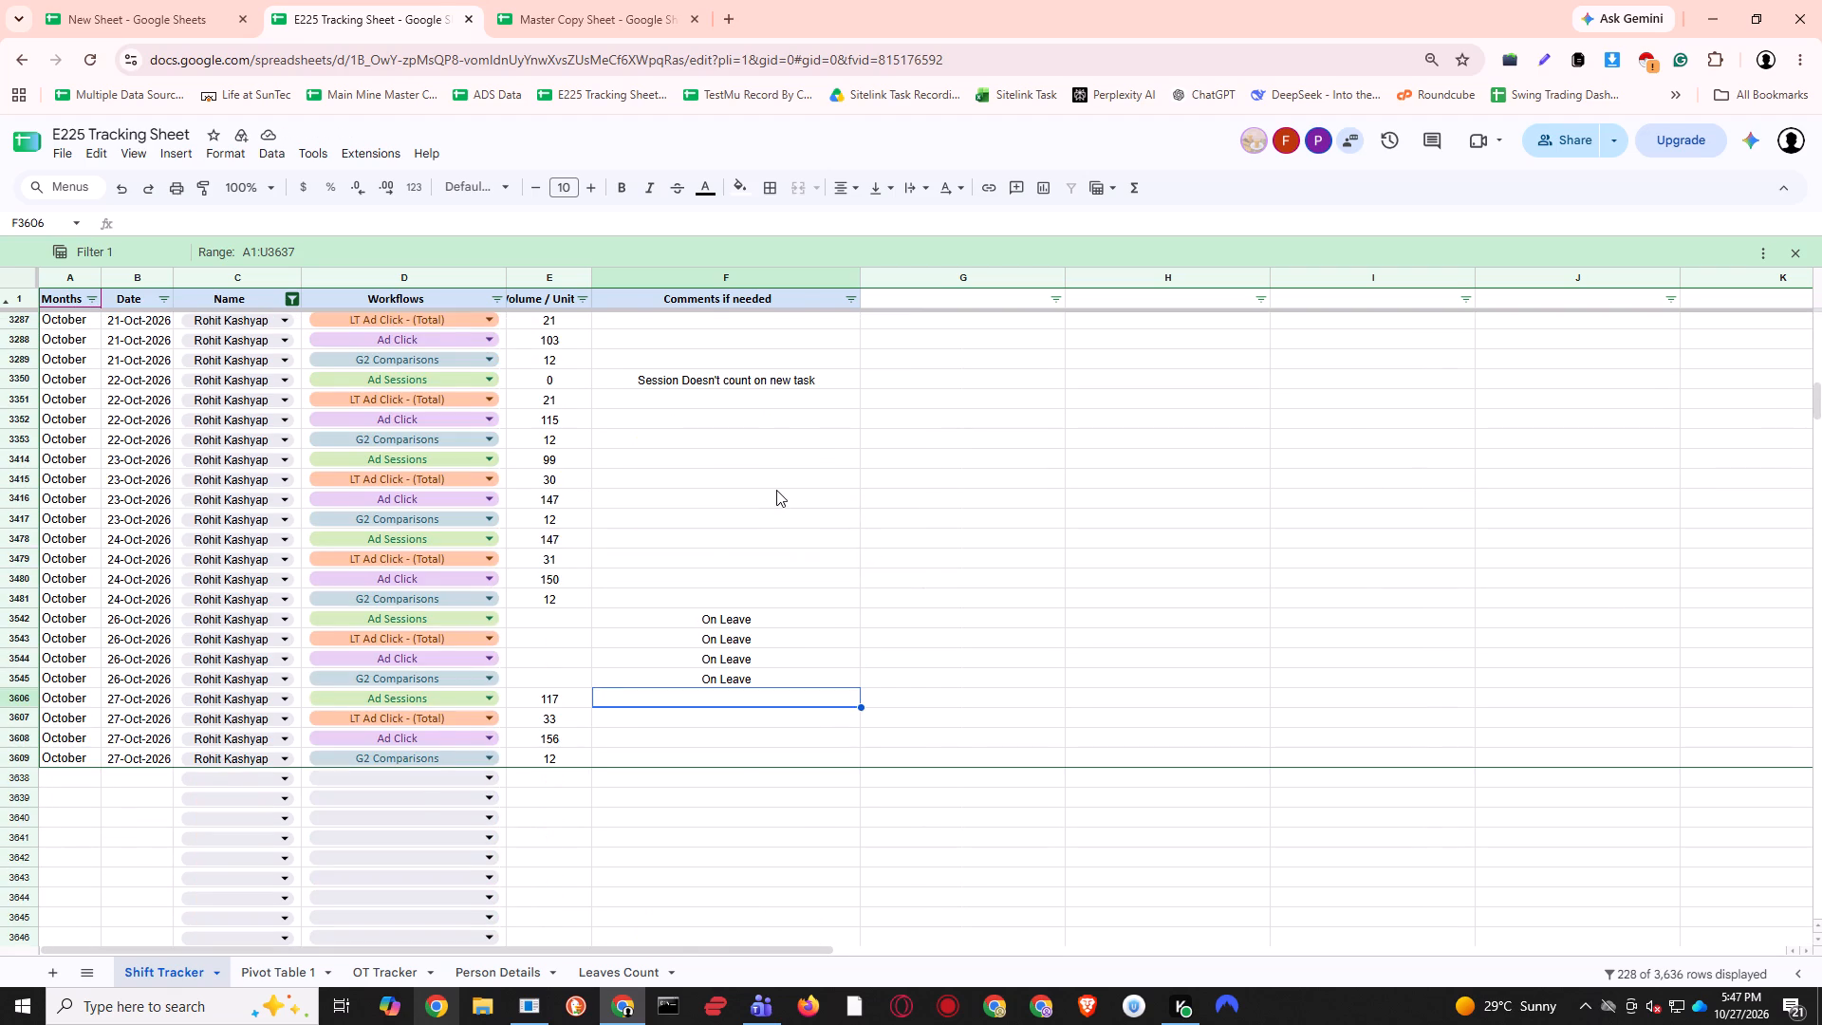
scroll(776, 488, up, 1)
click(775, 488)
key(ctrl+s)
click(794, 576)
scroll(794, 576, up, 2)
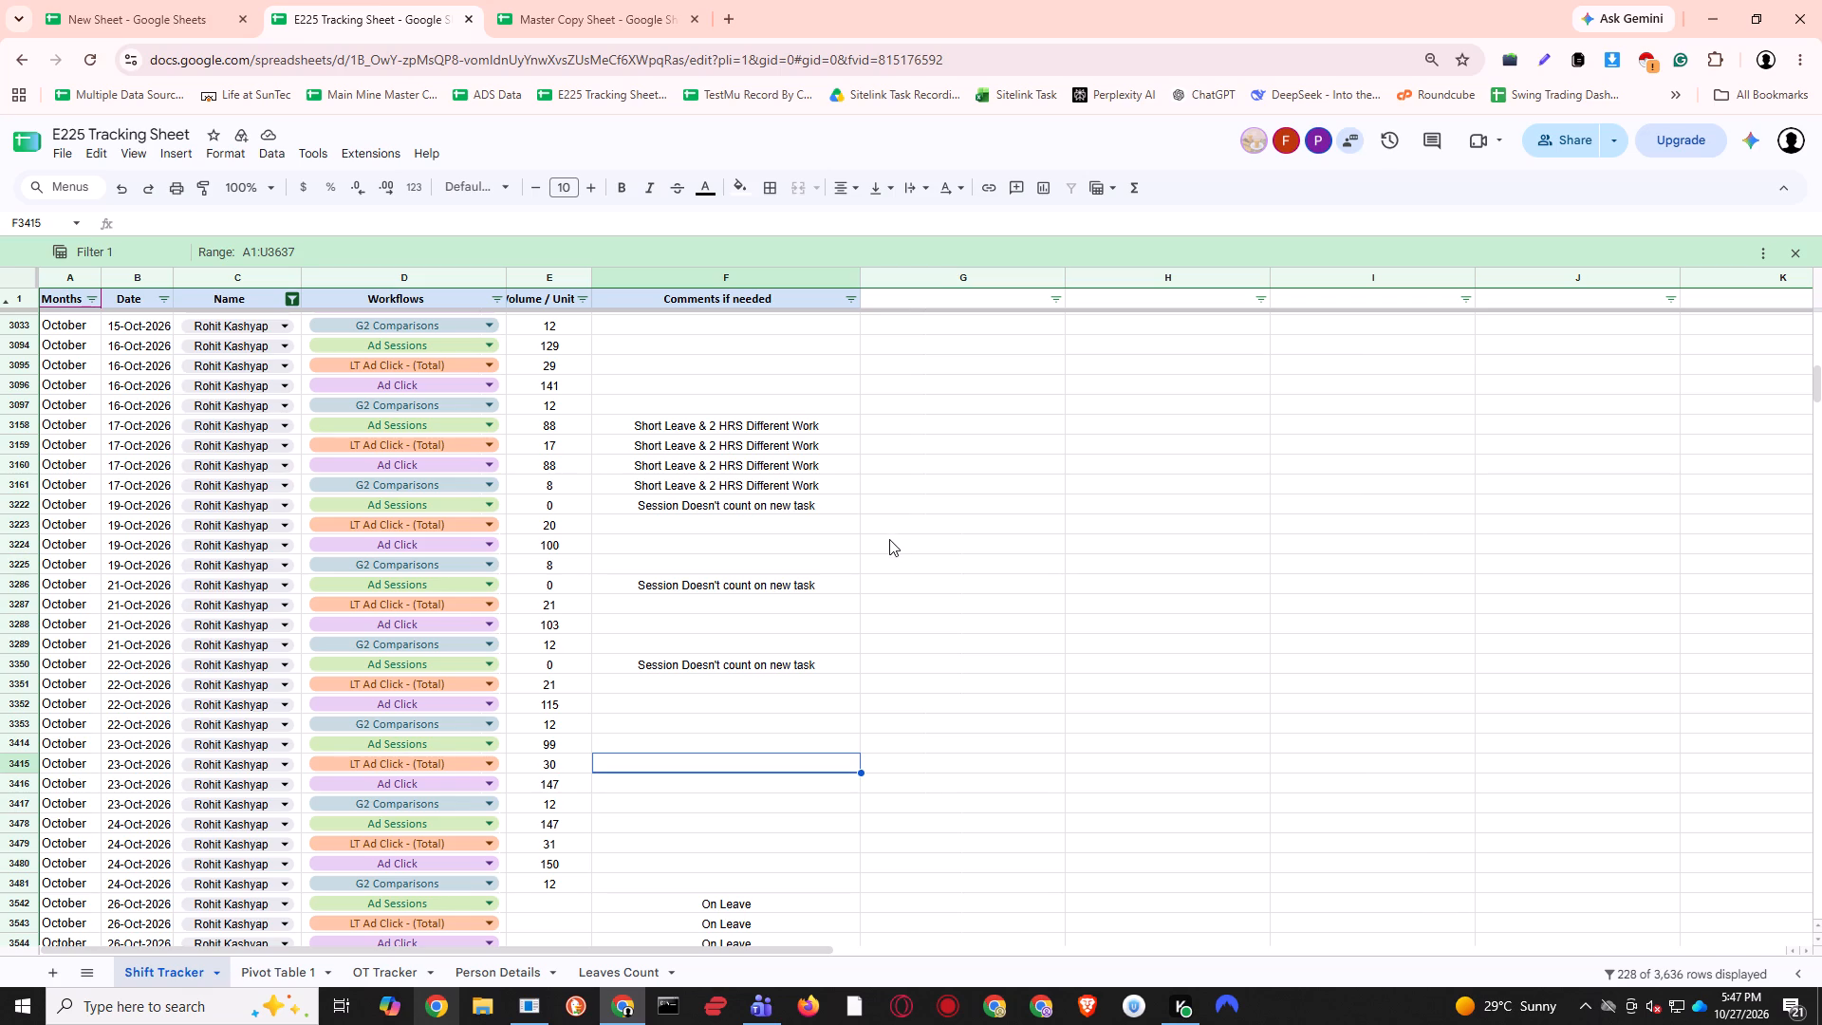
click(875, 568)
key(ctrl+s)
click(929, 595)
scroll(928, 586, down, 6)
click(836, 560)
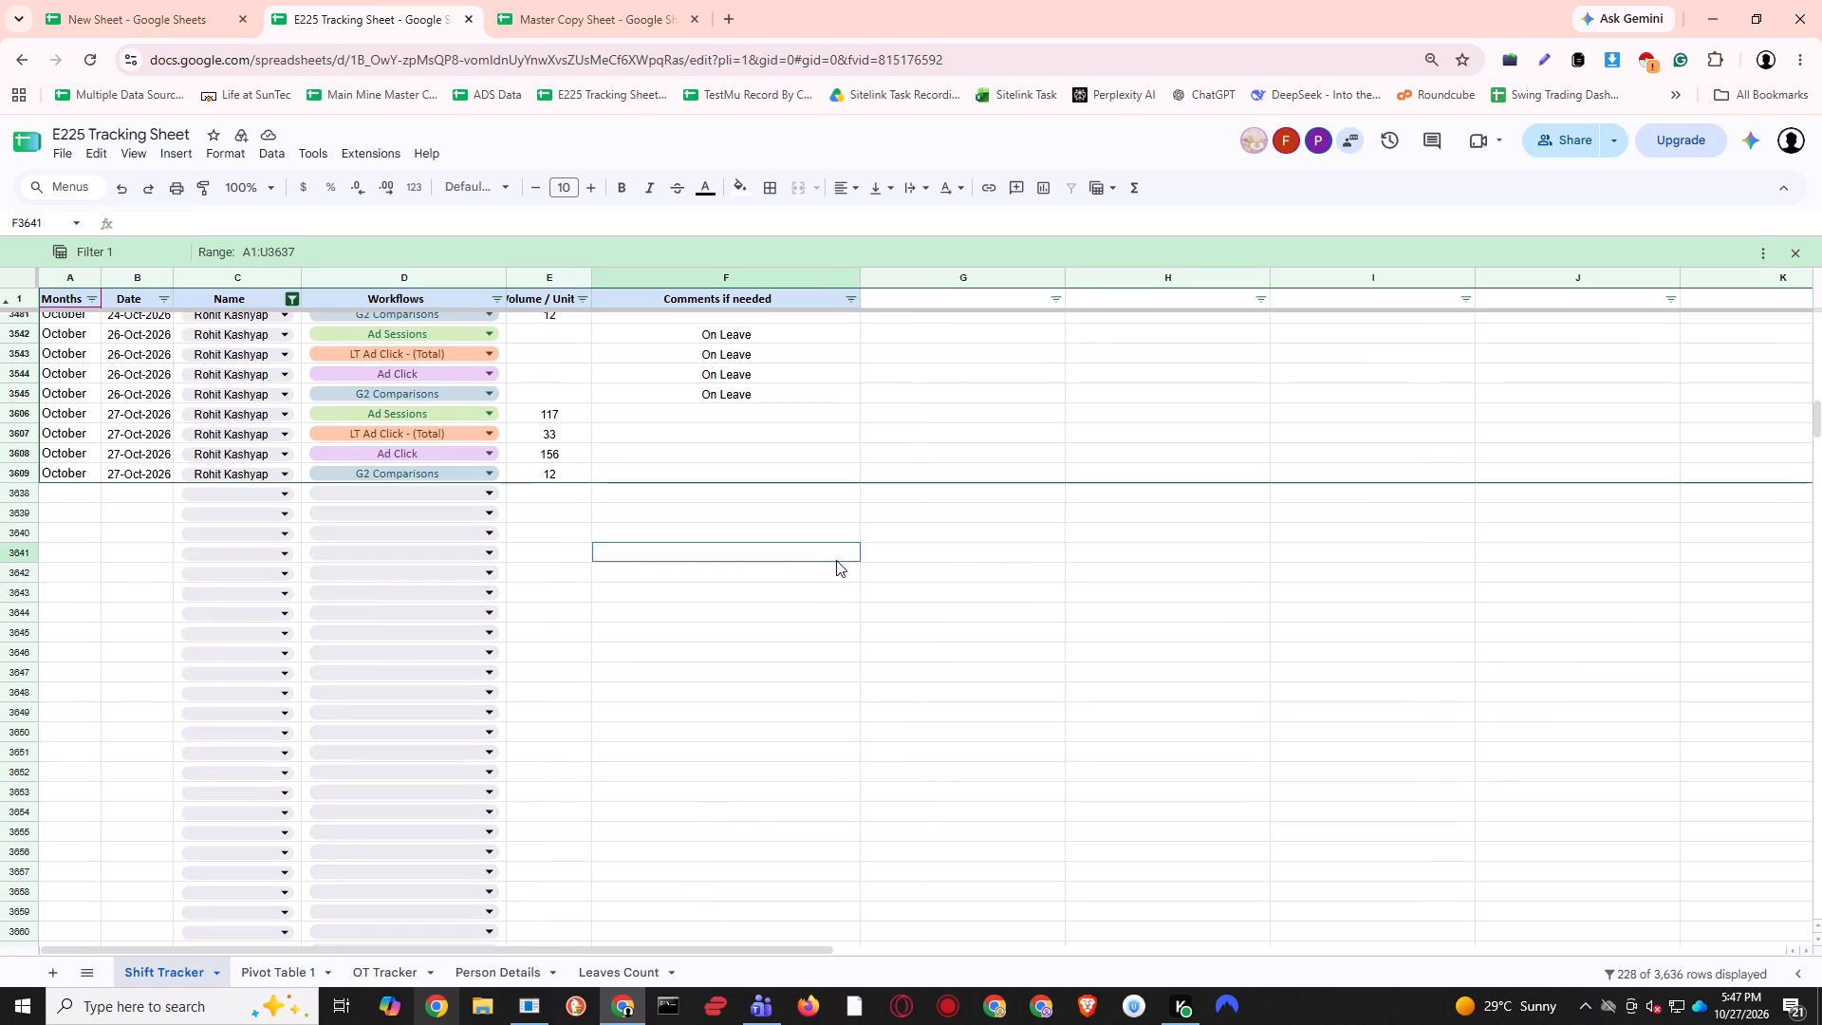
key(ctrl+s)
click(794, 581)
Close the E225 Tracking Sheet and the Master Copy Sheet, keeping New Sheet open.
key(ctrl+w)
click(389, 0)
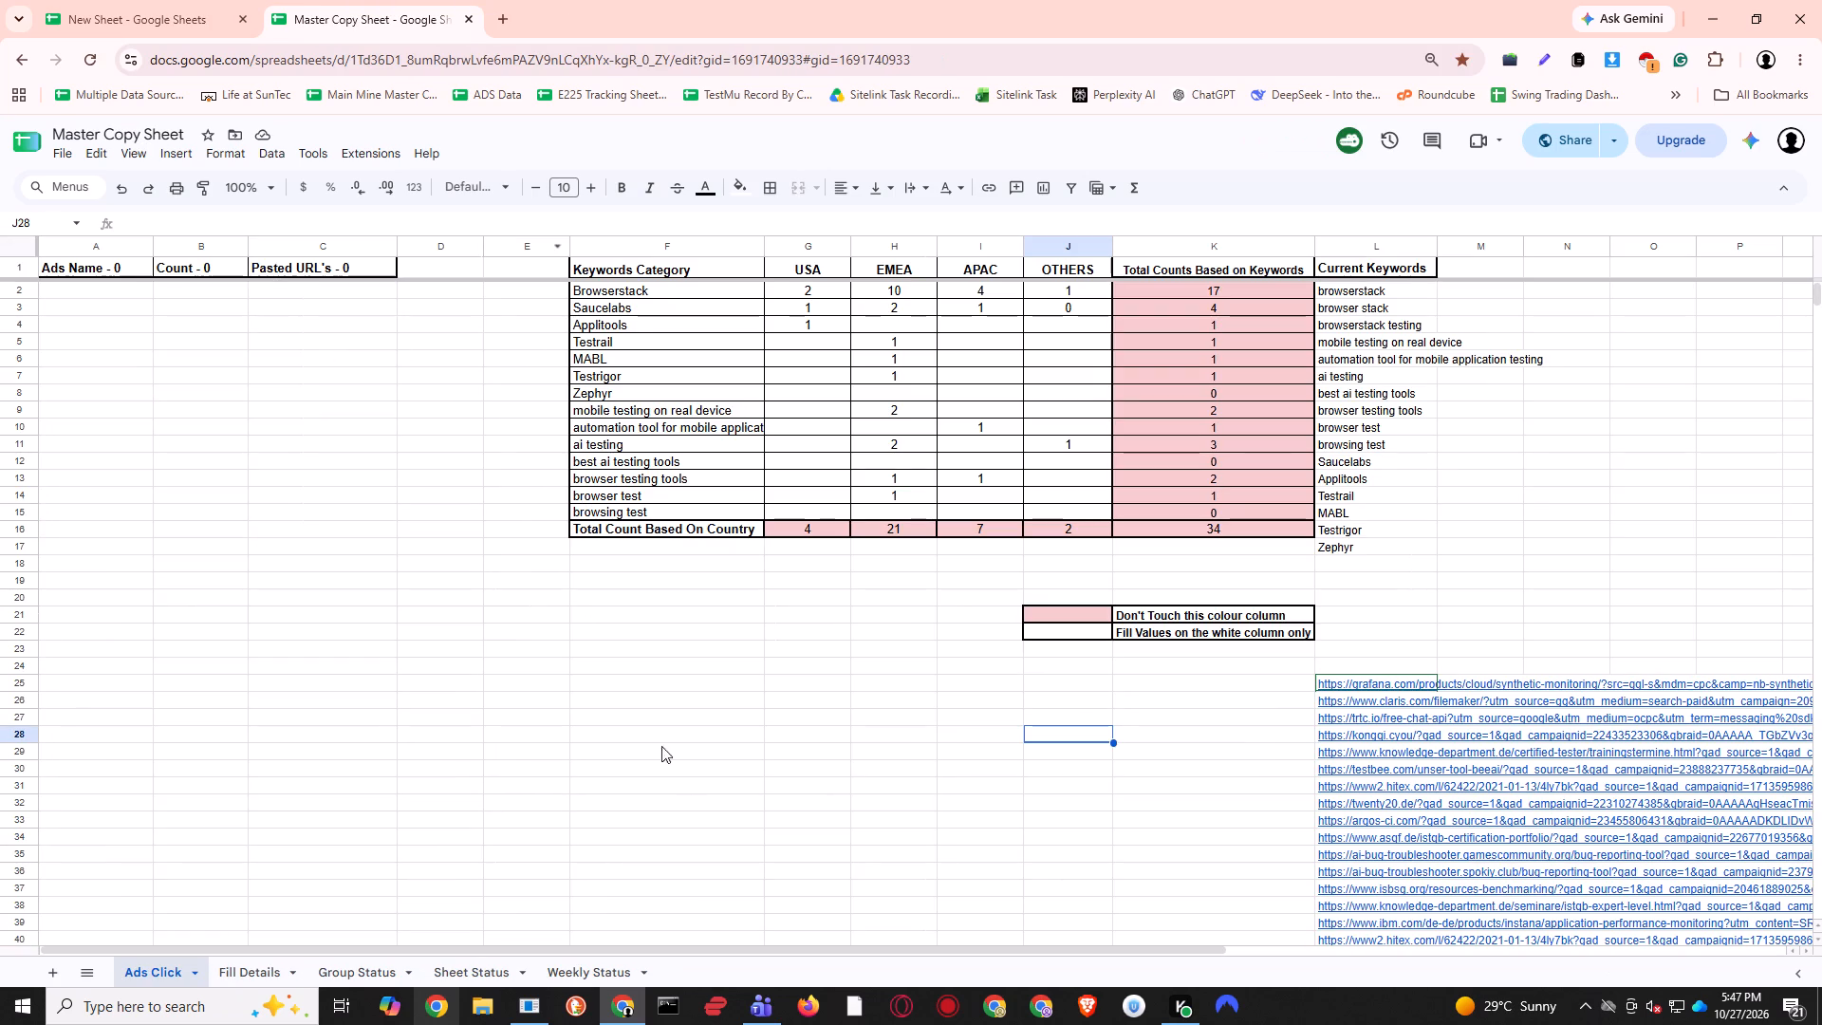
scroll(661, 746, up, 12)
key(ctrl+w)
click(144, 0)
Look over the Fill Details and Group Status sheets of New Sheet, and save.
click(890, 743)
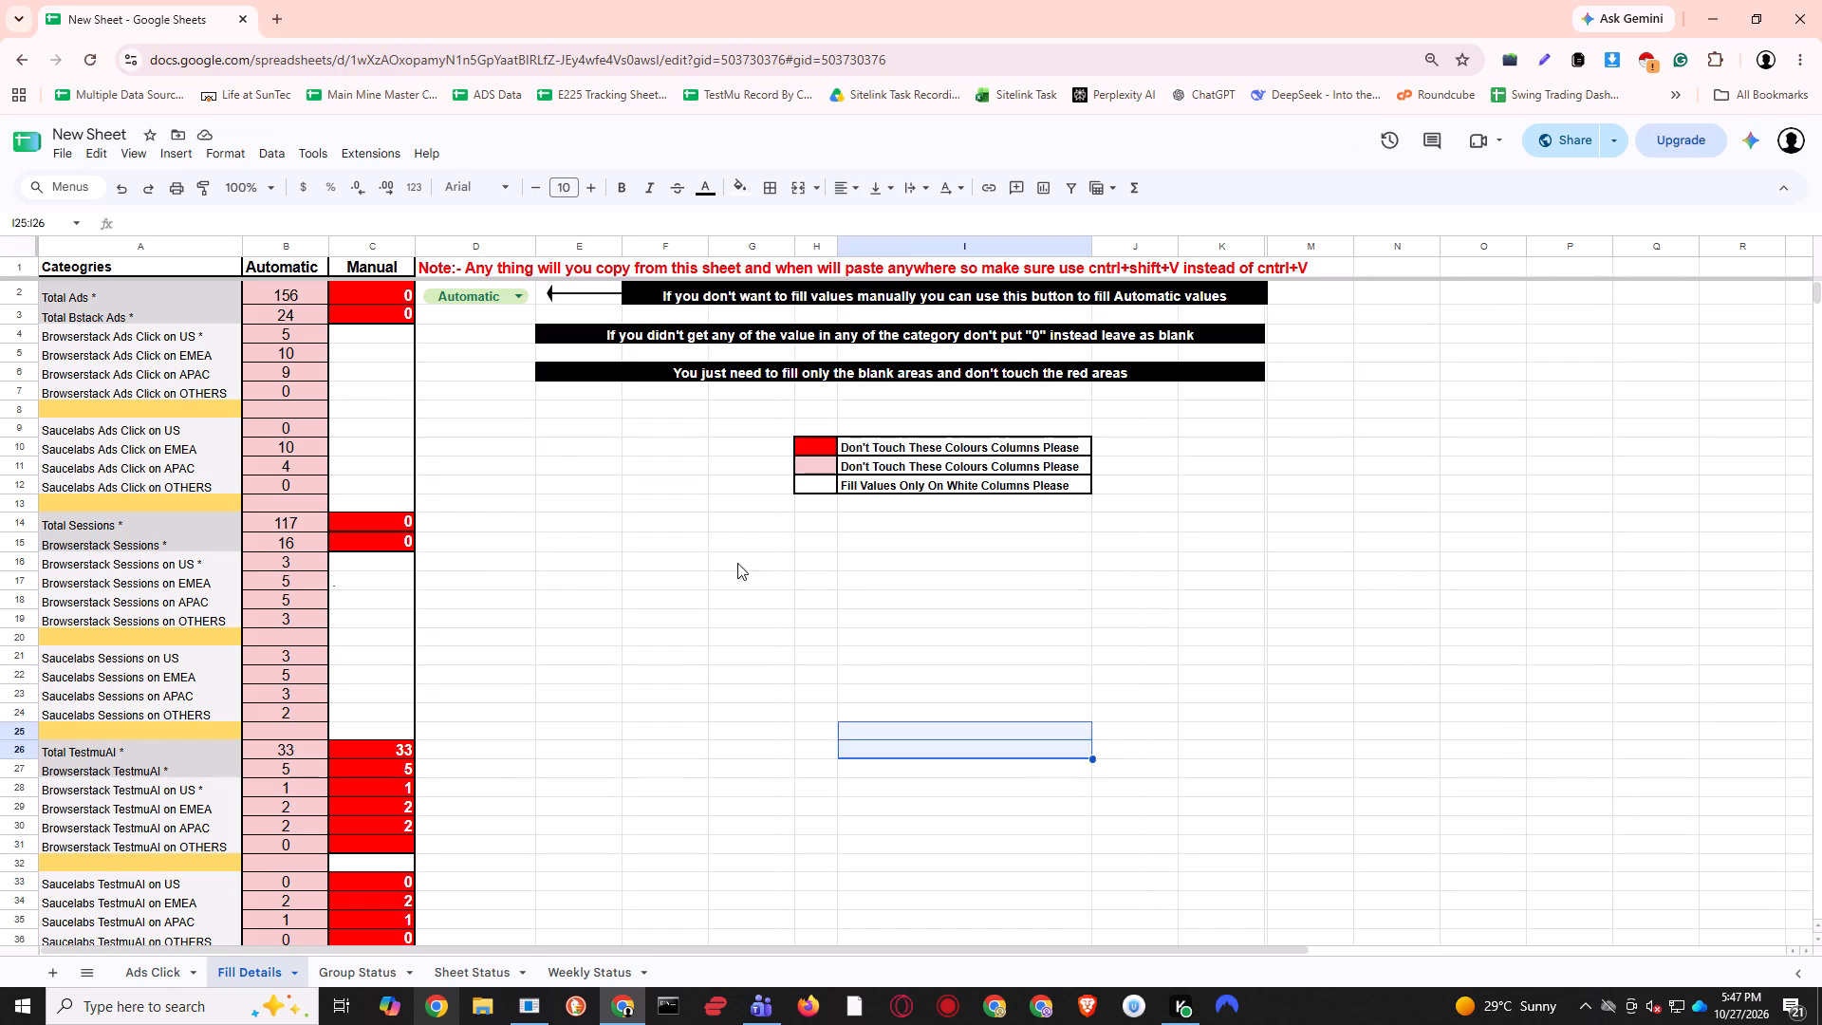
click(736, 545)
click(720, 605)
scroll(769, 843, down, 2)
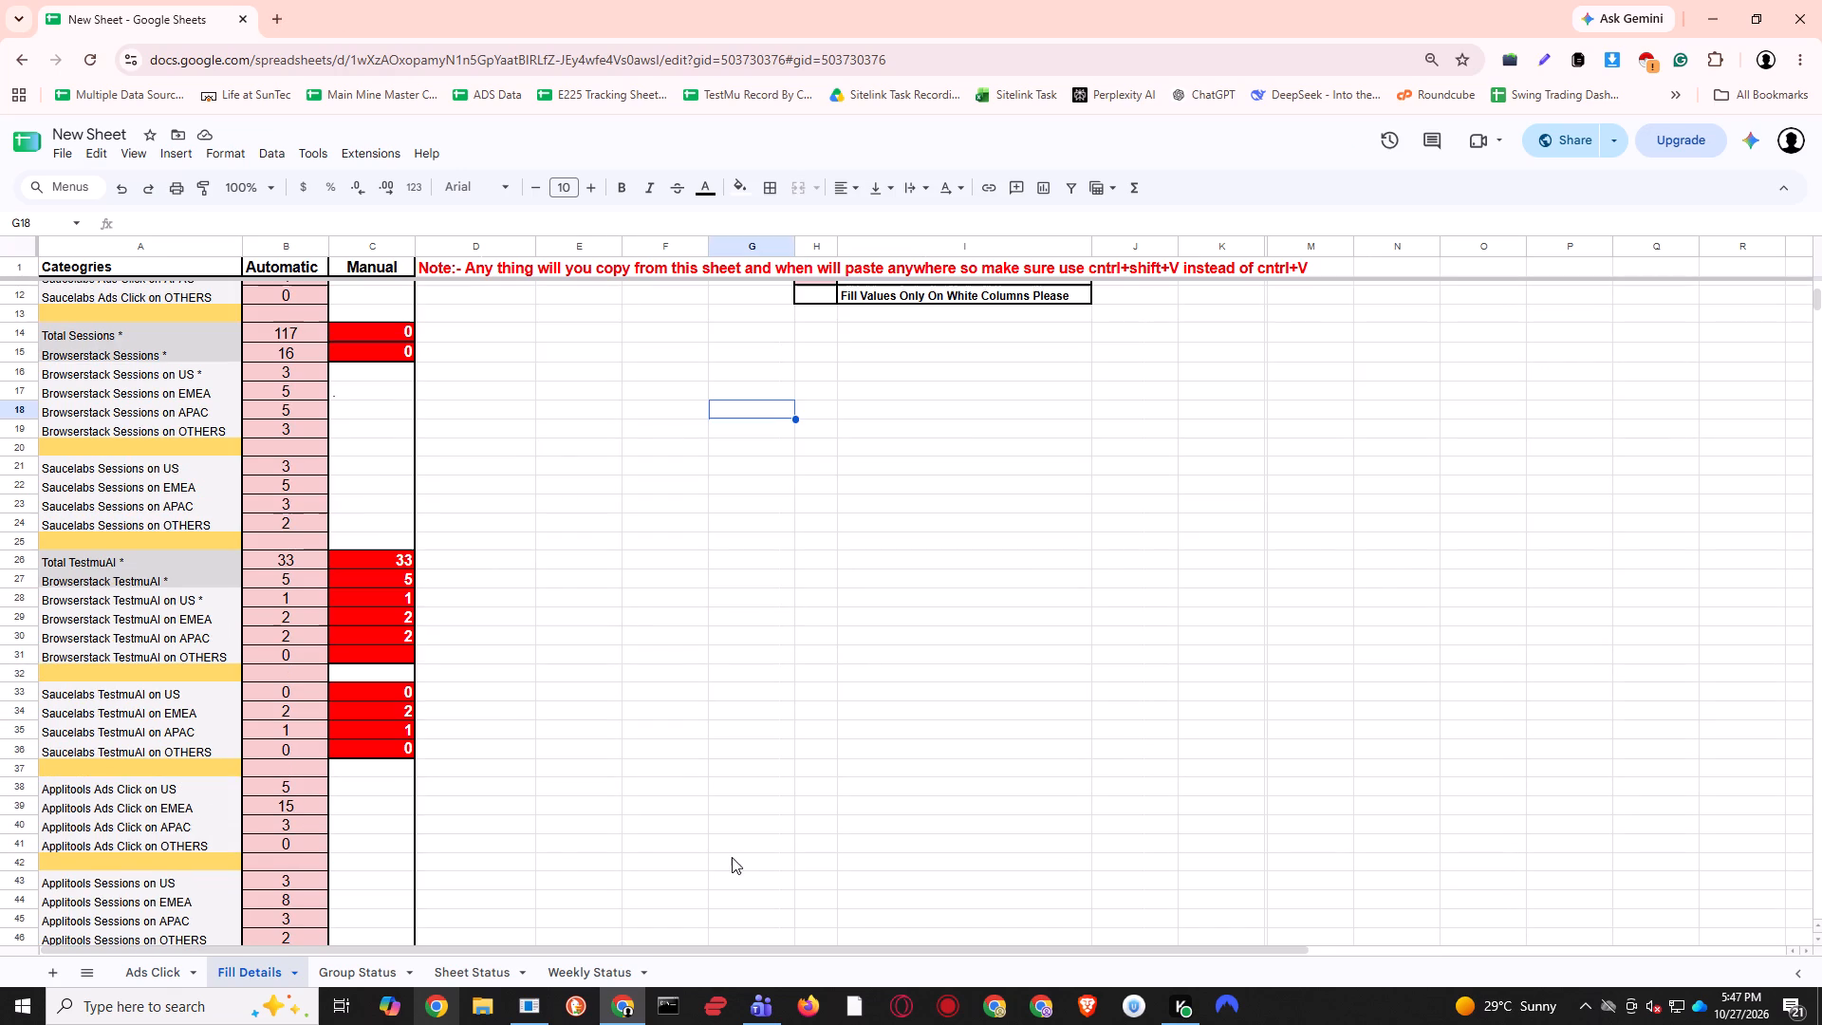
click(372, 967)
scroll(986, 598, down, 2)
click(971, 568)
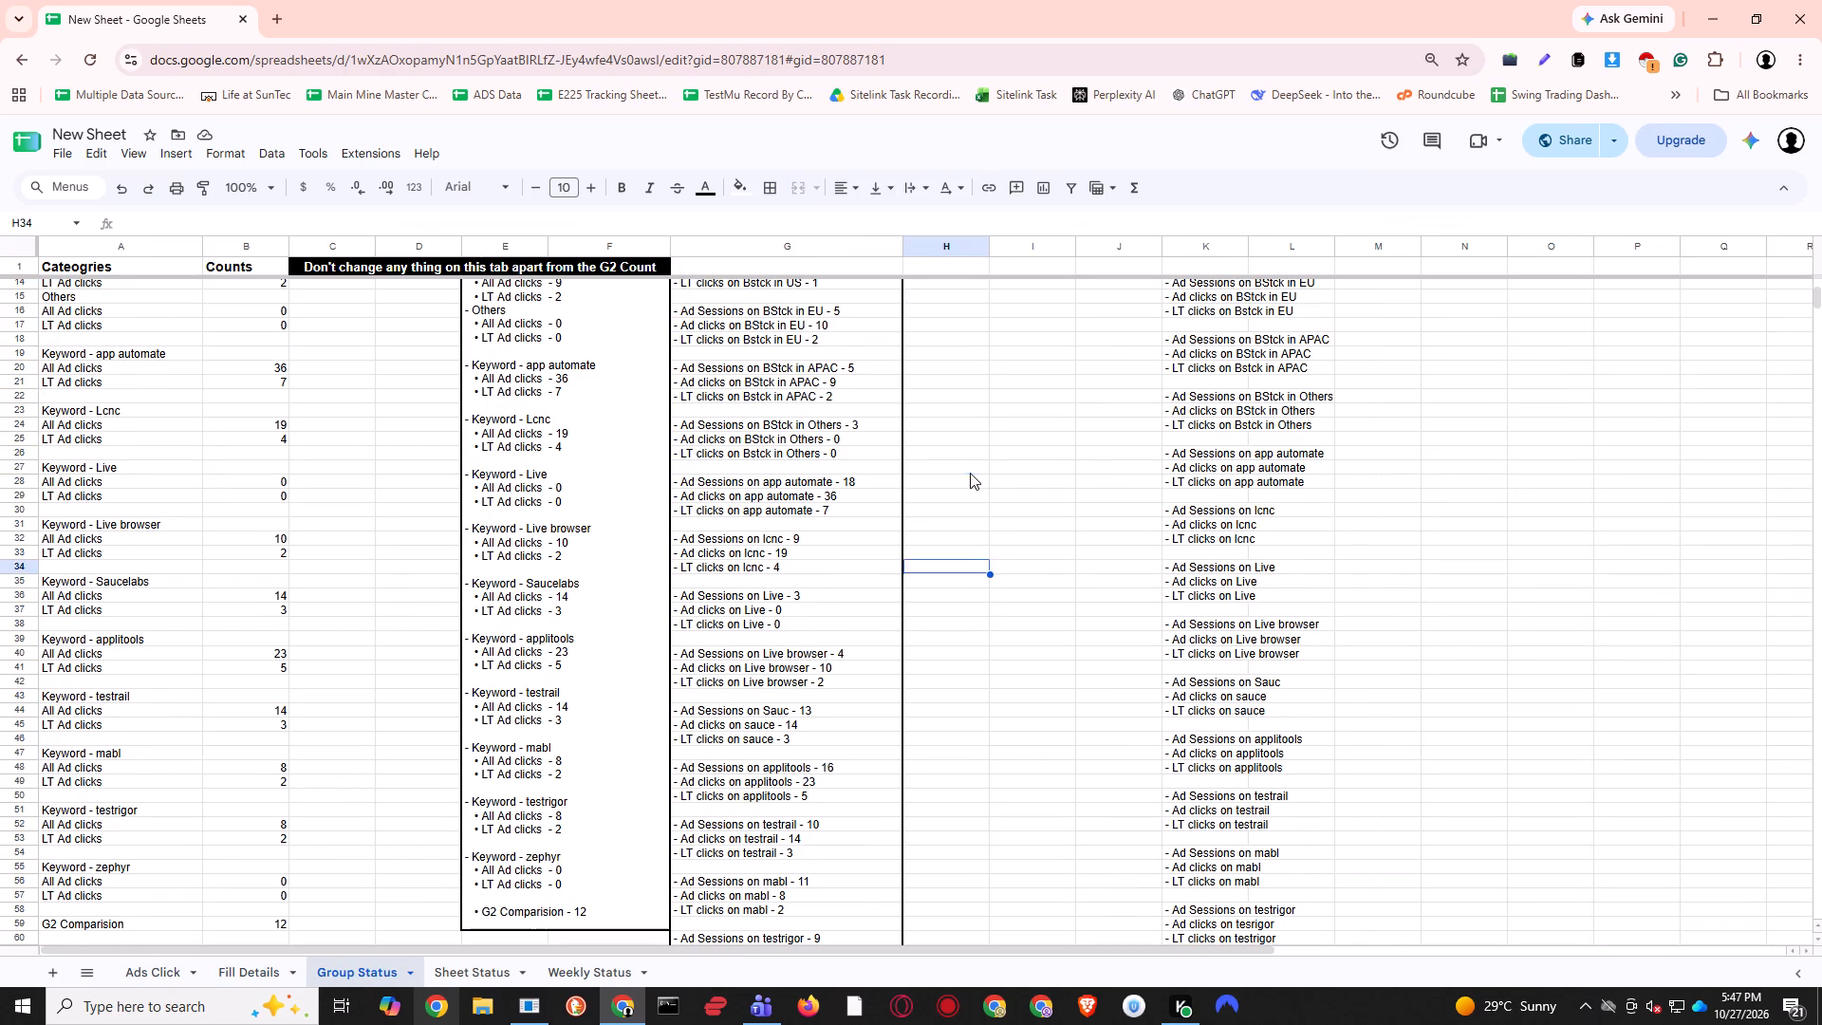
click(970, 473)
key(ctrl+s)
scroll(1015, 495, up, 11)
click(993, 409)
key(ctrl+s)
click(1044, 458)
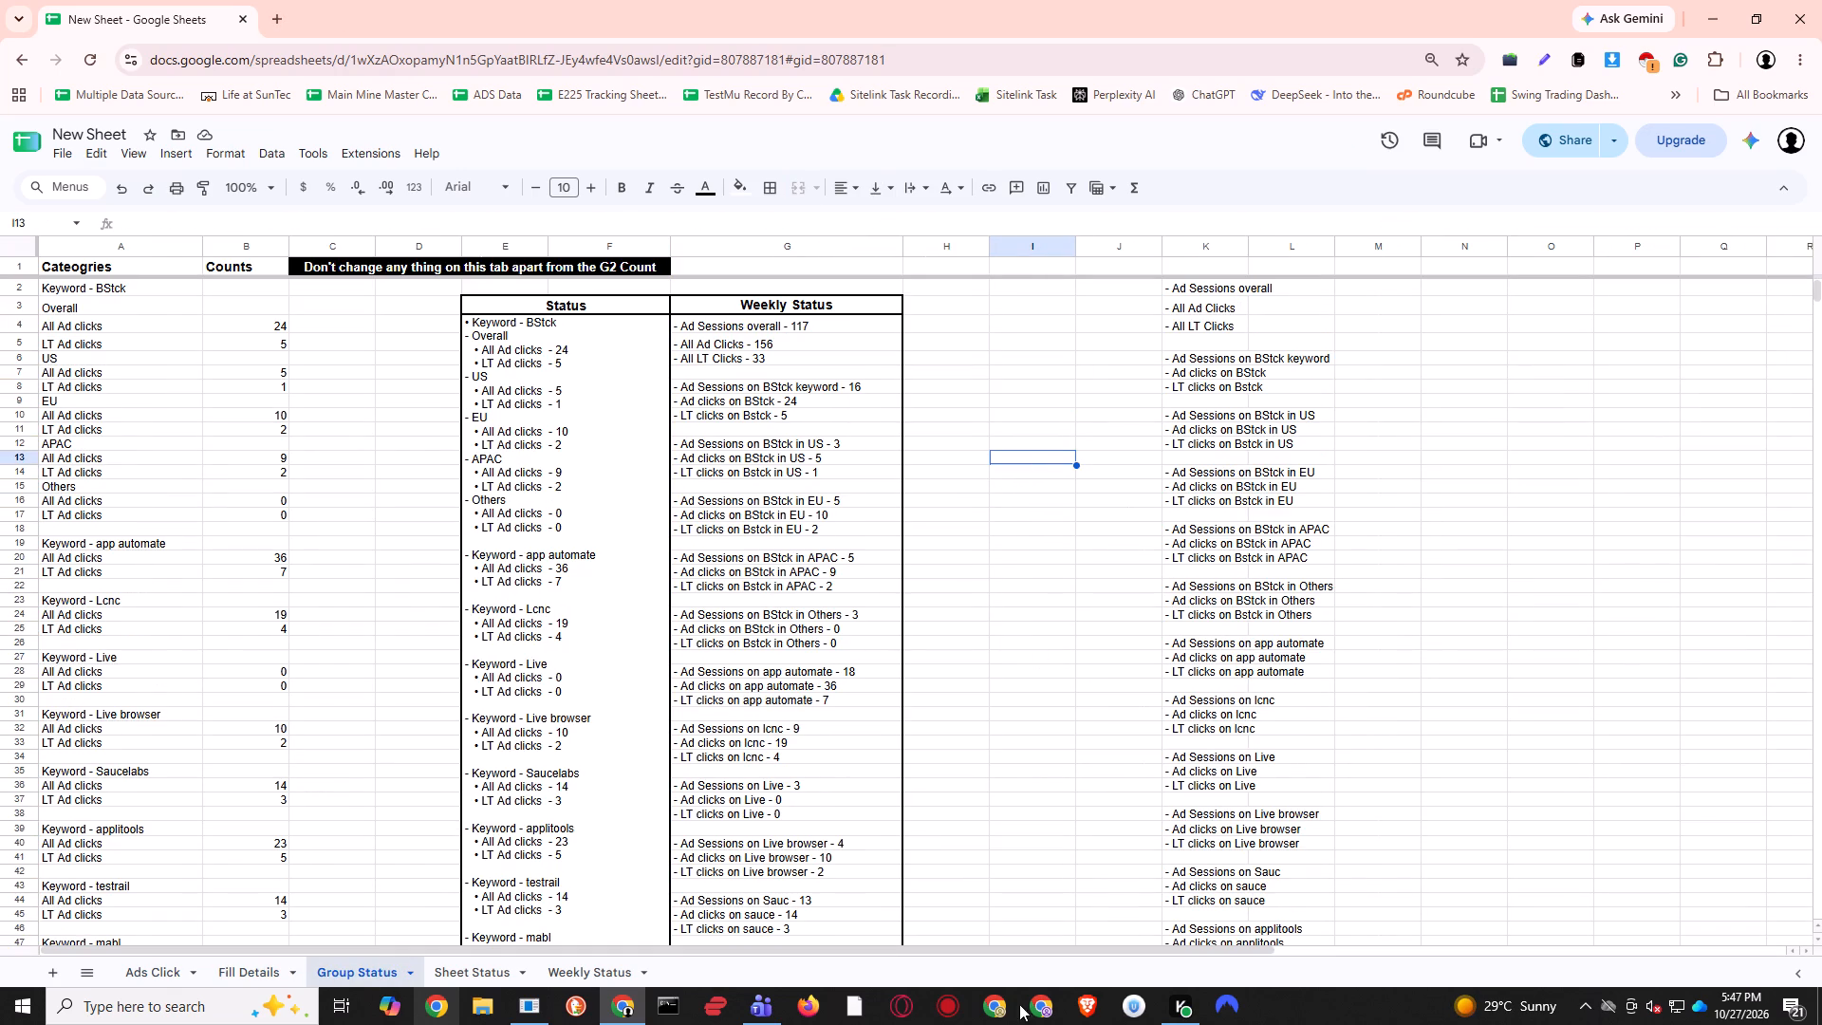
click(1069, 551)
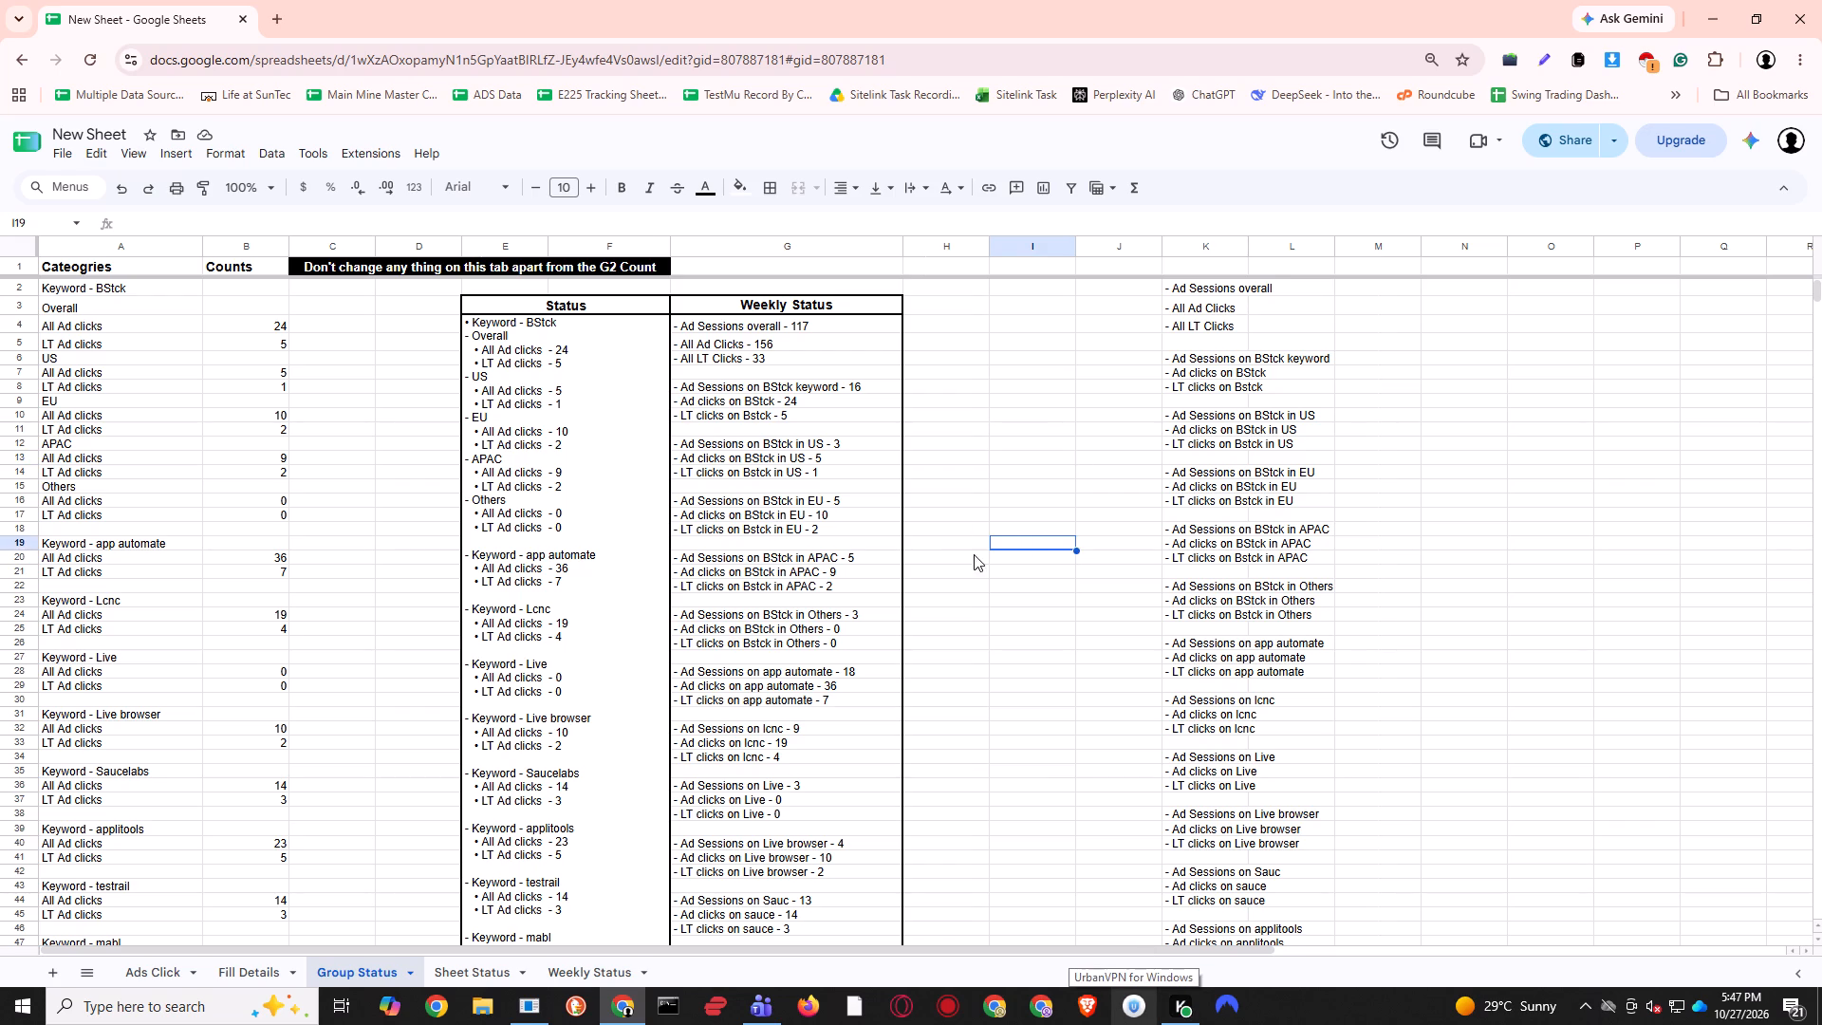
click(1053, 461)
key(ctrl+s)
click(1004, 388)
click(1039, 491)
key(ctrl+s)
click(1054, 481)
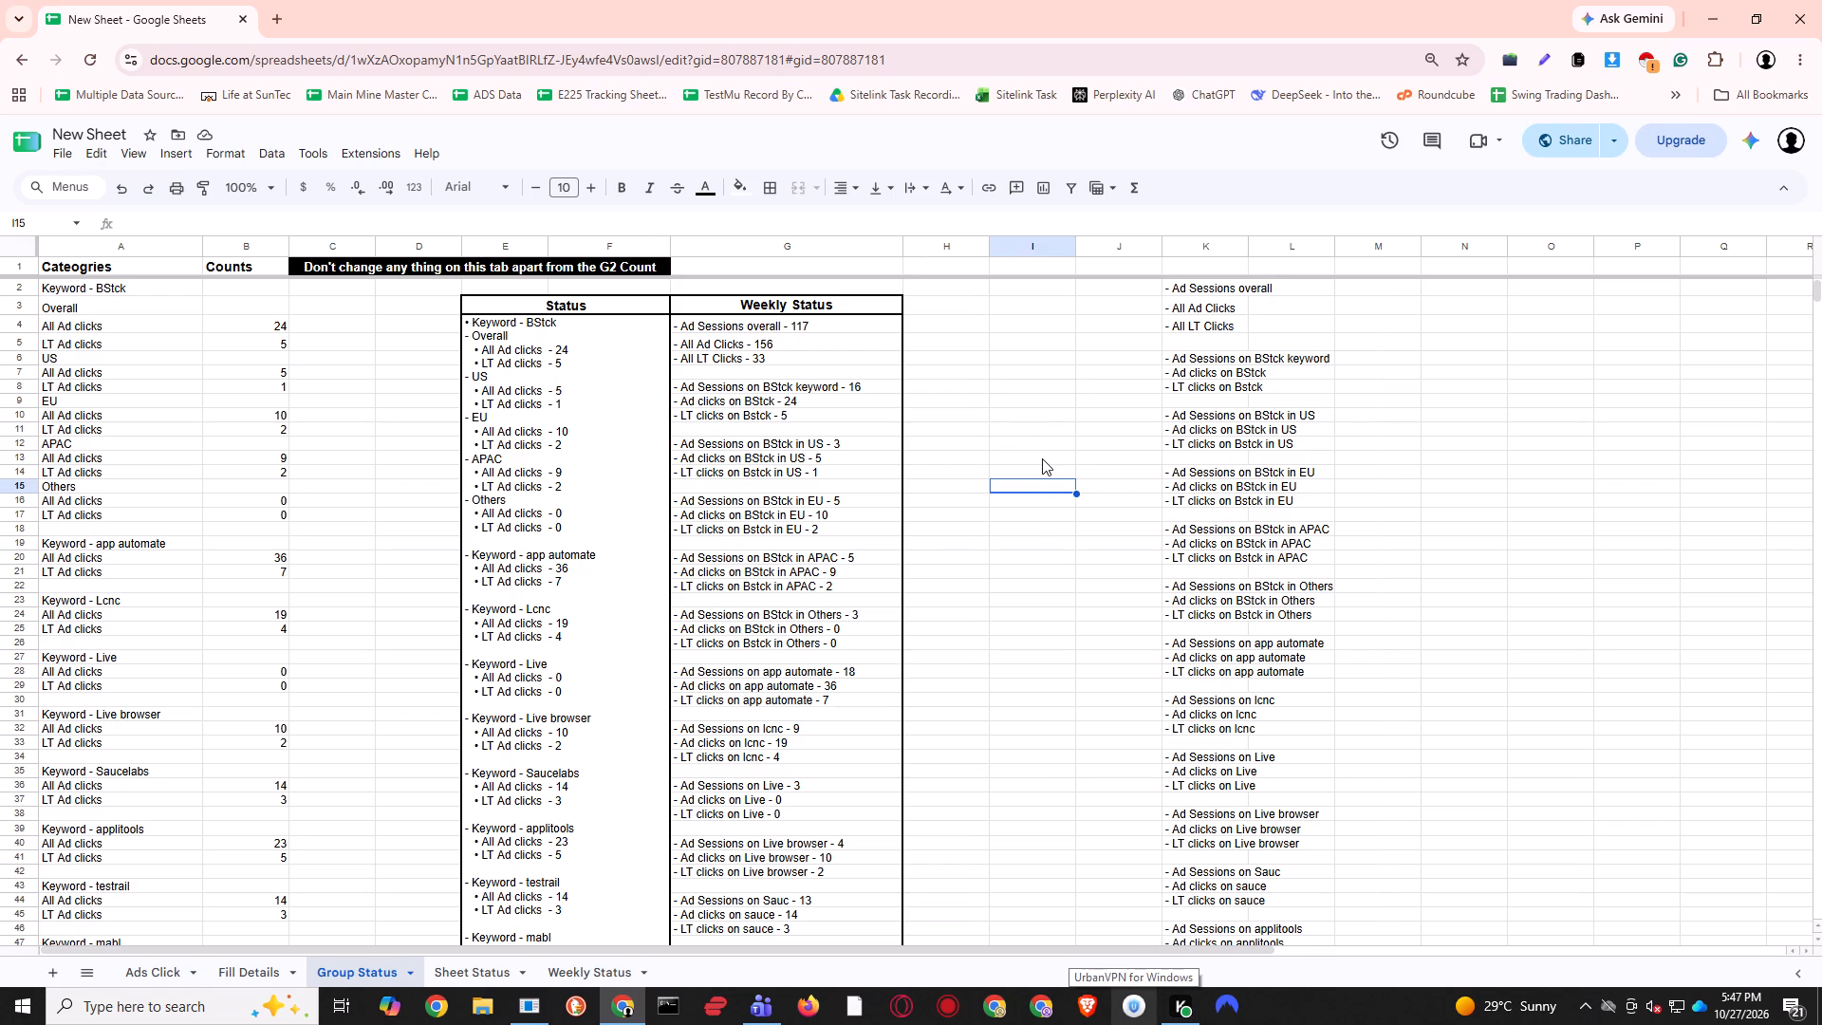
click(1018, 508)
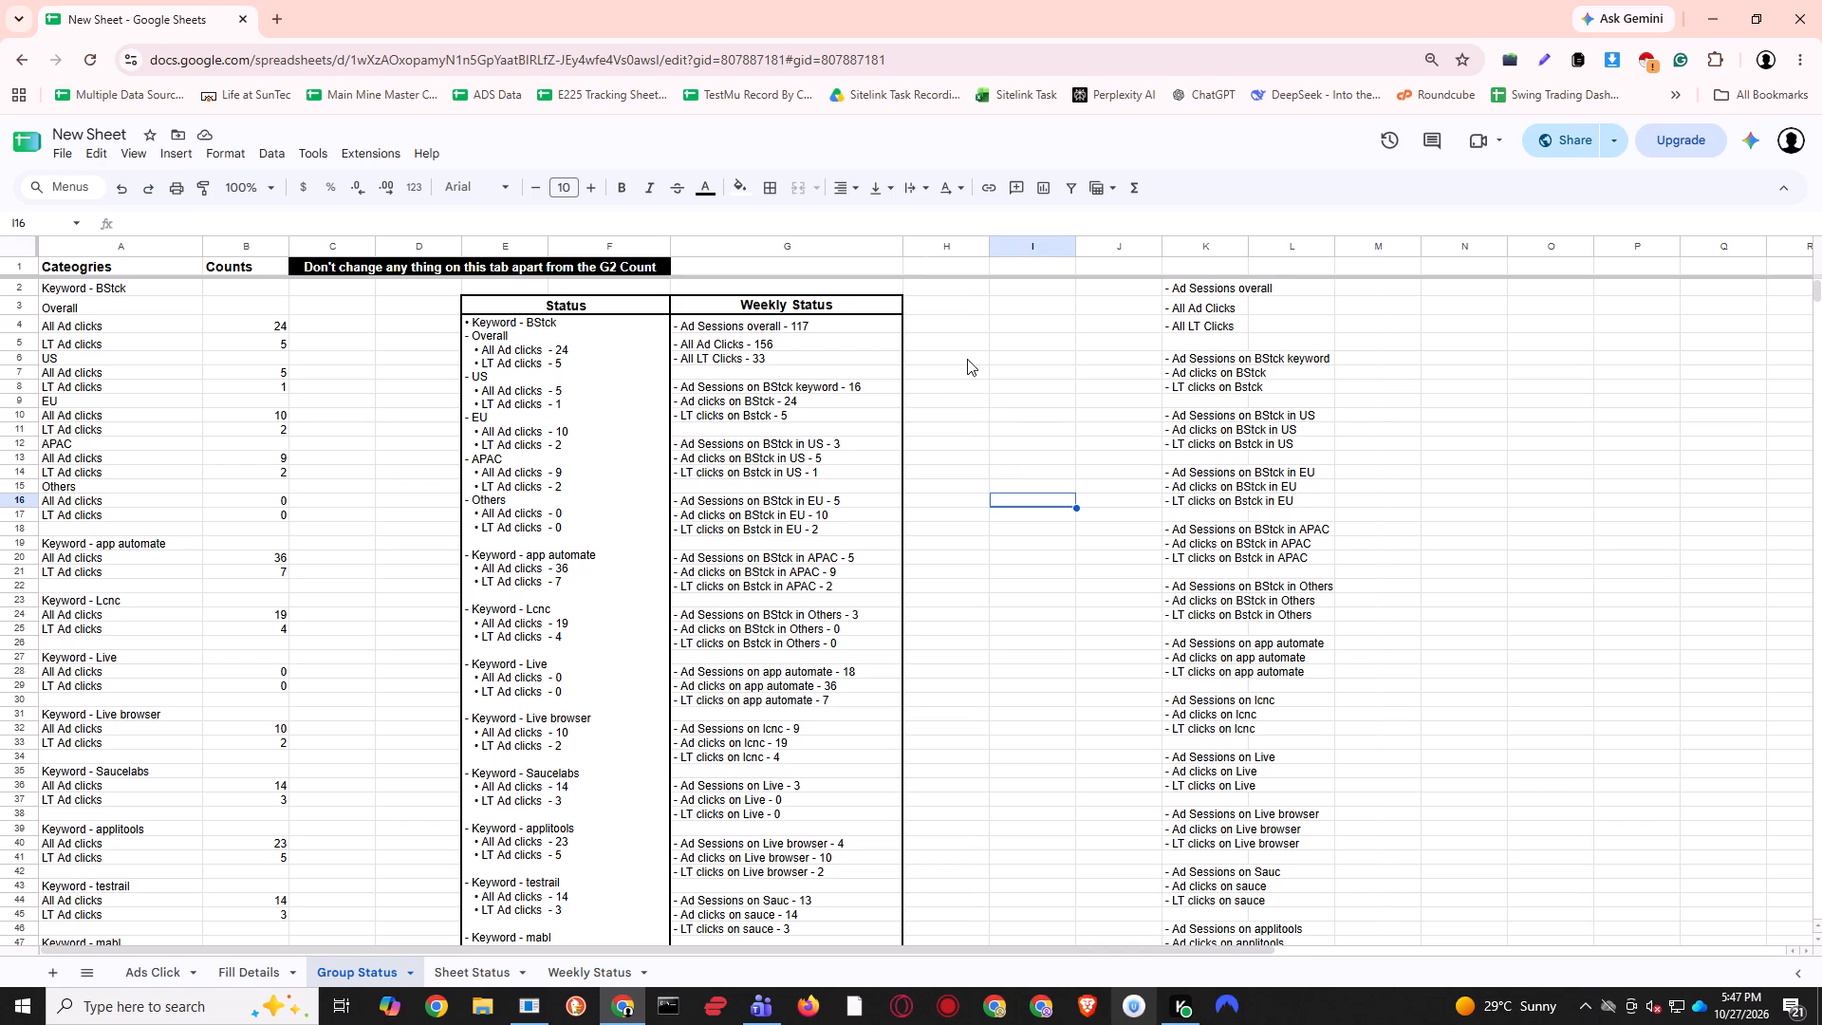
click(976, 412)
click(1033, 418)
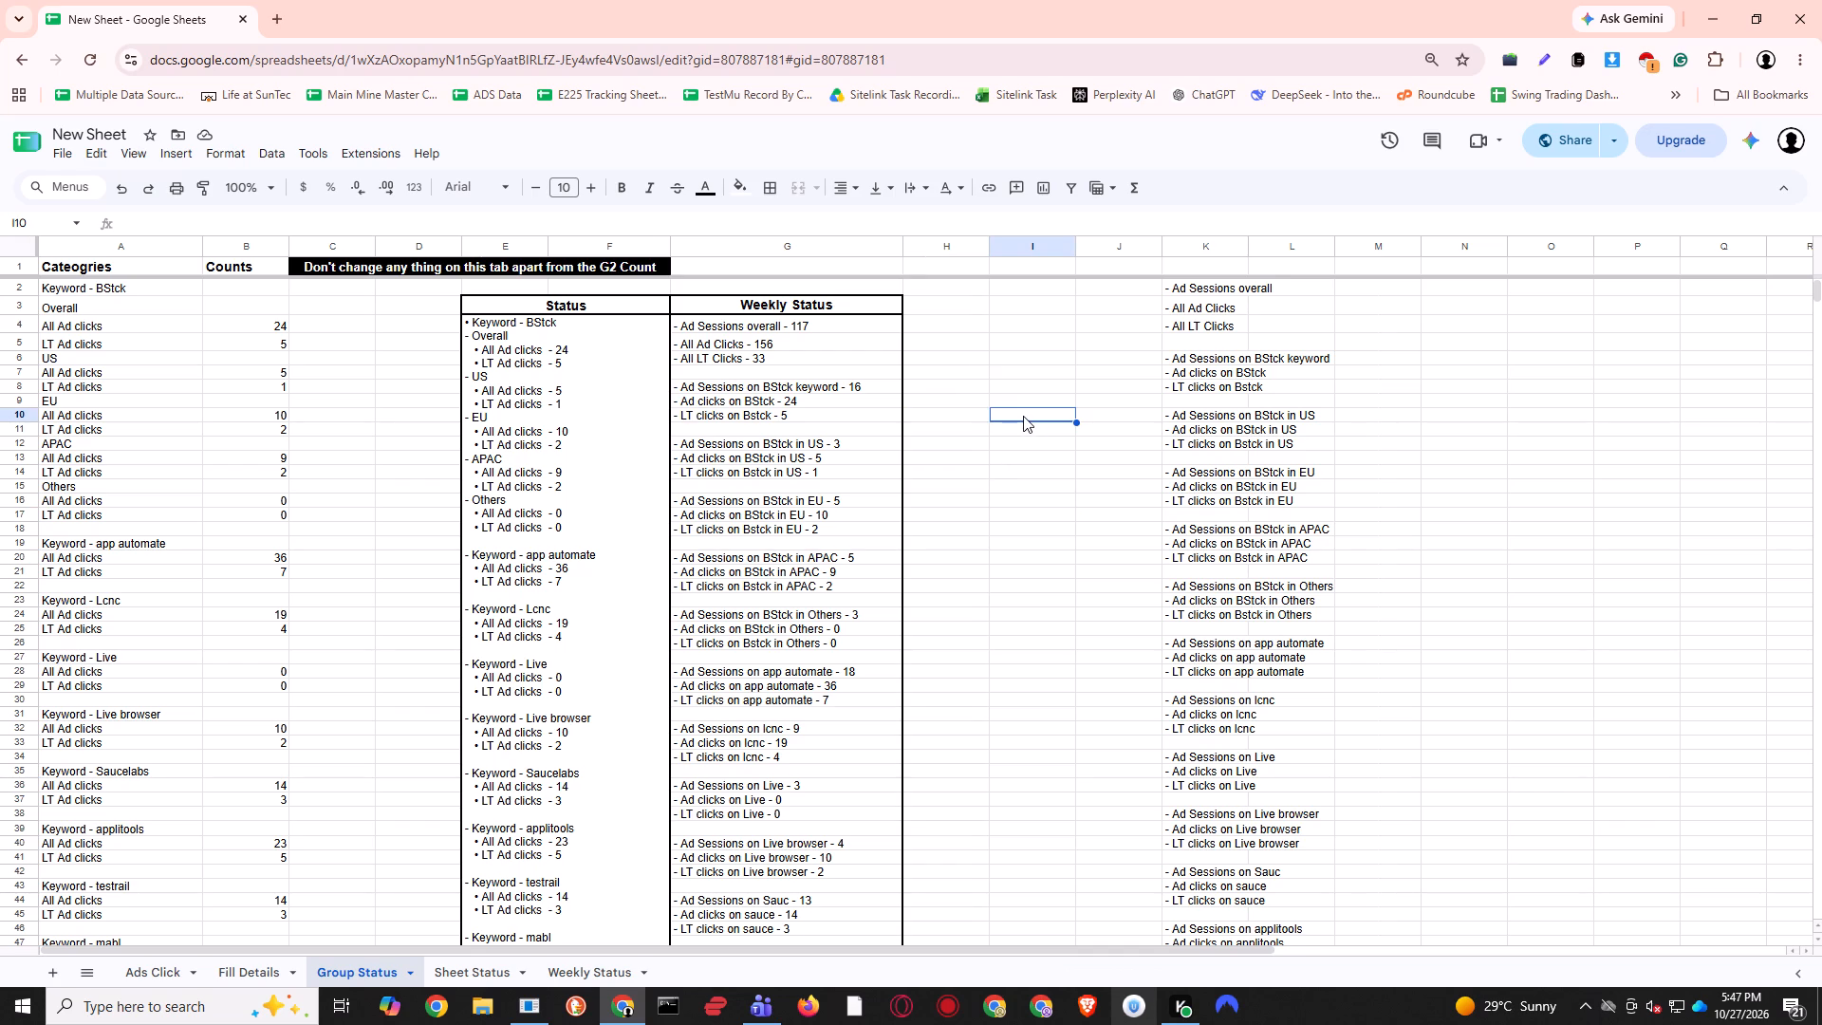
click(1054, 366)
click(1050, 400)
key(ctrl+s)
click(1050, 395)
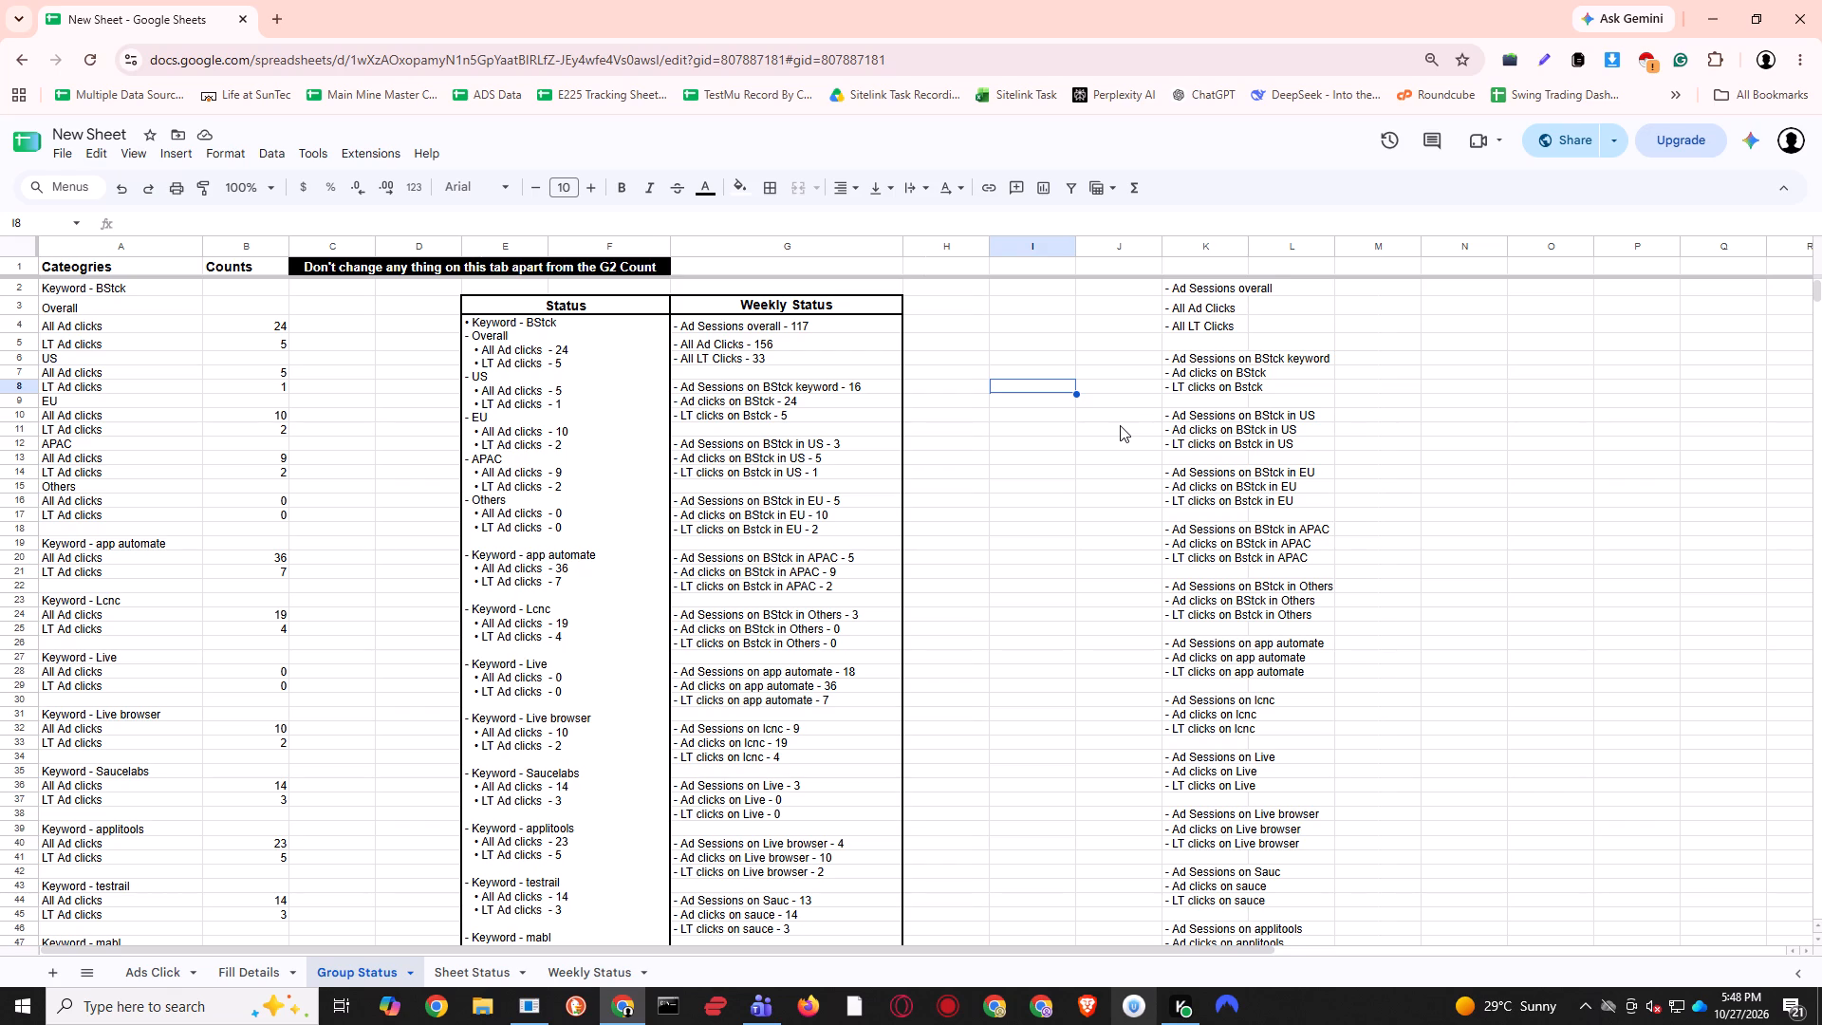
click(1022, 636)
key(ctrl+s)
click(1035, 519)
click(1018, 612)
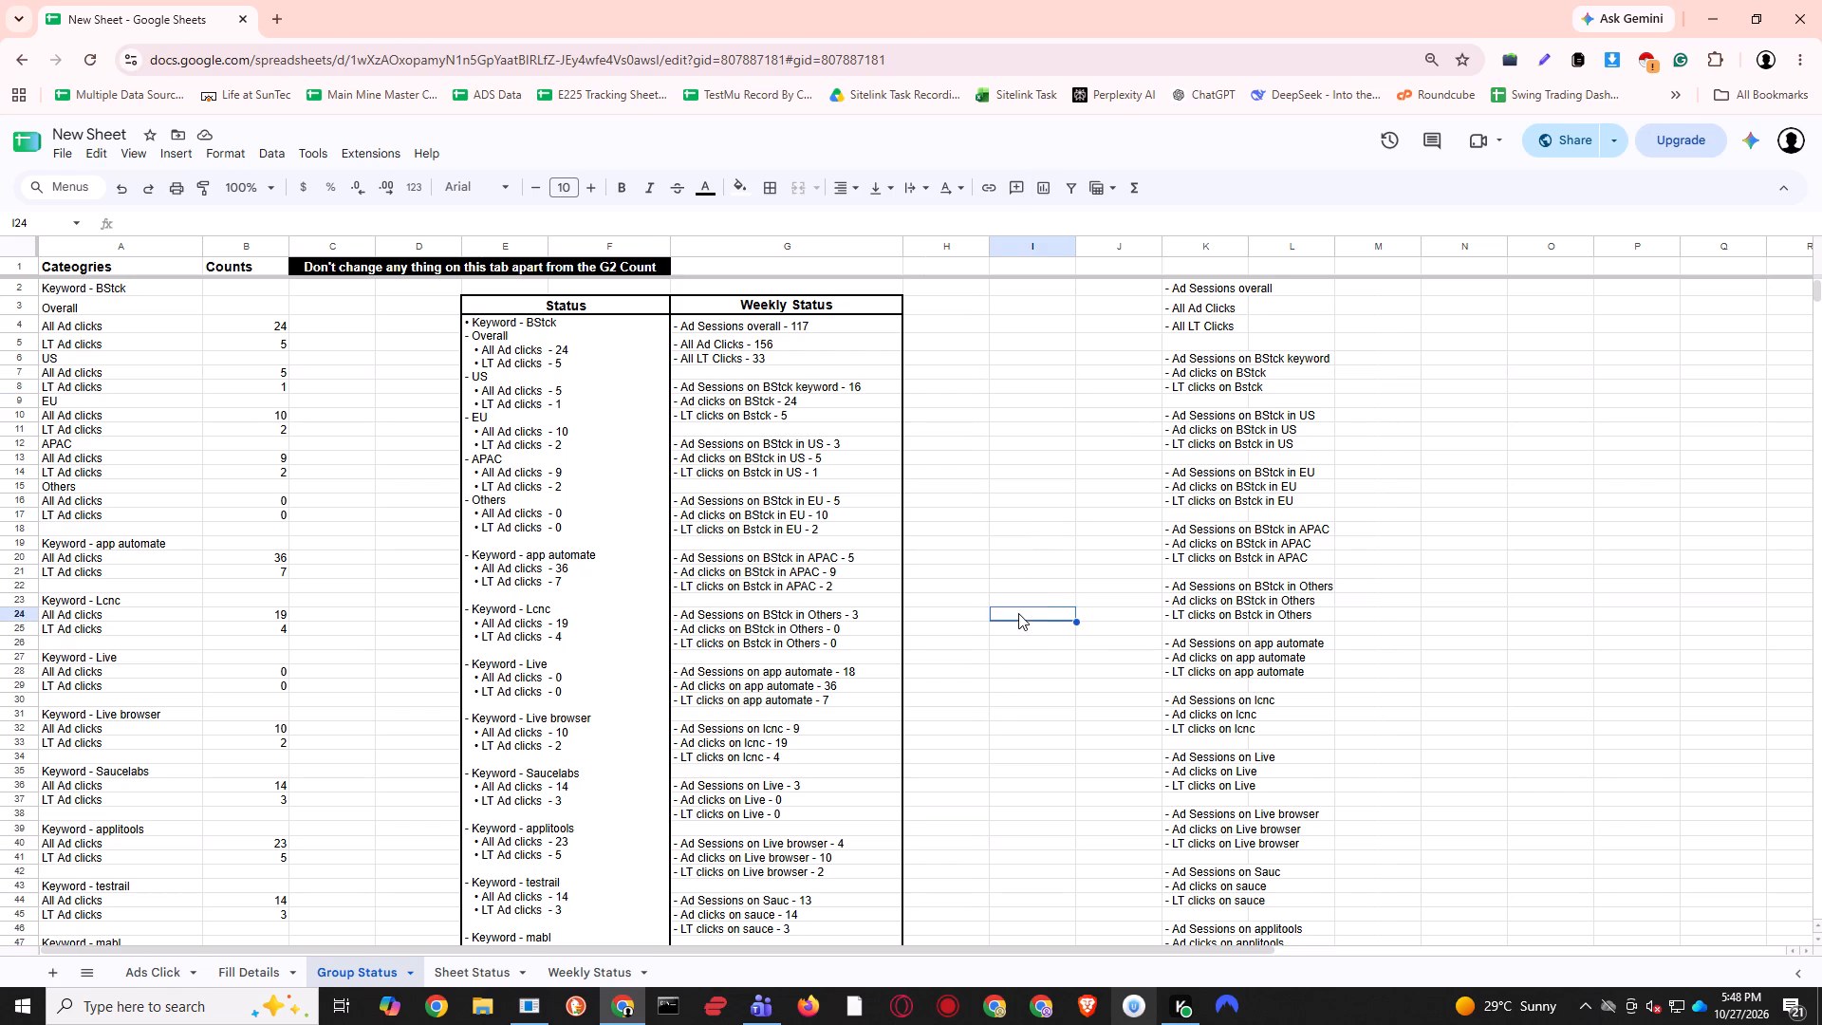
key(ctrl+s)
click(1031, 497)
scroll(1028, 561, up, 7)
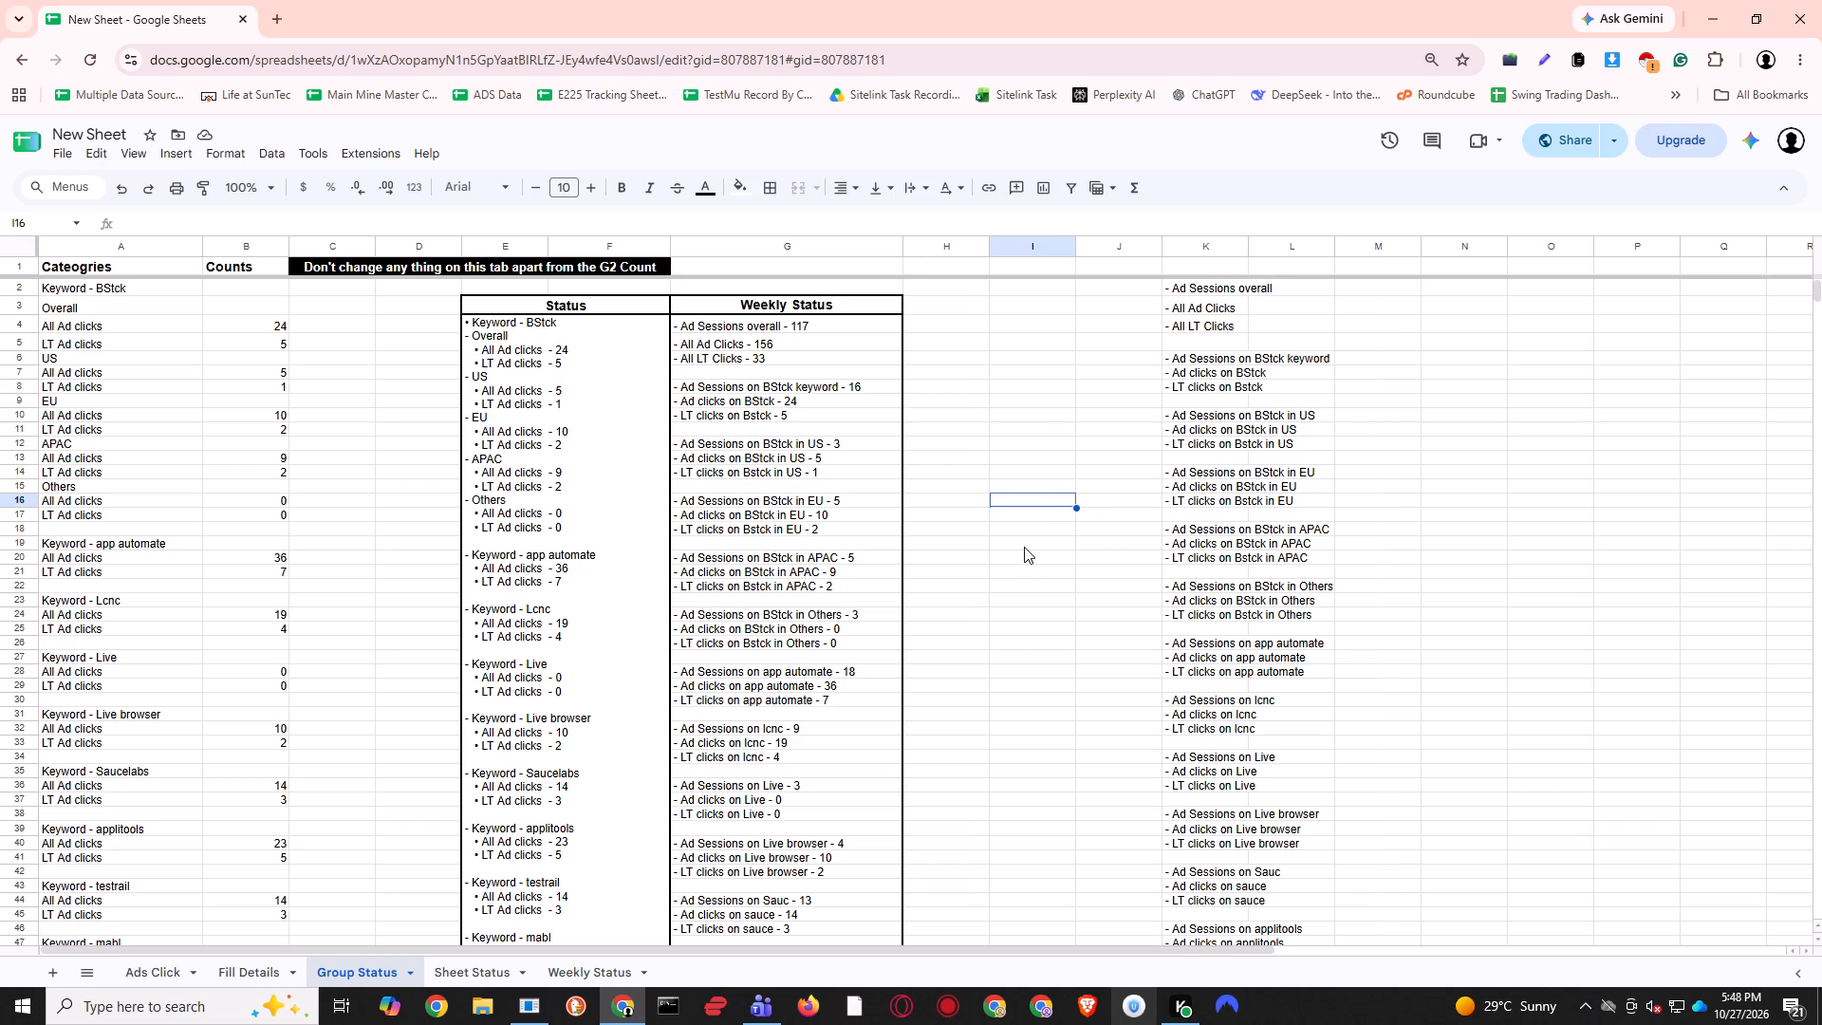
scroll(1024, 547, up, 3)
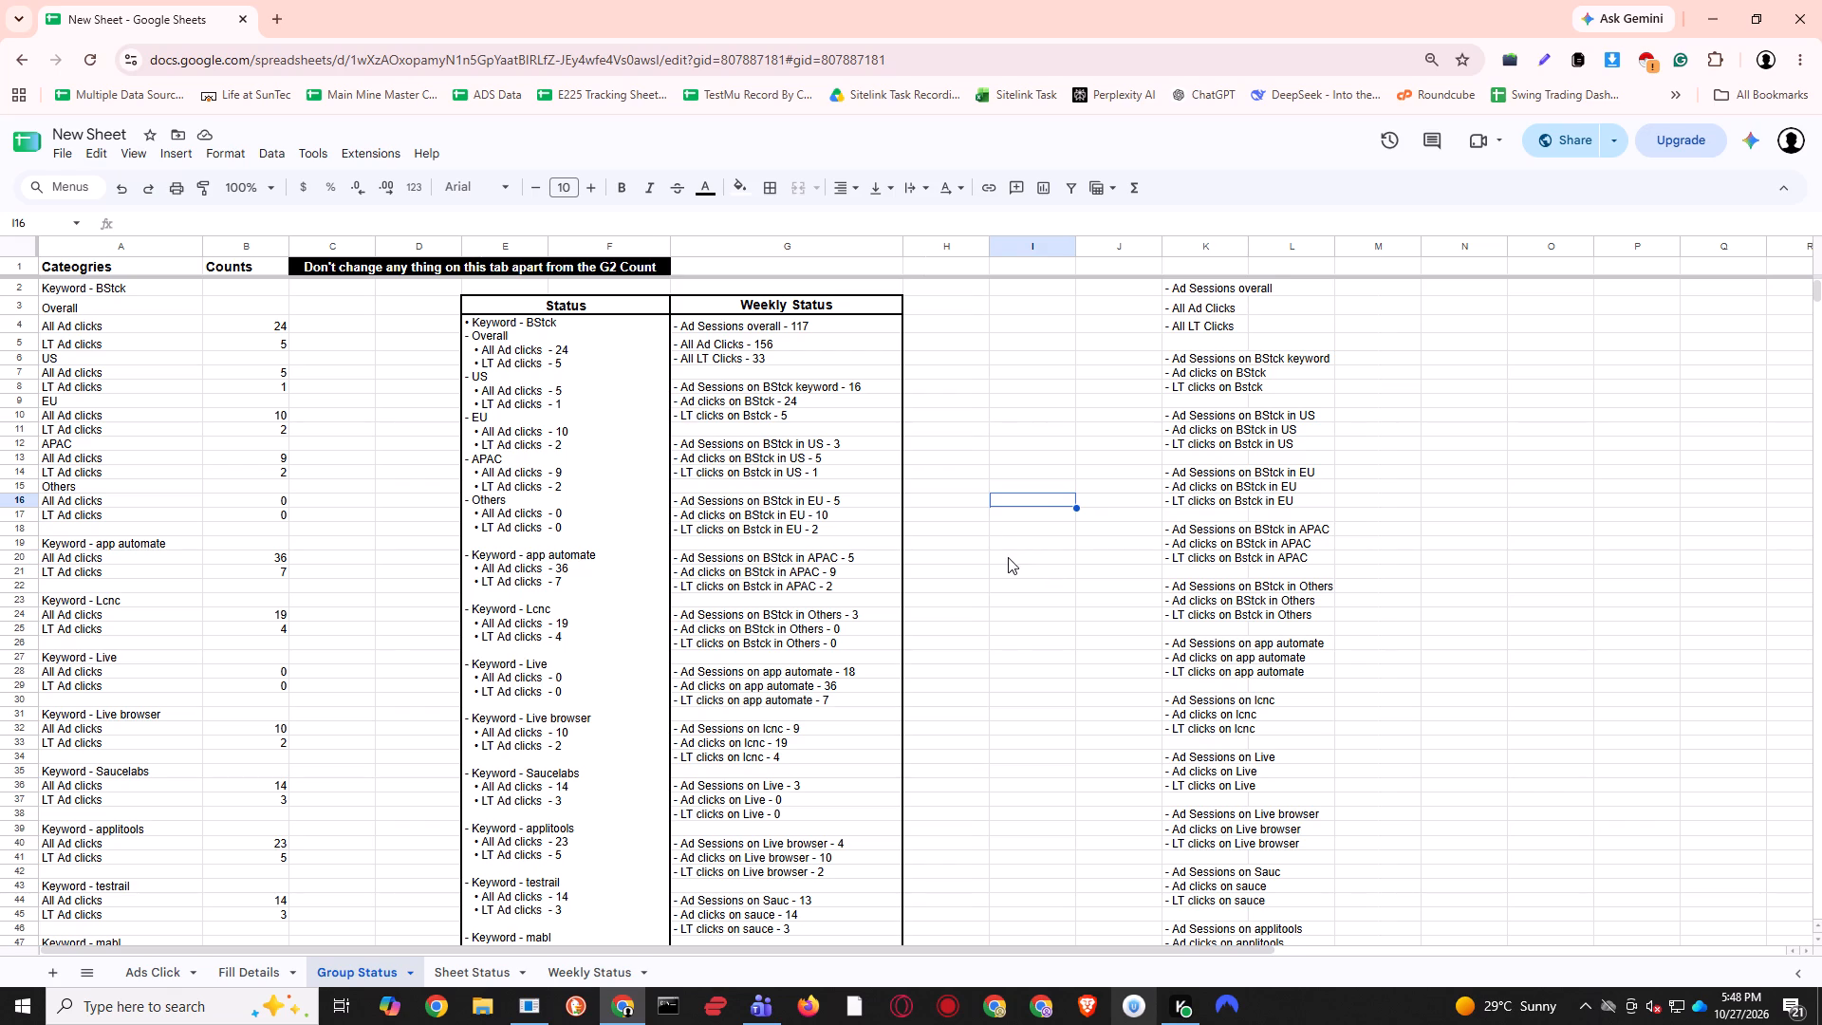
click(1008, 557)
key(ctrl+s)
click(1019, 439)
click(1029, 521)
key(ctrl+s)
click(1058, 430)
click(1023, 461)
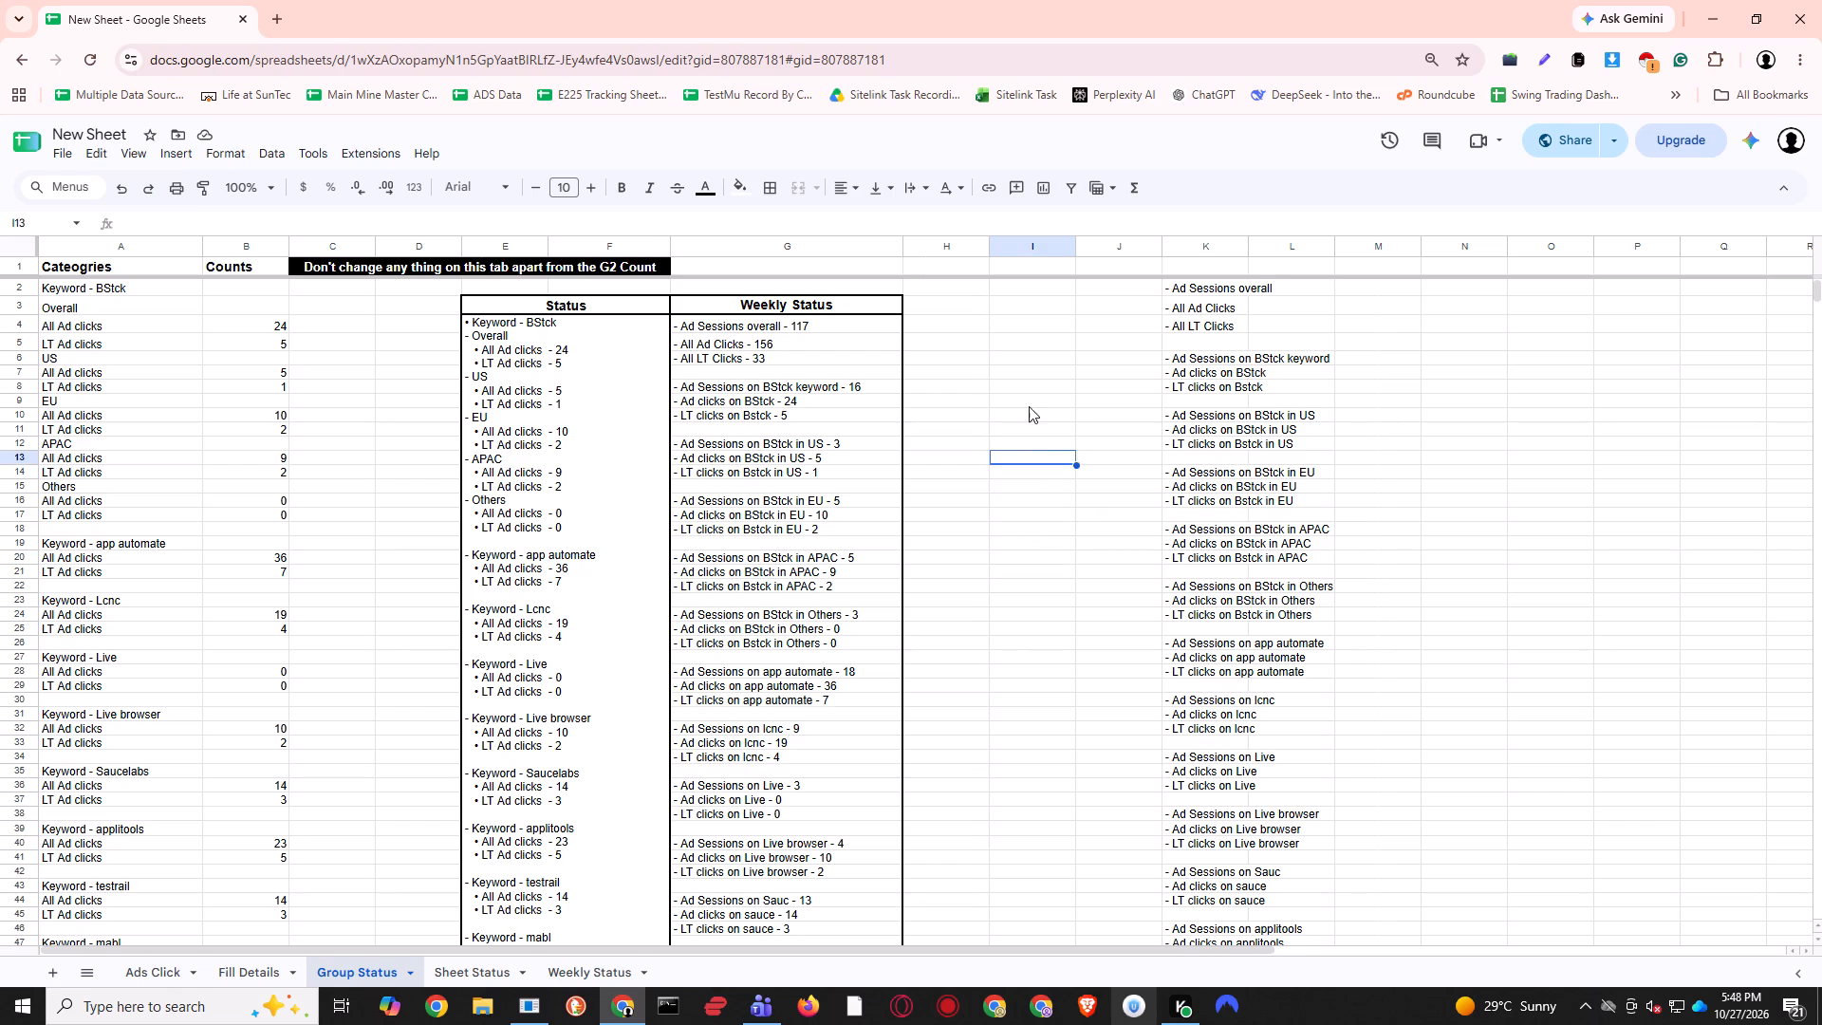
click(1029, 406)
Check New Sheet's Sheet Status and Weekly Status sheets, and save.
click(458, 960)
click(367, 967)
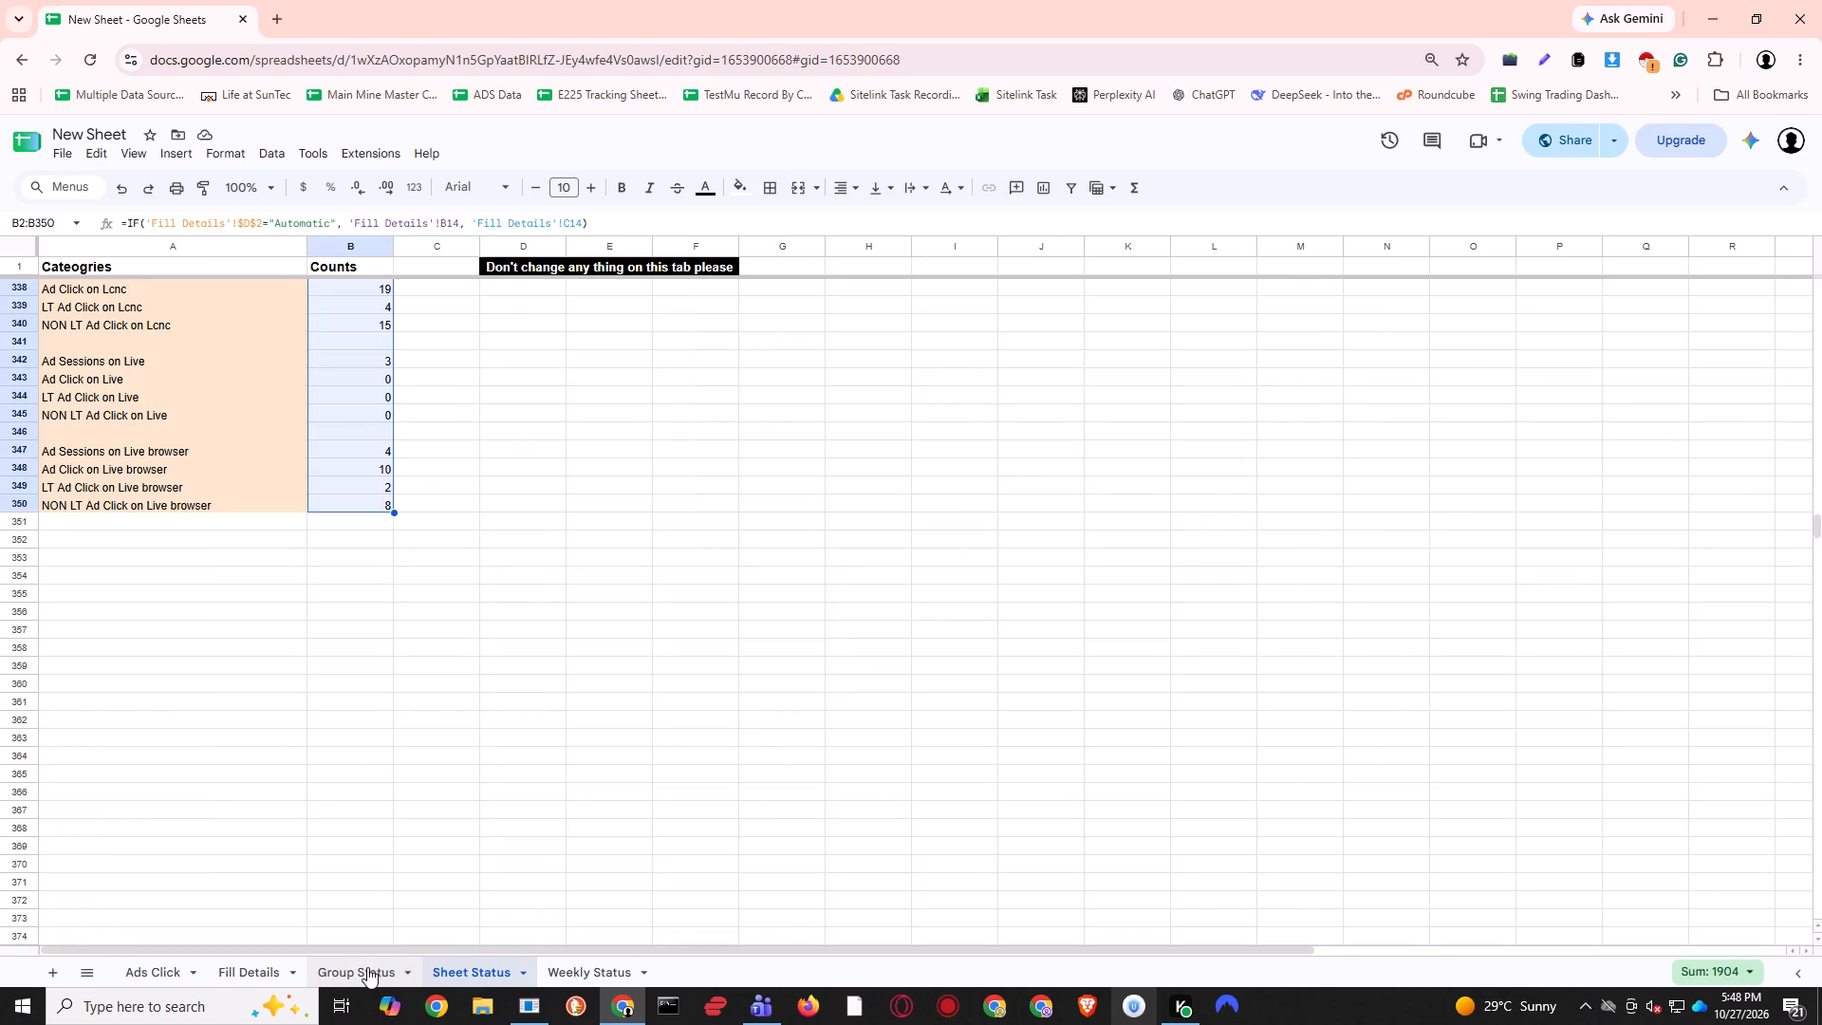
click(598, 978)
scroll(605, 663, up, 3)
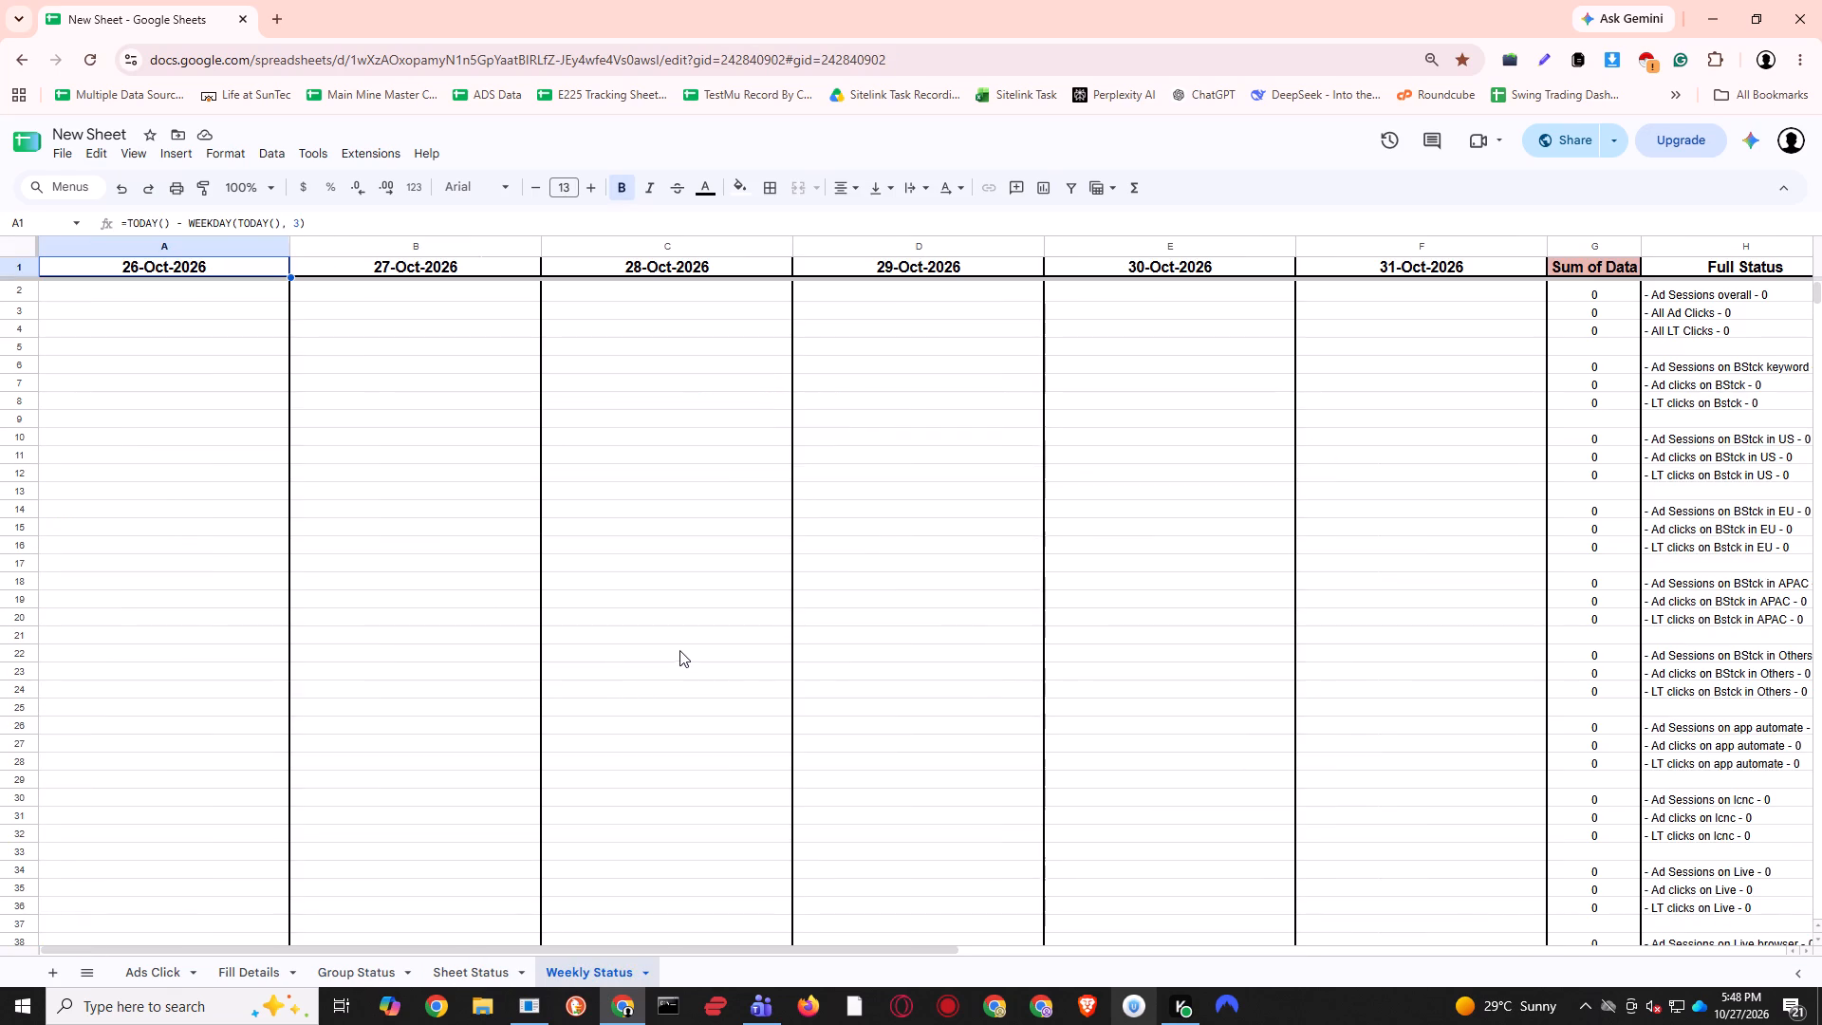
click(679, 651)
click(516, 604)
key(ctrl+s)
Copy the merged Status summary cell E4:F59 in New Sheet's Group Status sheet.
click(271, 964)
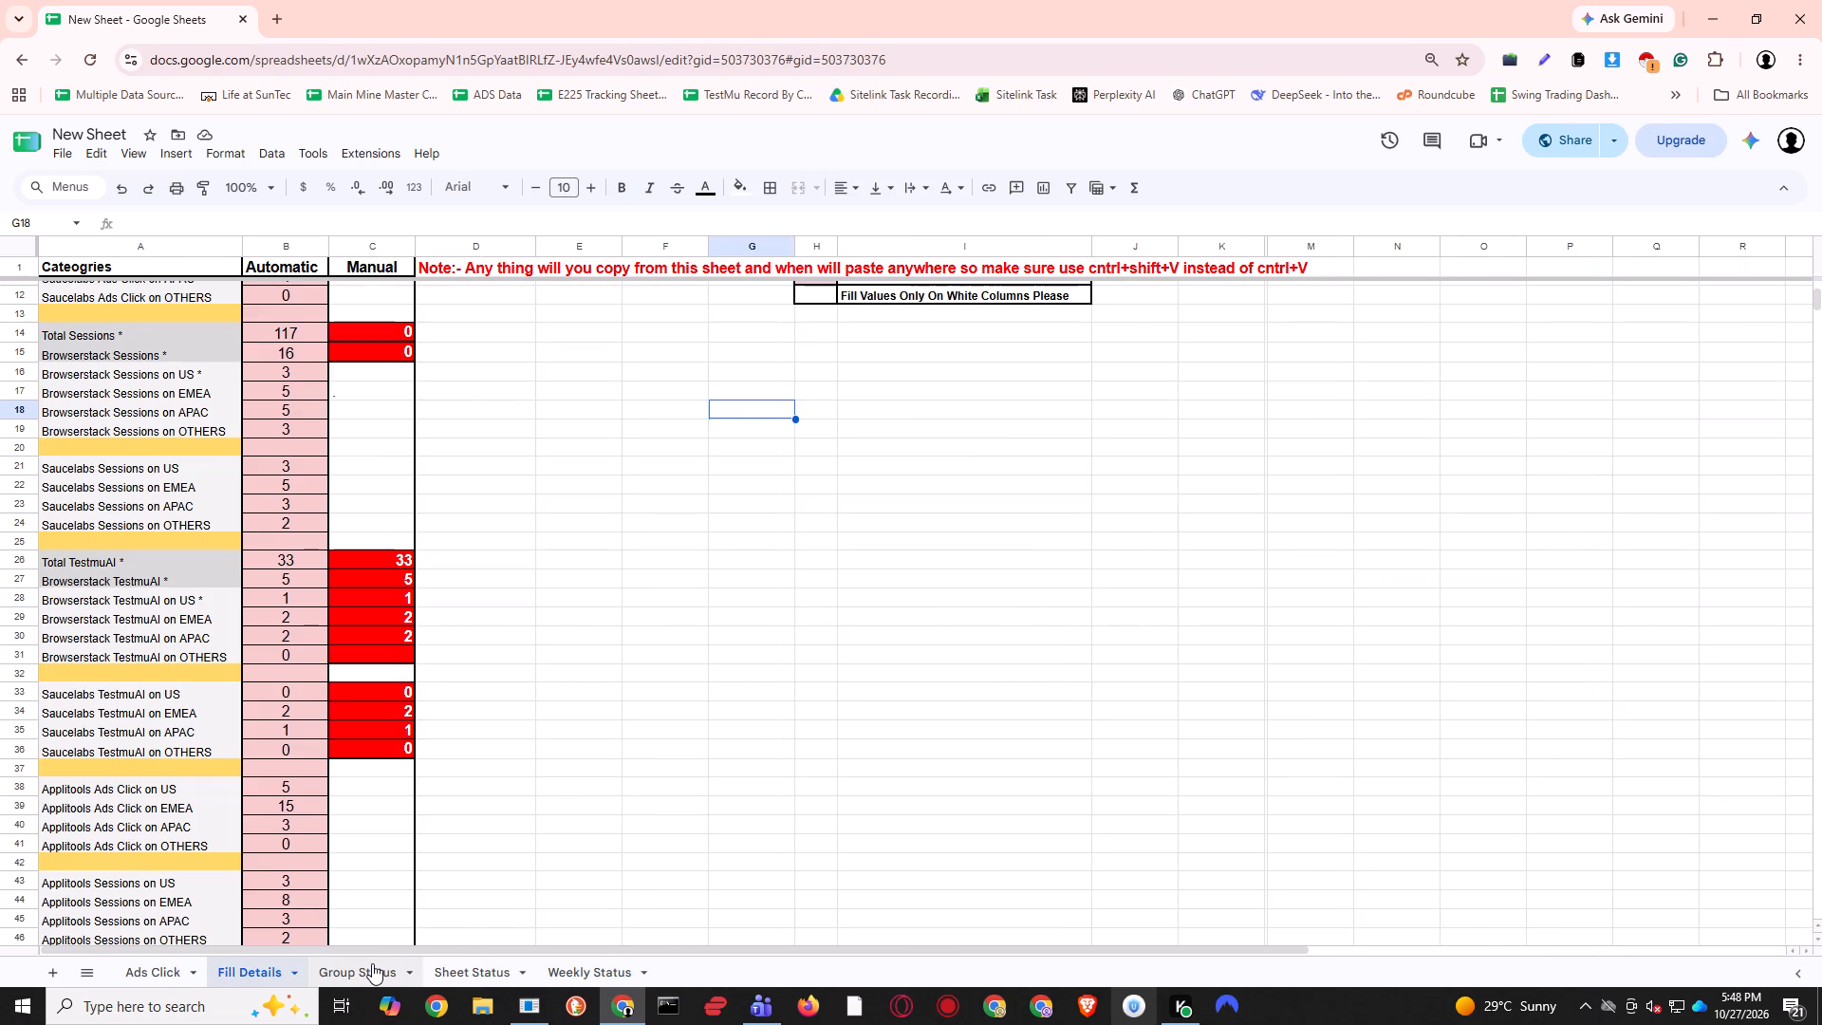
click(372, 963)
click(606, 561)
key(ctrl+c)
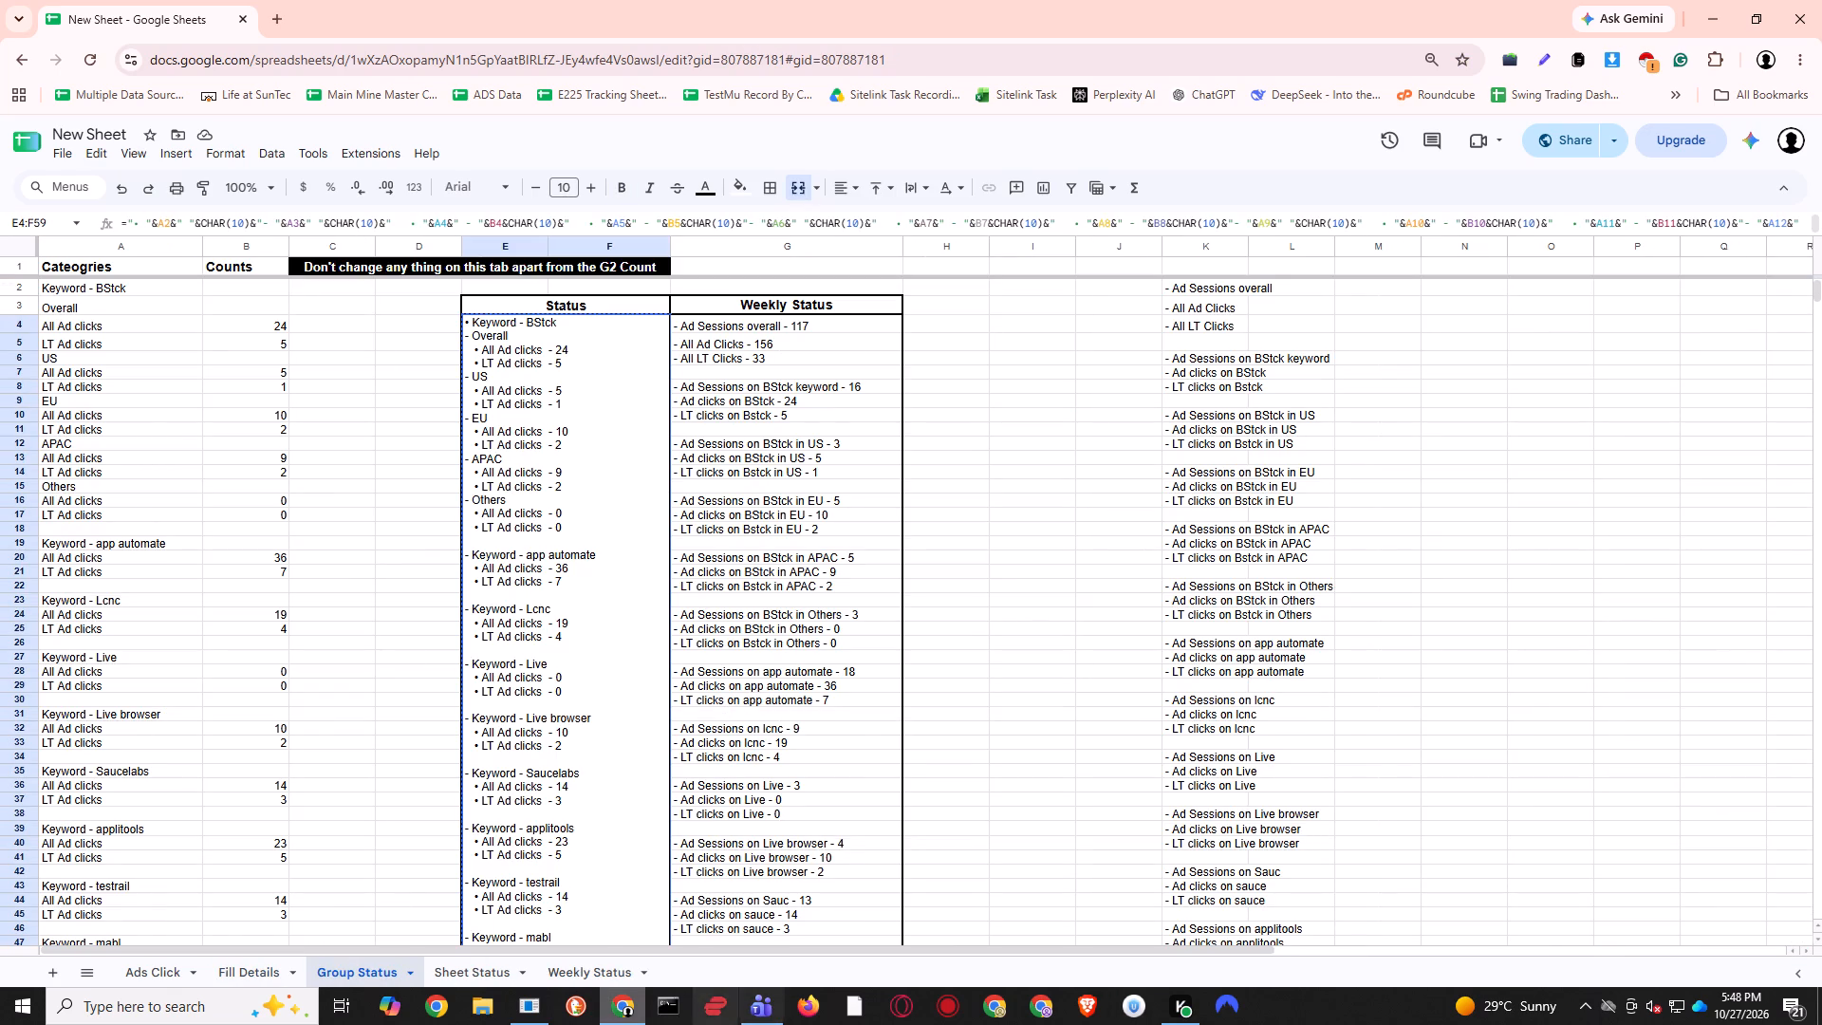
Switch to WPS Office, save the Project Ghatkopar workbook, and close its window.
click(529, 1016)
click(1145, 533)
key(ctrl+s)
click(1821, 0)
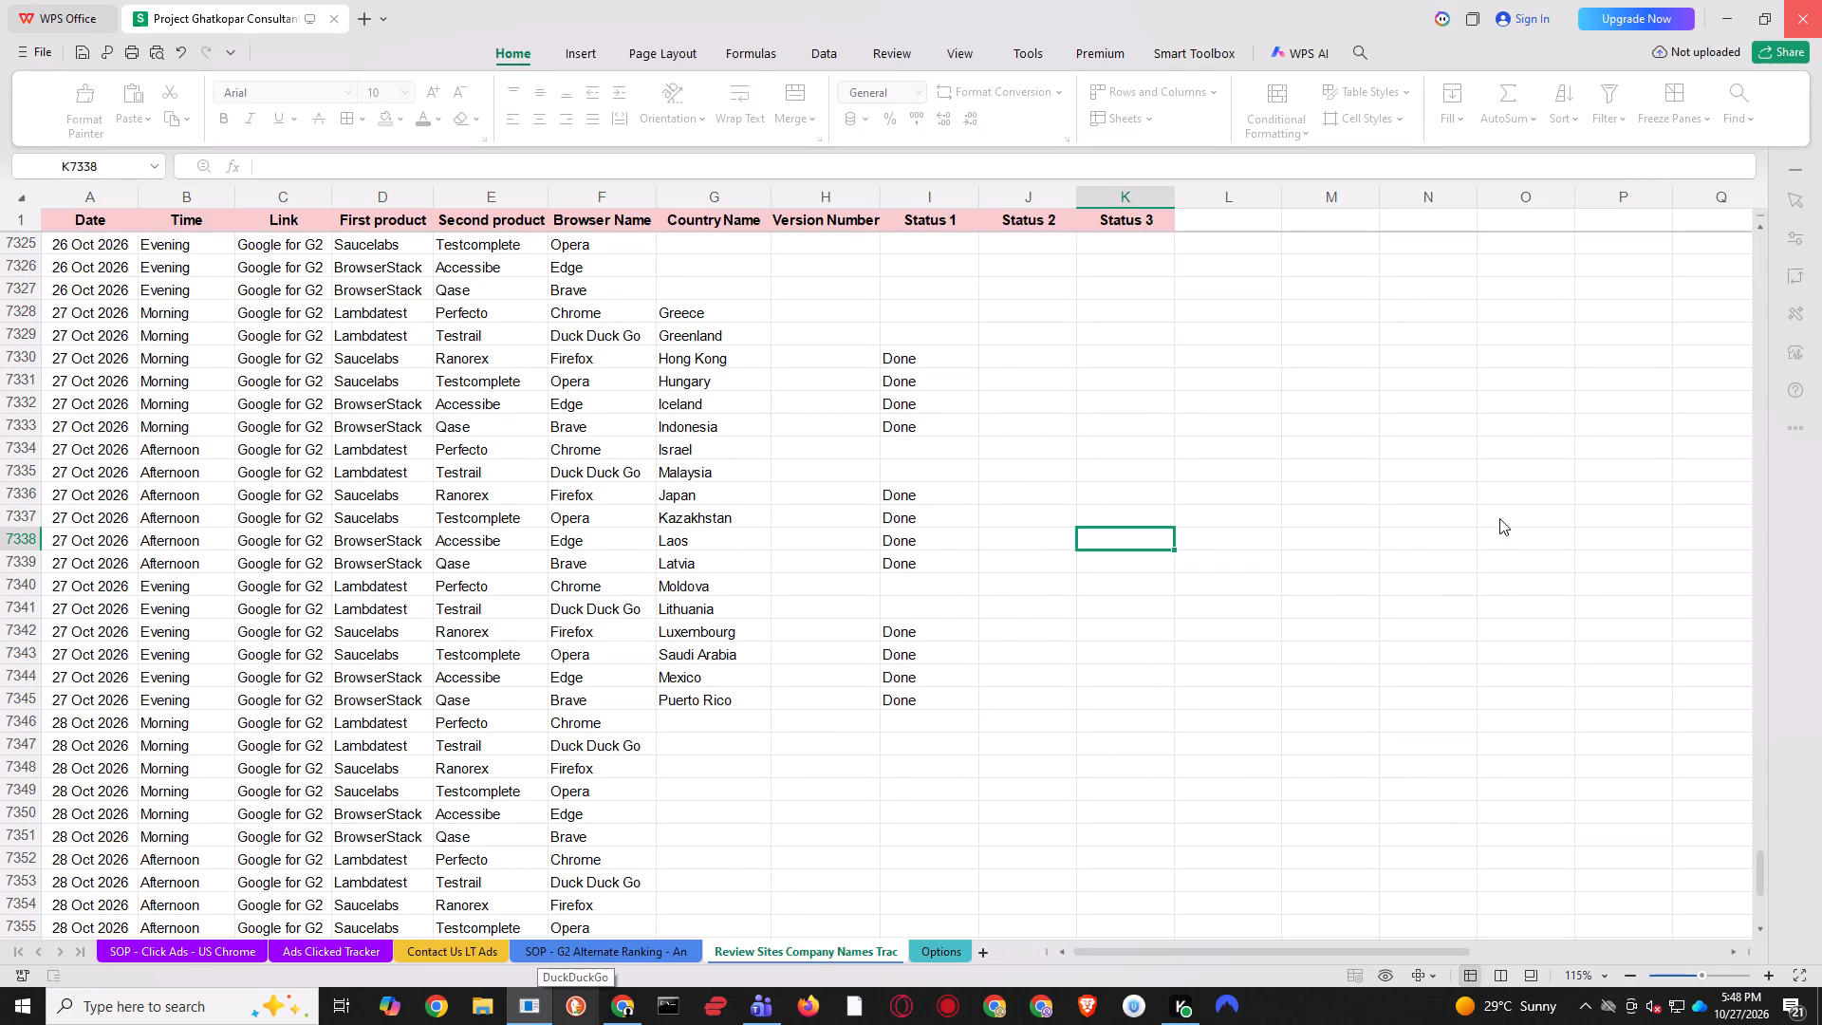